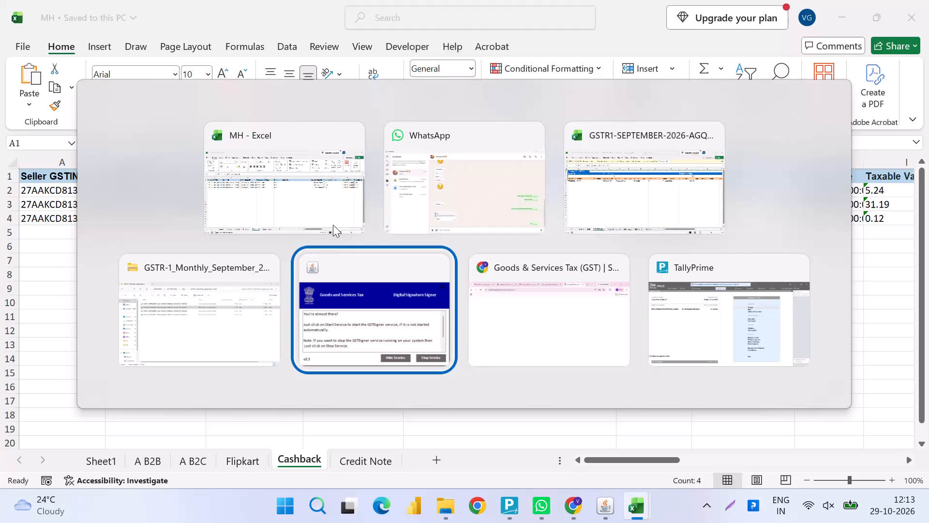
Return to the MH workbook and save it.
key("alt+Tab")
key("alt+Tab")
key("alt+Tab")
key("alt+Tab")
key("alt+Tab")
key("alt+Tab")
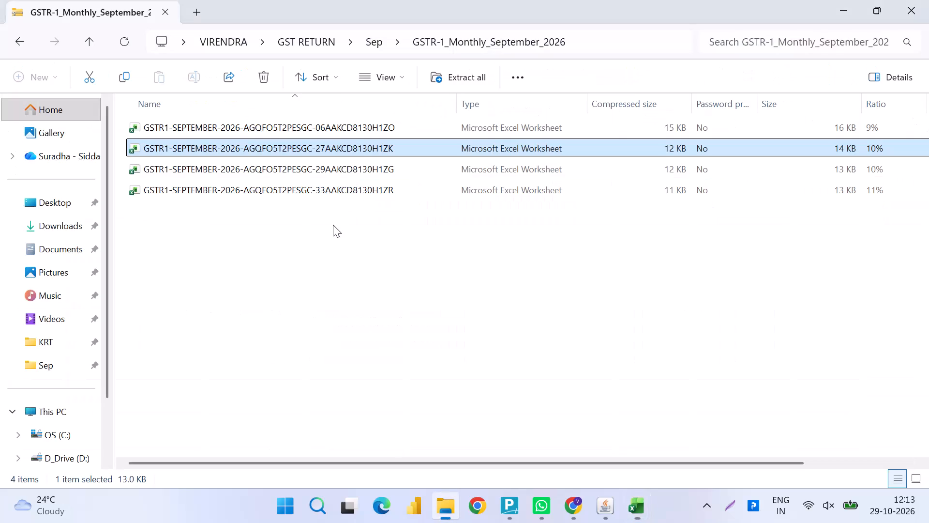
key("alt+Tab")
key("alt+Tab")
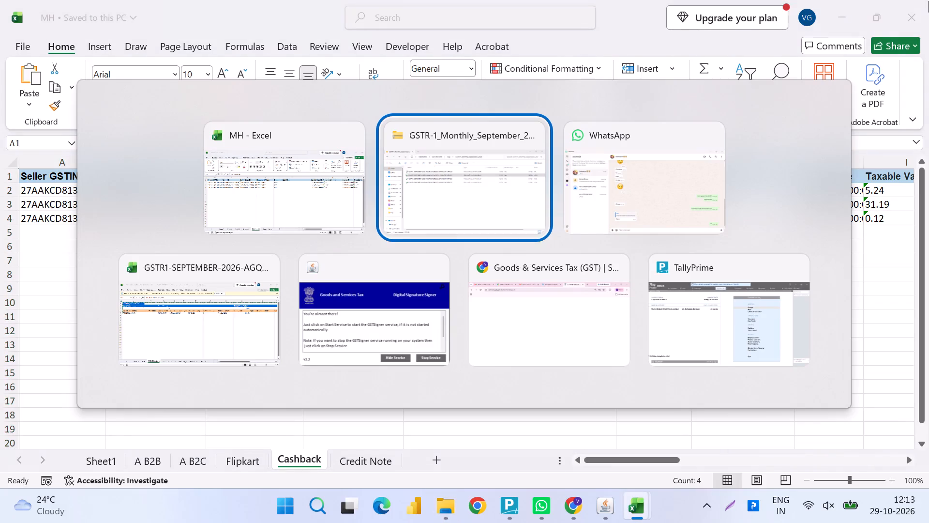
key("alt+Tab")
key("alt+Left")
key("alt+Left")
key("ctrl+s")
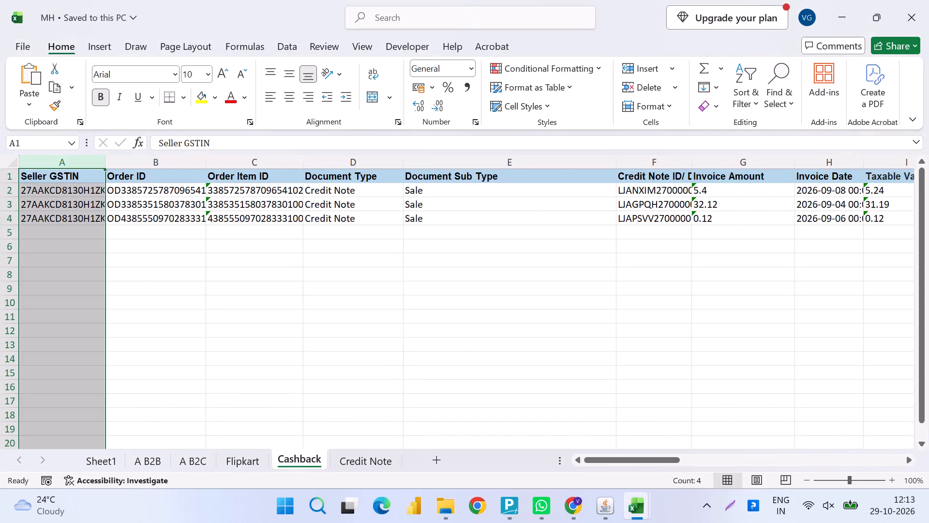
scroll(651, 300, "left", 7)
scroll(651, 300, "up", 1)
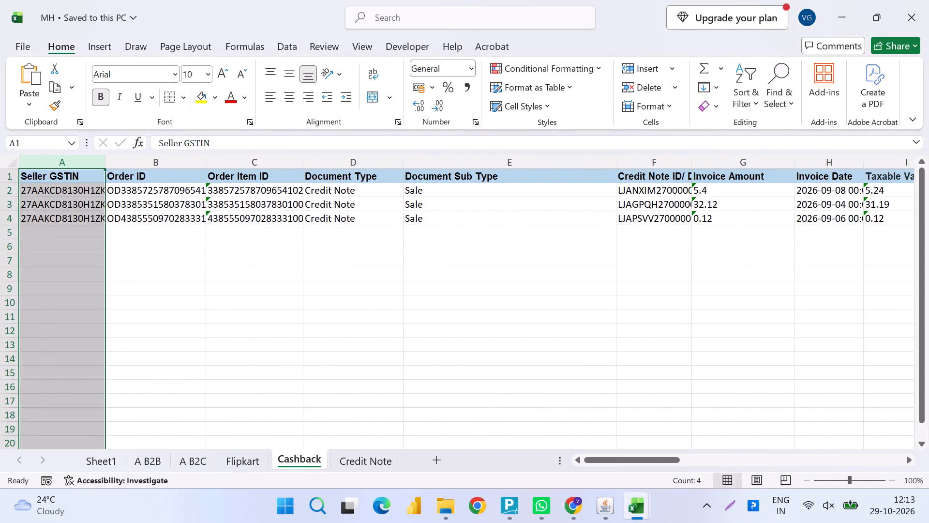
Copy the entire state-wise pivot table on the A B2C sheet and go to Sheet1.
left_click(254, 464)
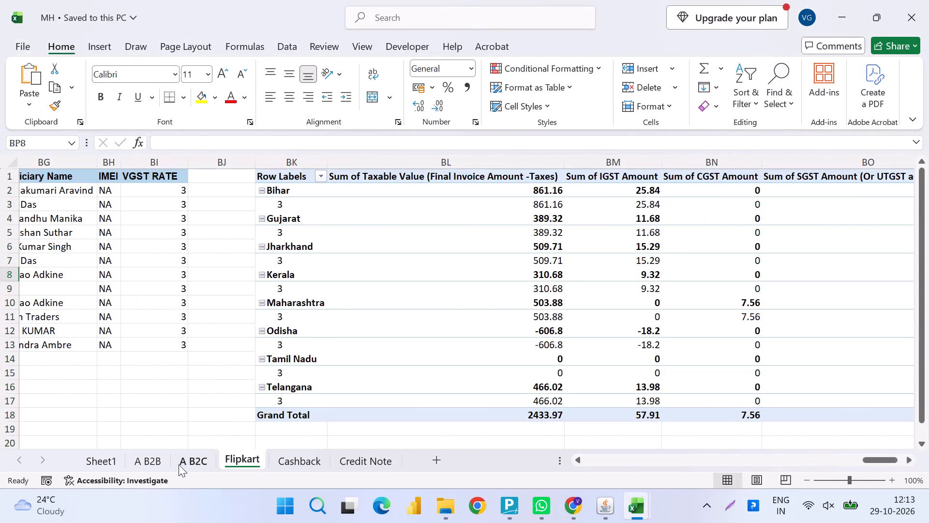
left_click(151, 460)
left_click(206, 459)
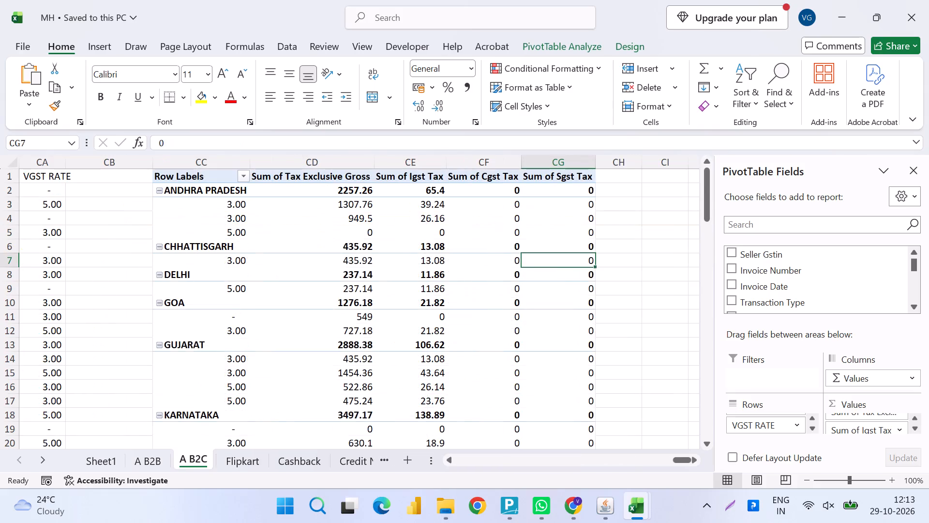
key("ctrl+Up")
key("ctrl+Left")
key("ctrl+shift+Right")
key("ctrl+shift+Down")
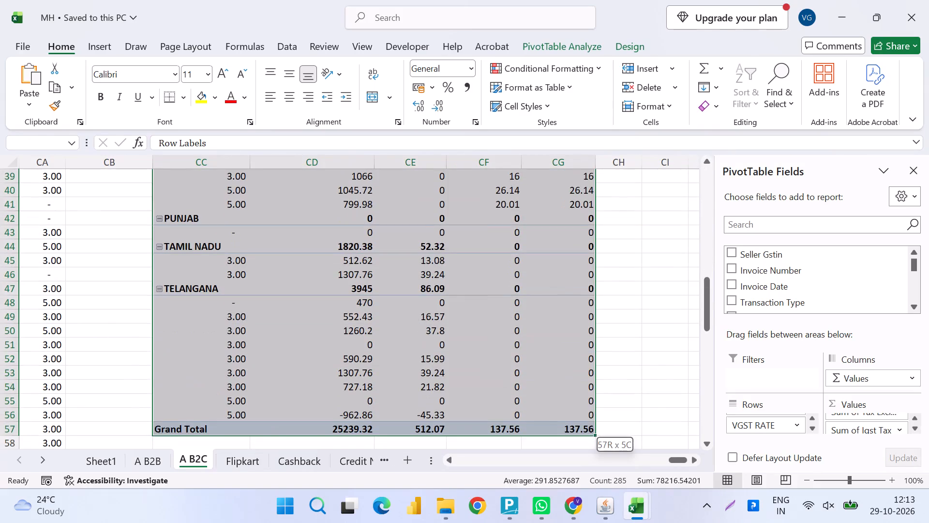
key("ctrl+c")
left_click(113, 465)
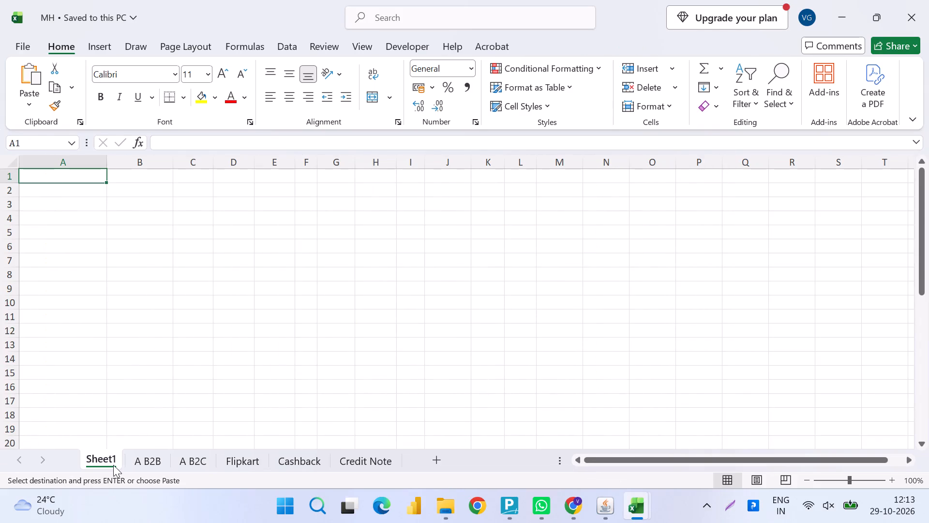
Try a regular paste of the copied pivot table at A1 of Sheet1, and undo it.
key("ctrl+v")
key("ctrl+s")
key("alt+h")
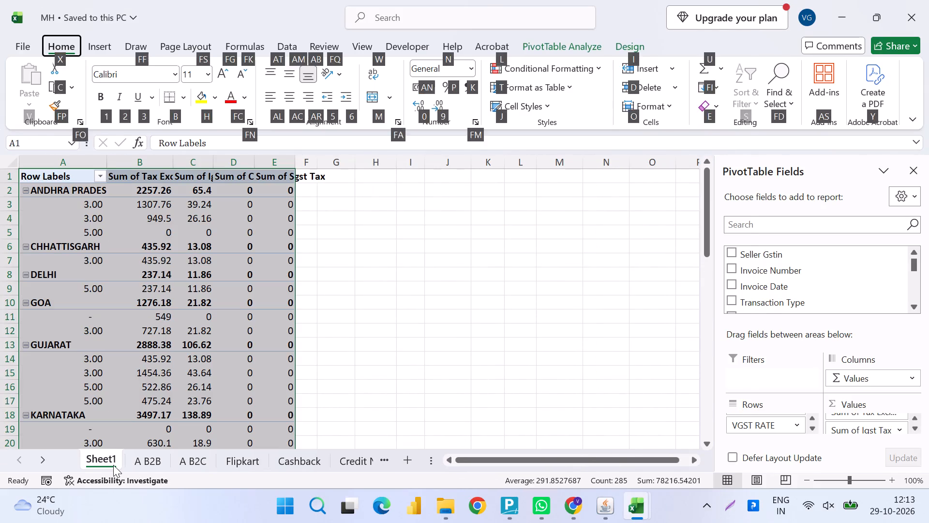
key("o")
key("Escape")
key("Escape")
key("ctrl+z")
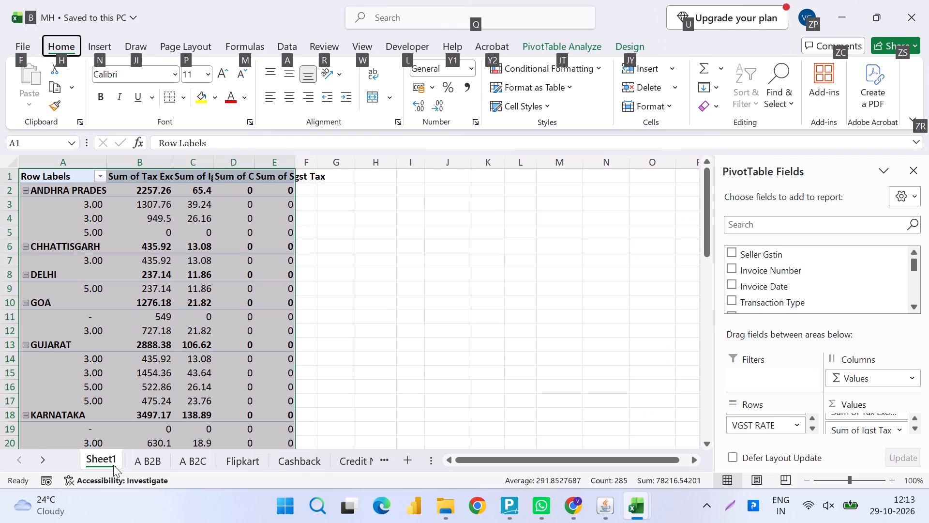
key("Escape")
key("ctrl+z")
Paste the A B2C pivot data at A1 of Sheet1 as values plus formats, and save the workbook.
key("ctrl+alt+v")
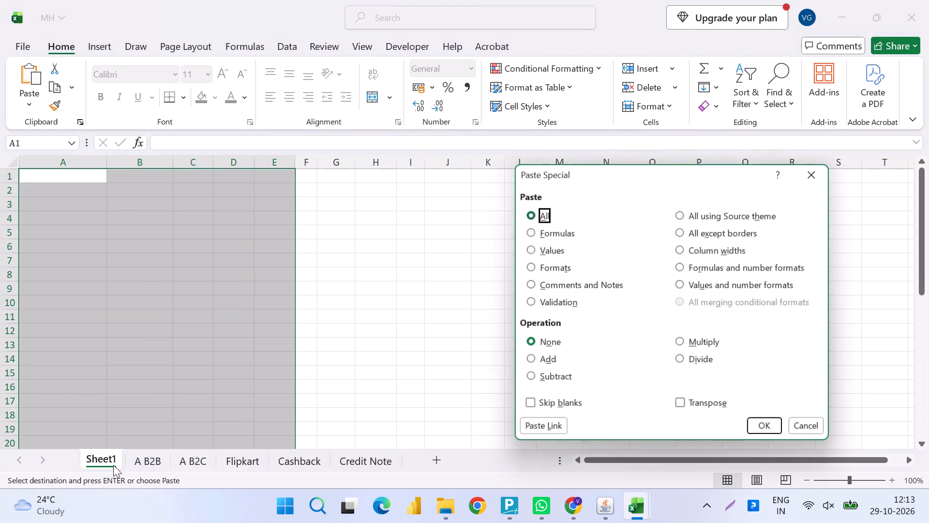
key("v")
key("Return")
key("ctrl+alt+v")
key("Down")
key("Down")
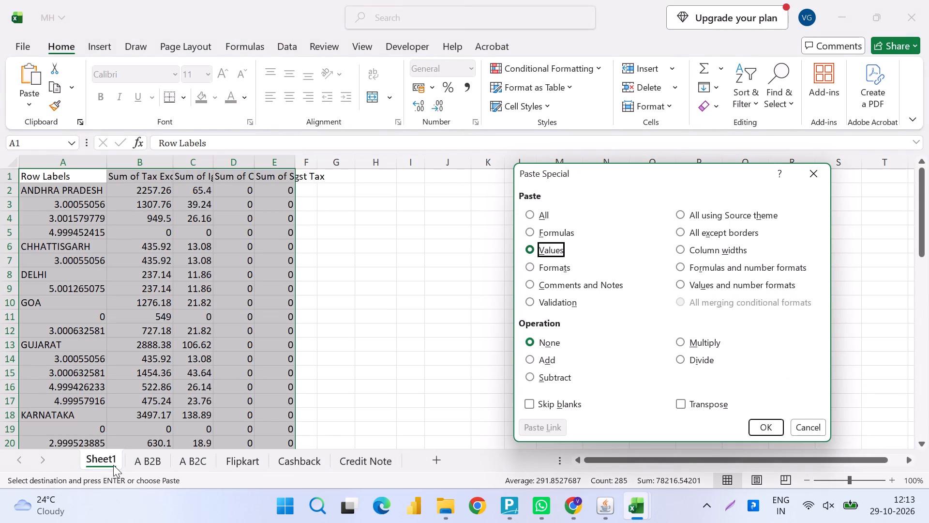
key("Up")
key("Down")
key("Down")
key("Return")
key("ctrl+s")
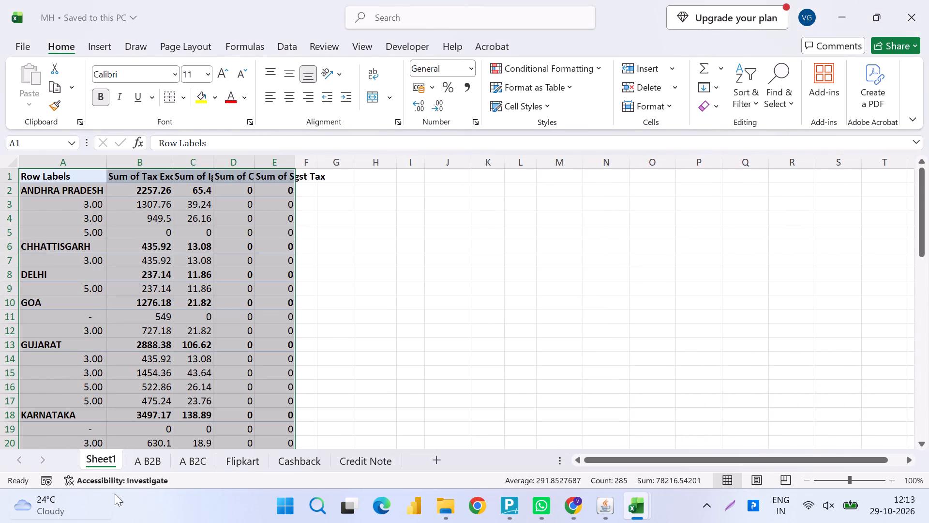
Copy the entire state-wise pivot table on the Flipkart sheet.
left_click(234, 466)
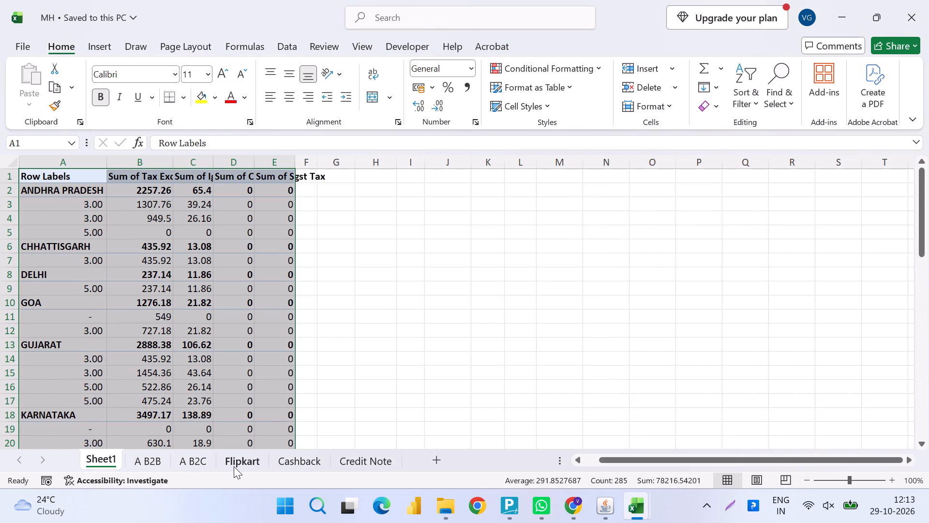
key("ctrl+Up")
key("Up")
key("Left")
key("ctrl+shift+Down")
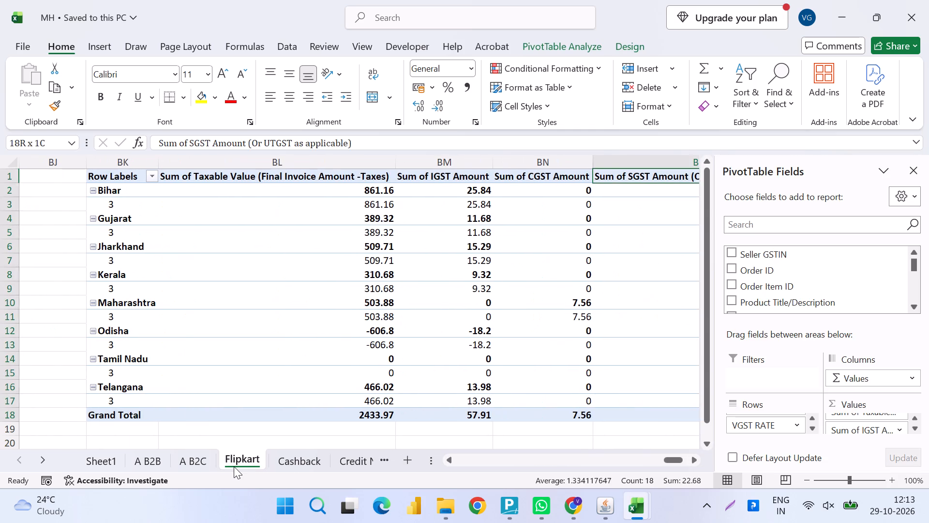
key("ctrl+shift+Left")
key("ctrl+c")
scroll(234, 466, "left", 1)
Paste the Flipkart pivot data at J1 of Sheet1 as values plus formats.
left_click(107, 461)
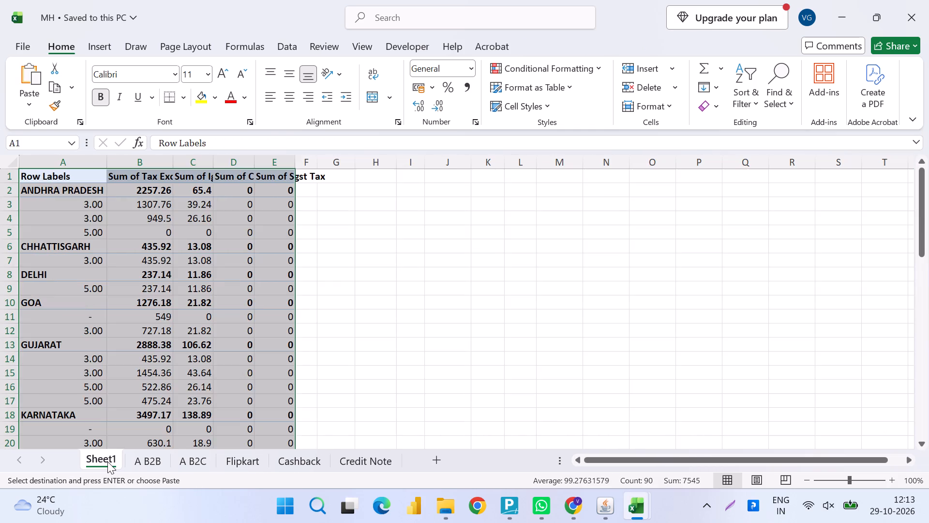
key("Up")
key("Right")
key("Right")
key("Right")
key("Right")
key("Right")
key("Right")
key("Right")
key("Right")
key("Right")
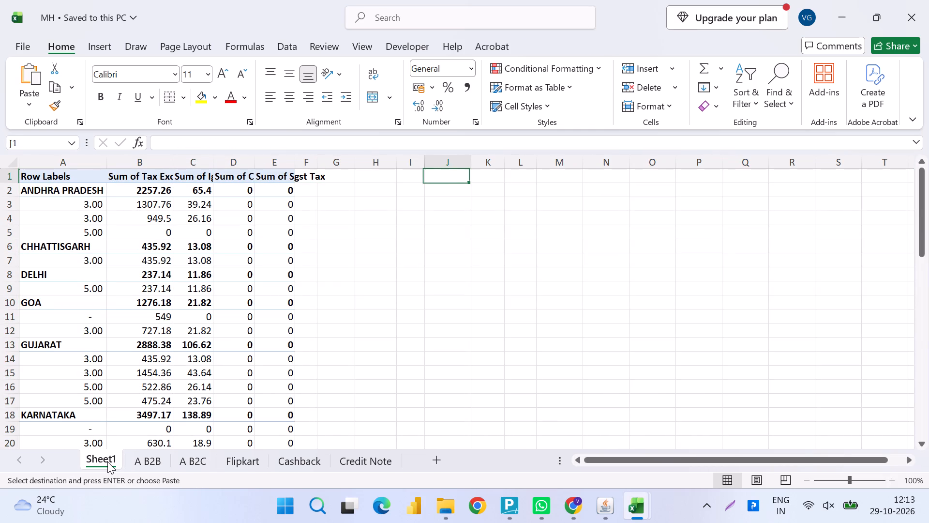
key("ctrl+alt+v")
key("v")
key("Return")
key("ctrl+alt+v")
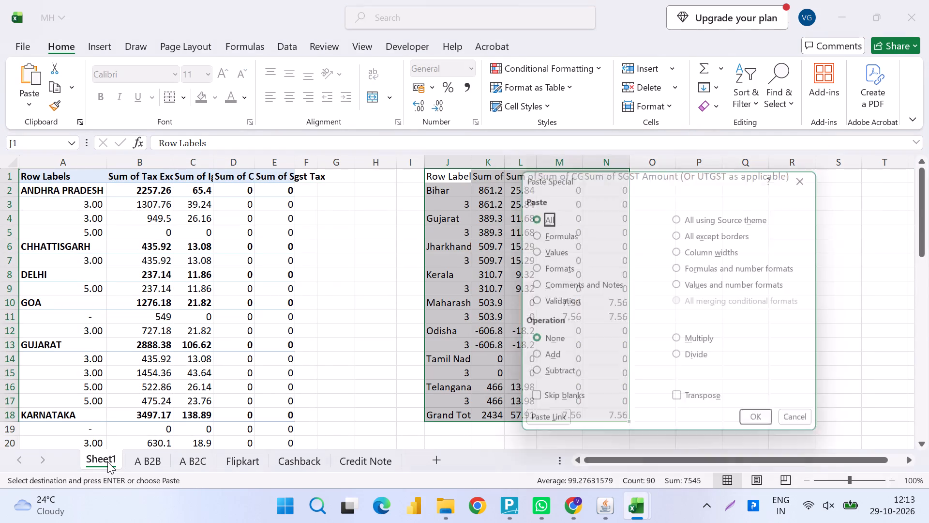
key("Down")
key("Down")
key("Down")
key("Return")
AutoFit the column widths of the pasted Flipkart summary.
key("alt+h")
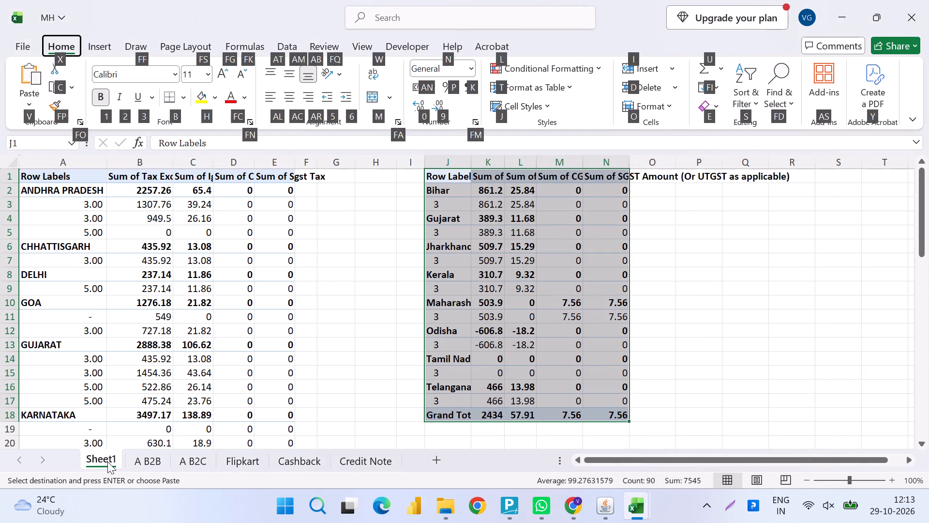
type("oi")
Shorten the header in K1 to "Taxable Value".
key("Right")
key("F2")
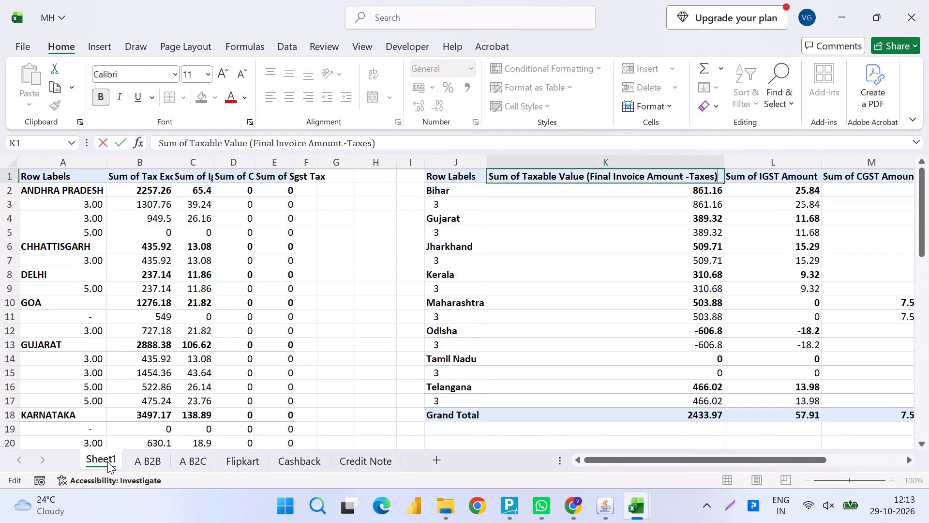
key("ctrl+shift+Left")
key("ctrl+shift+Left")
key("ctrl+shift+Left")
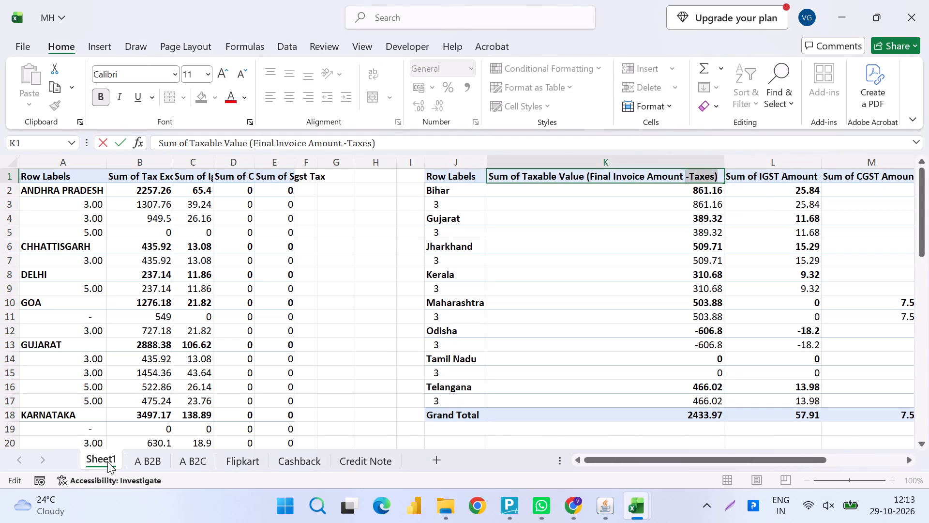
key("ctrl+shift+Left")
key("ctrl+shift+Left")
key("ctrl+shift+Left")
key("ctrl+shift+Left")
key("BackSpace")
key("ctrl+Left")
key("ctrl+Left")
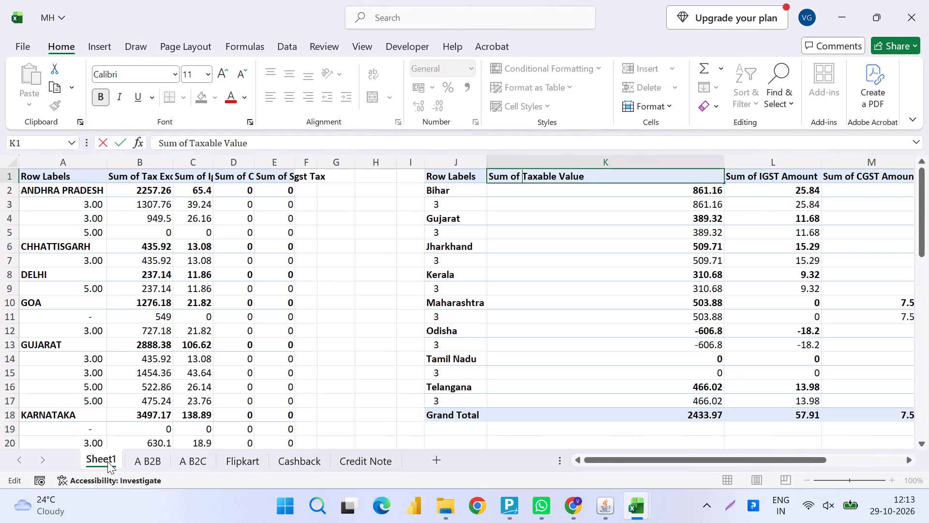
key("ctrl+shift+Left")
key("ctrl+shift+Left")
key("ctrl+shift+Left")
key("BackSpace")
key("Return")
Rename the headers in L1, M1 and N1 as IGST, CGST and SGST.
key("Up")
key("Right")
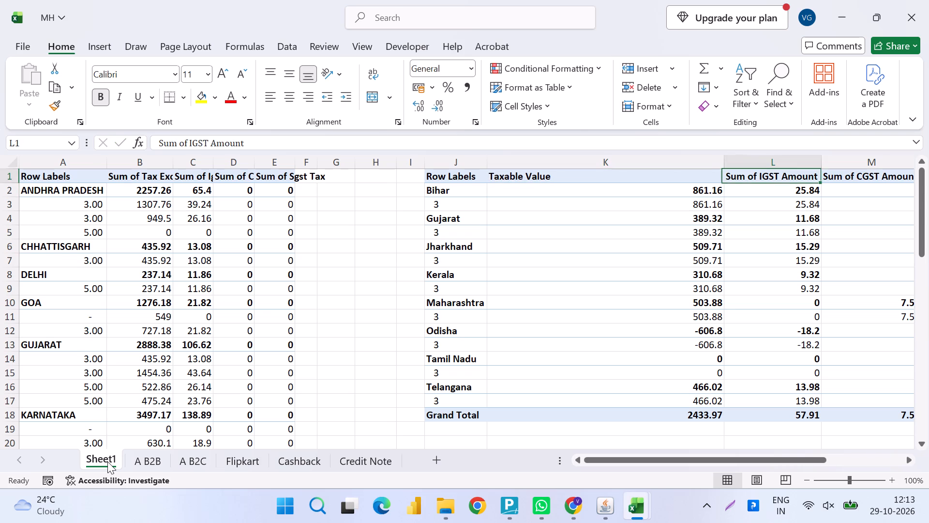
type("IGST")
key("Tab")
type("CGST")
key("Tab")
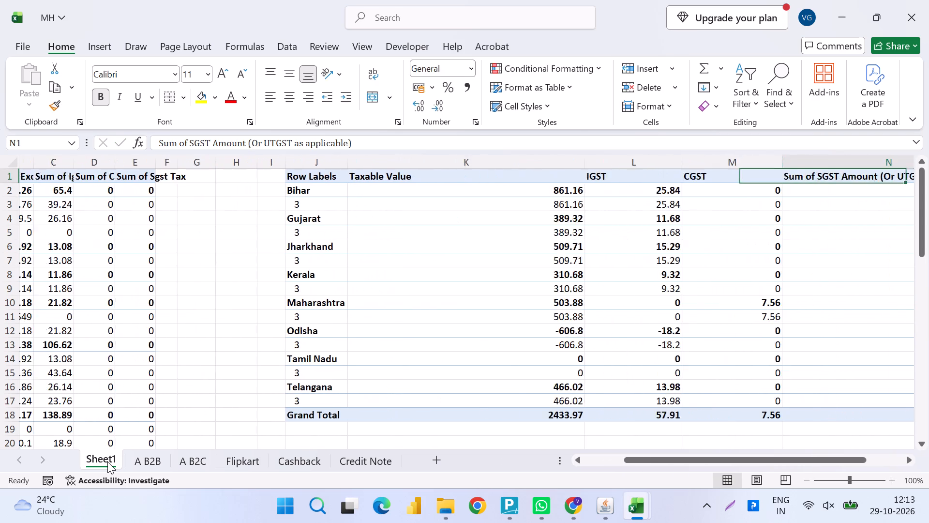
type("SGST")
key("Tab")
Copy the header row J1:N1 over the A B2C summary's headers starting at A1.
key("Left")
key("ctrl+Left")
key("ctrl+Left")
key("ctrl+Left")
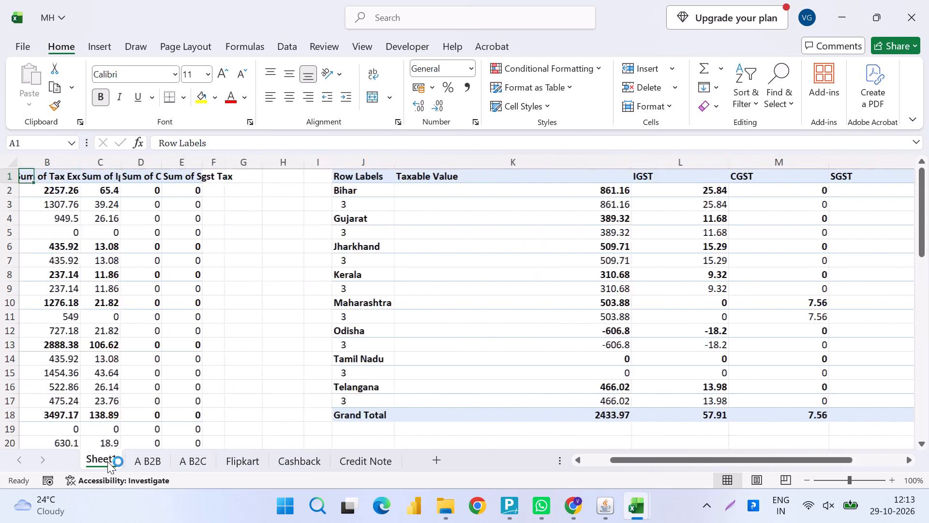
key("ctrl+Left")
key("ctrl+Left")
key("ctrl+Right")
key("ctrl+Right")
key("ctrl+shift+Right")
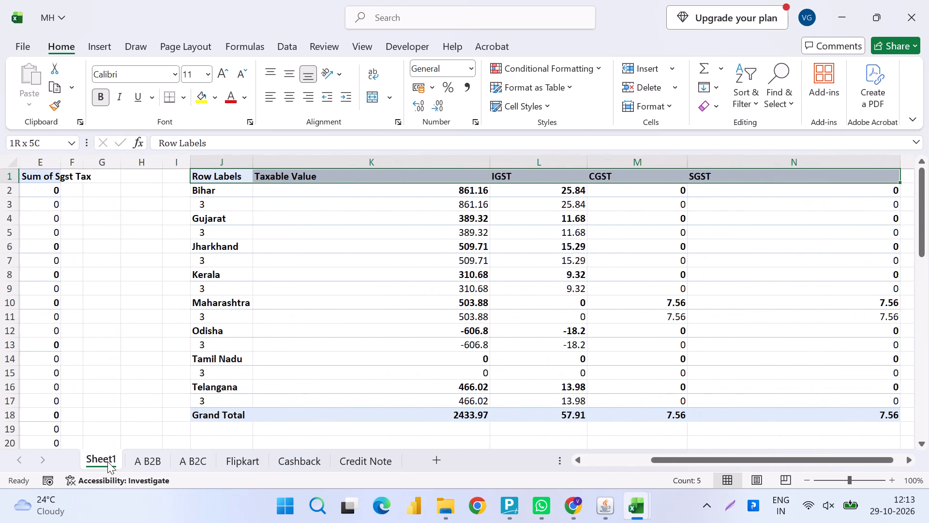
key("ctrl+c")
key("ctrl+Left")
key("ctrl+Left")
key("ctrl+Left")
key("Return")
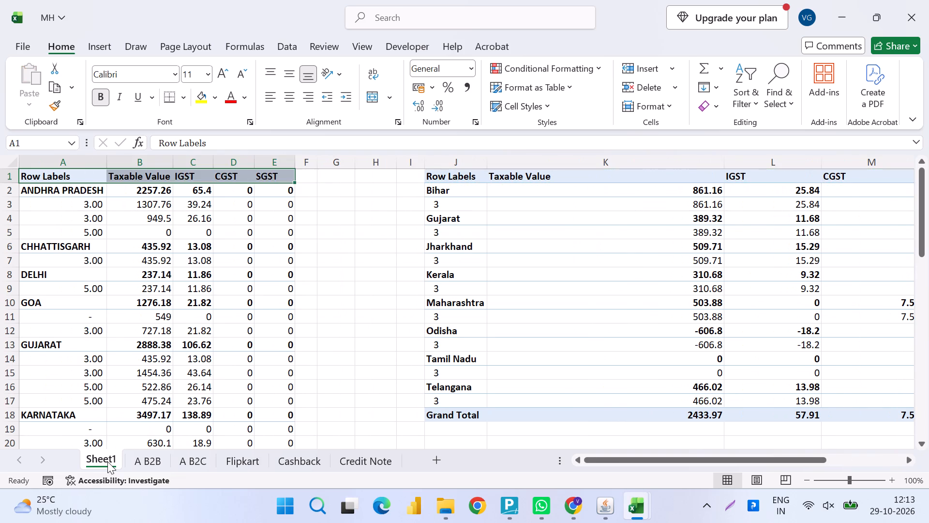
AutoFit the width of all columns in Sheet1.
key("ctrl+a")
key("ctrl+a")
type("hoi")
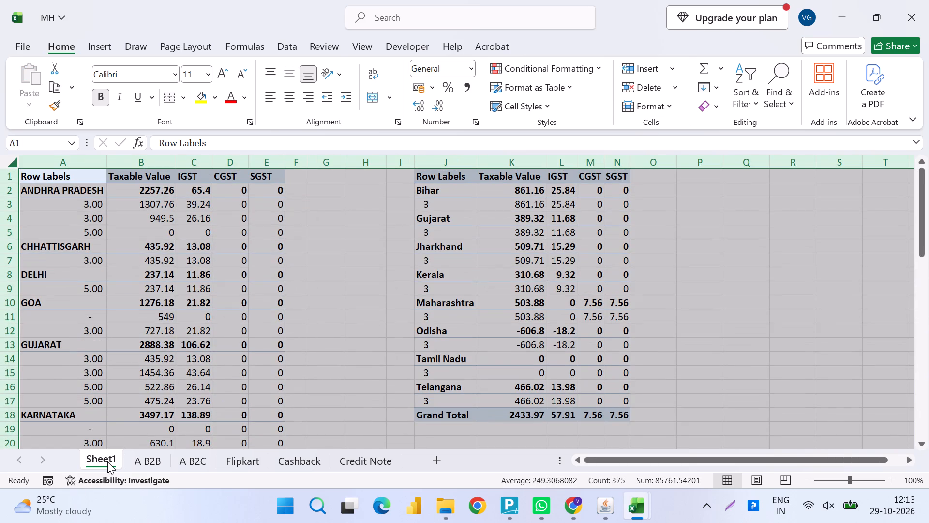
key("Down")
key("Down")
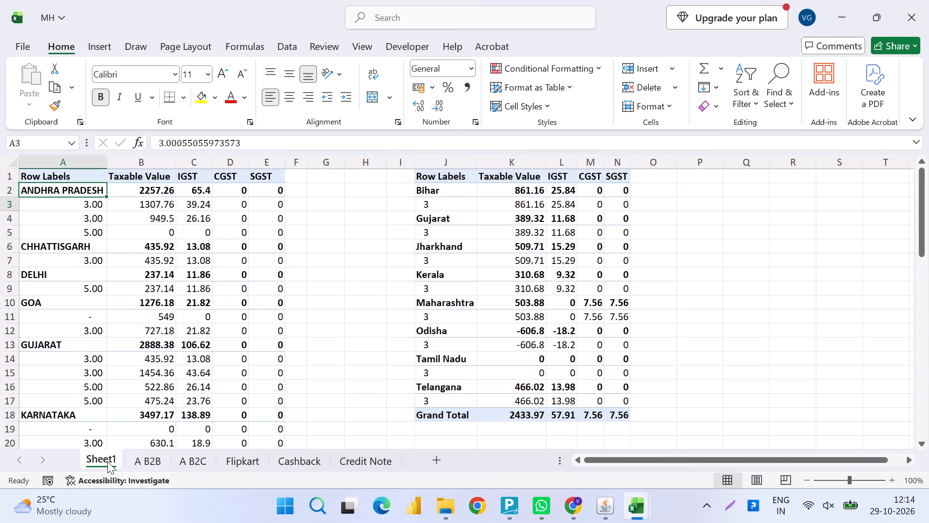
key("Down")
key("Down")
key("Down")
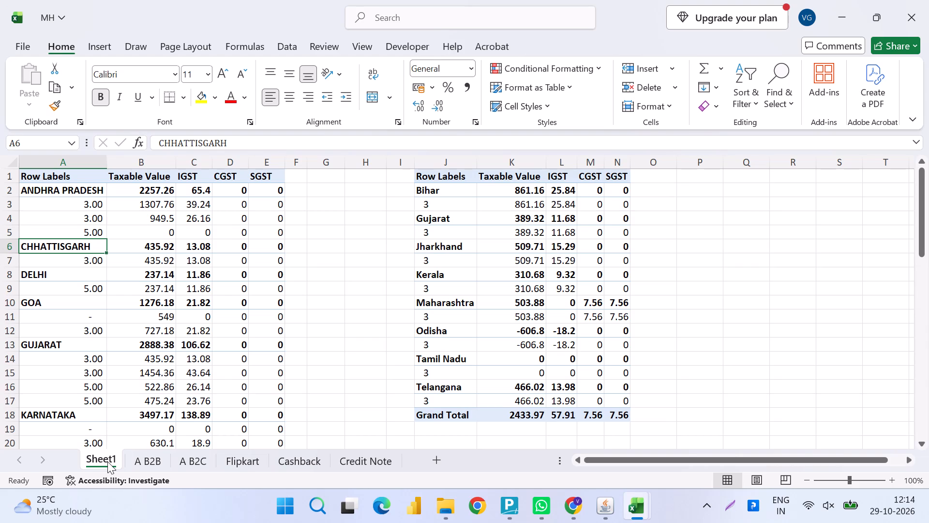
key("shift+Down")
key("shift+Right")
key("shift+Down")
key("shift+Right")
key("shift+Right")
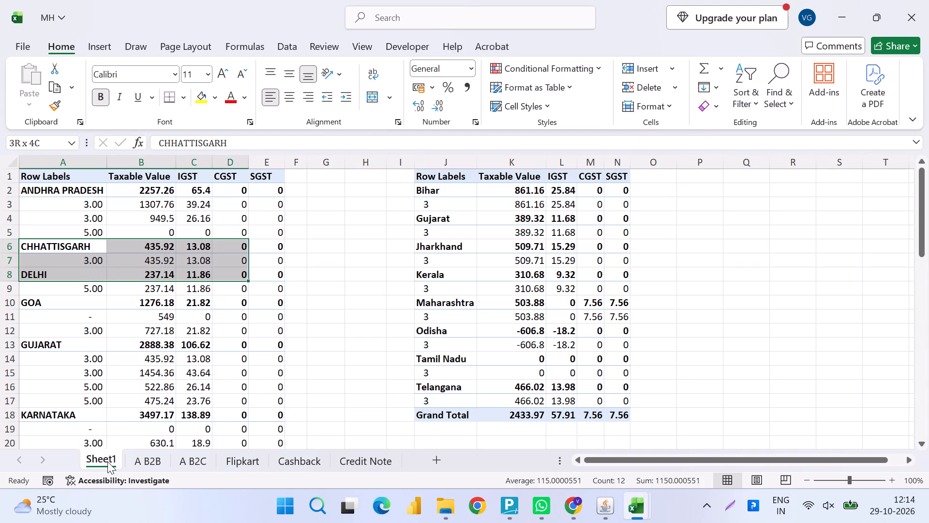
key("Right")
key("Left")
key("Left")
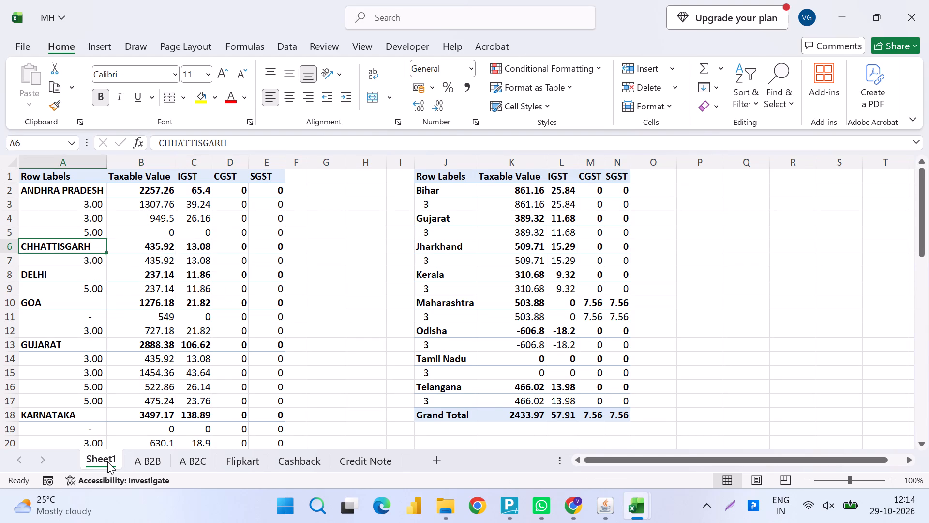
Move the A B2C summary block from the CHHATTISGARH row downward so that it starts at A10.
key("ctrl+shift+Right")
key("ctrl+shift+Down")
key("ctrl+x")
key("Down")
key("Down")
key("Down")
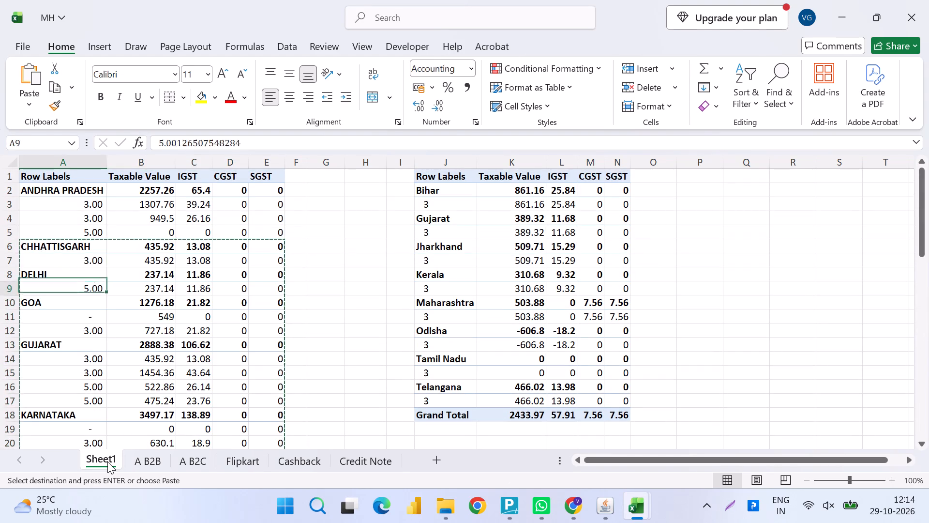
key("Down")
key("Return")
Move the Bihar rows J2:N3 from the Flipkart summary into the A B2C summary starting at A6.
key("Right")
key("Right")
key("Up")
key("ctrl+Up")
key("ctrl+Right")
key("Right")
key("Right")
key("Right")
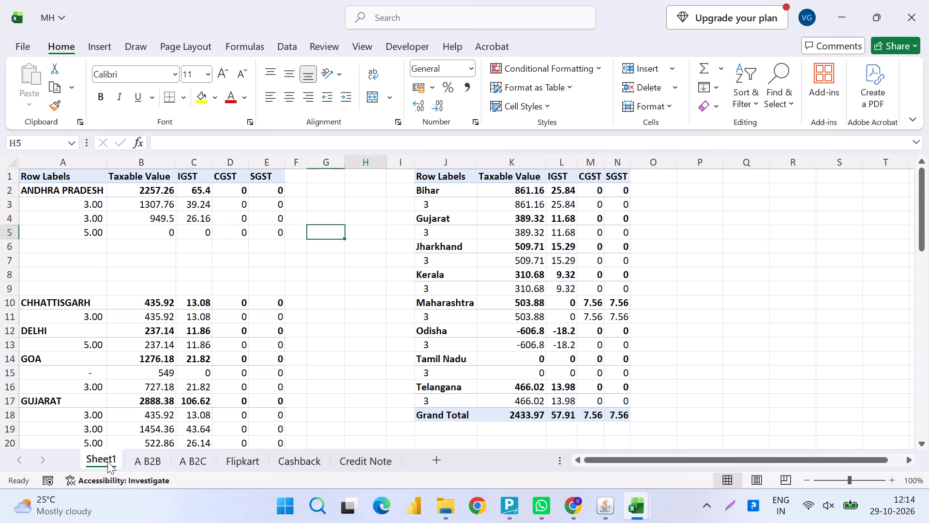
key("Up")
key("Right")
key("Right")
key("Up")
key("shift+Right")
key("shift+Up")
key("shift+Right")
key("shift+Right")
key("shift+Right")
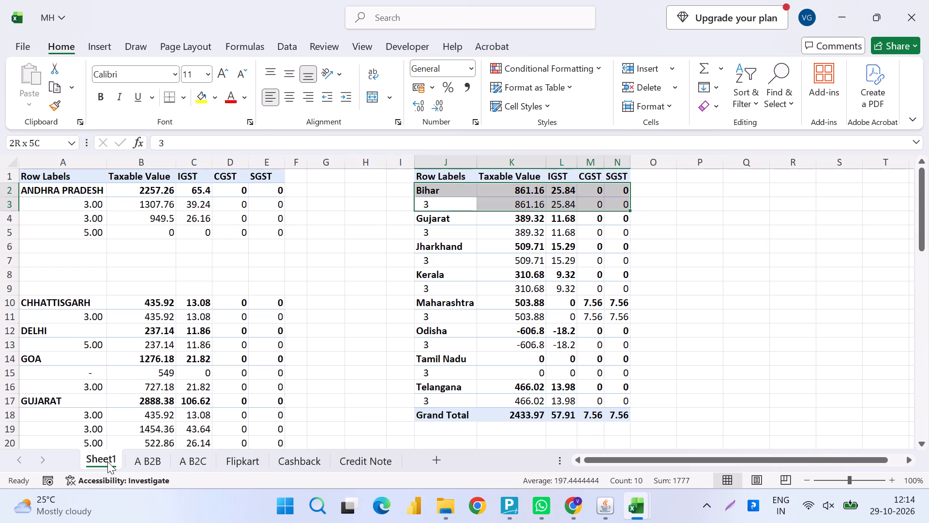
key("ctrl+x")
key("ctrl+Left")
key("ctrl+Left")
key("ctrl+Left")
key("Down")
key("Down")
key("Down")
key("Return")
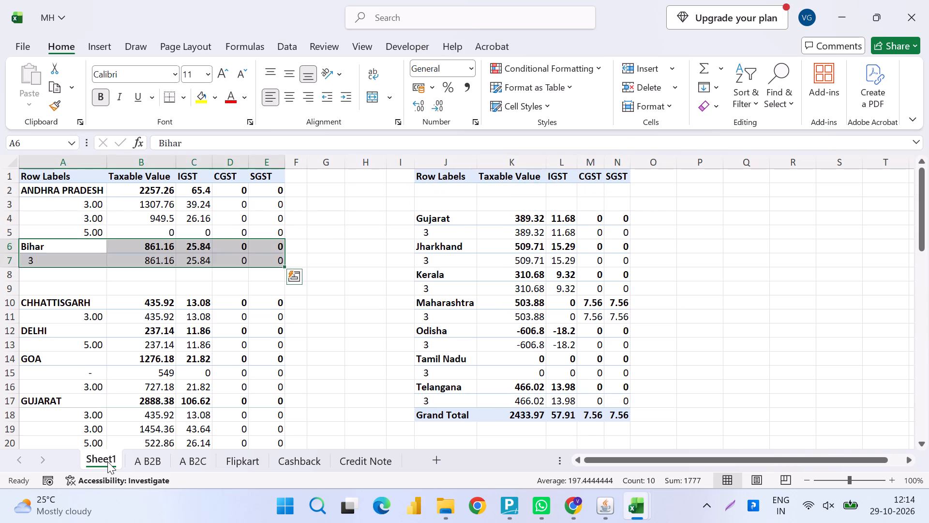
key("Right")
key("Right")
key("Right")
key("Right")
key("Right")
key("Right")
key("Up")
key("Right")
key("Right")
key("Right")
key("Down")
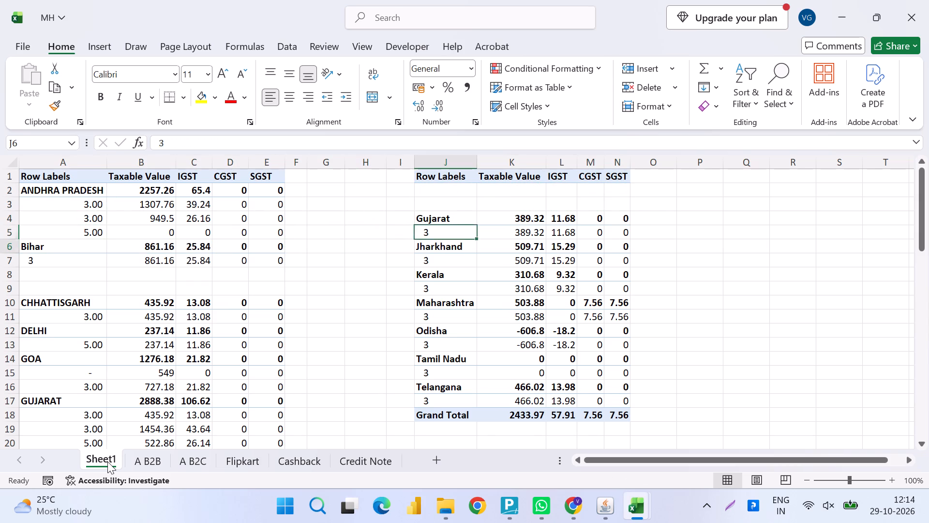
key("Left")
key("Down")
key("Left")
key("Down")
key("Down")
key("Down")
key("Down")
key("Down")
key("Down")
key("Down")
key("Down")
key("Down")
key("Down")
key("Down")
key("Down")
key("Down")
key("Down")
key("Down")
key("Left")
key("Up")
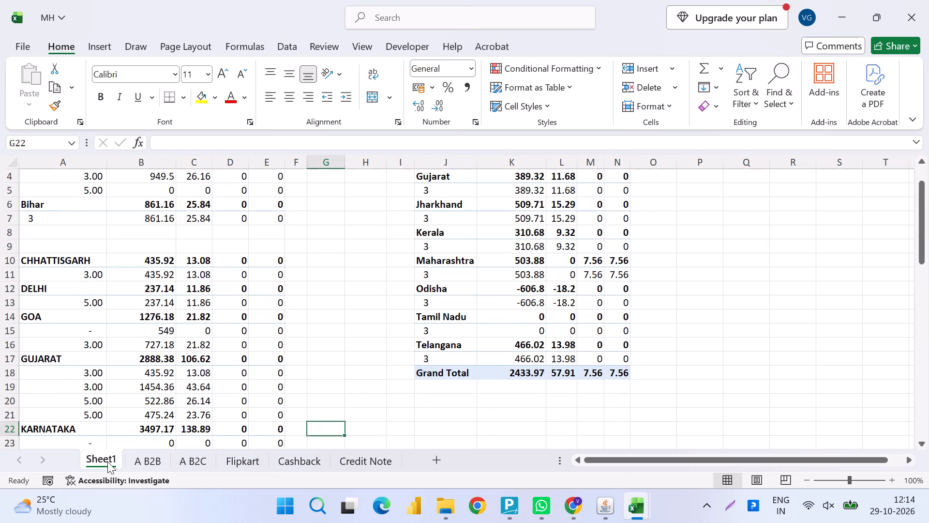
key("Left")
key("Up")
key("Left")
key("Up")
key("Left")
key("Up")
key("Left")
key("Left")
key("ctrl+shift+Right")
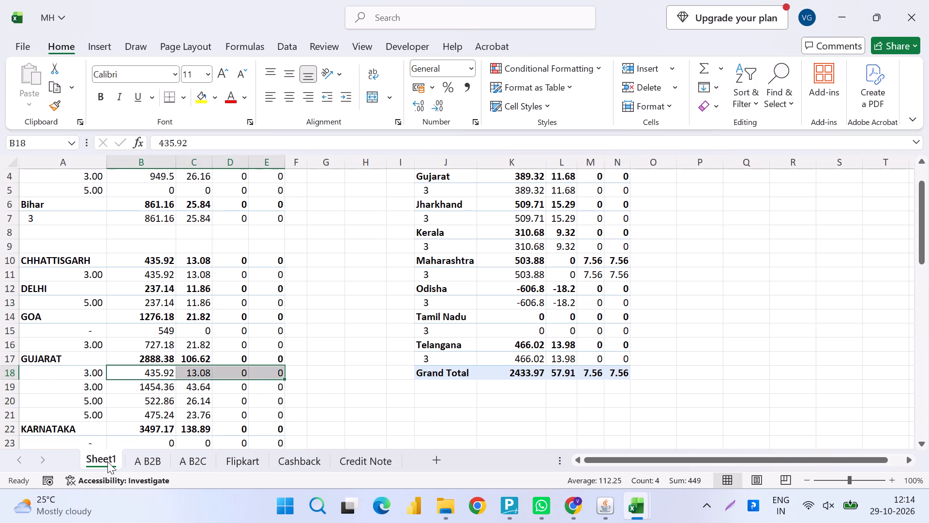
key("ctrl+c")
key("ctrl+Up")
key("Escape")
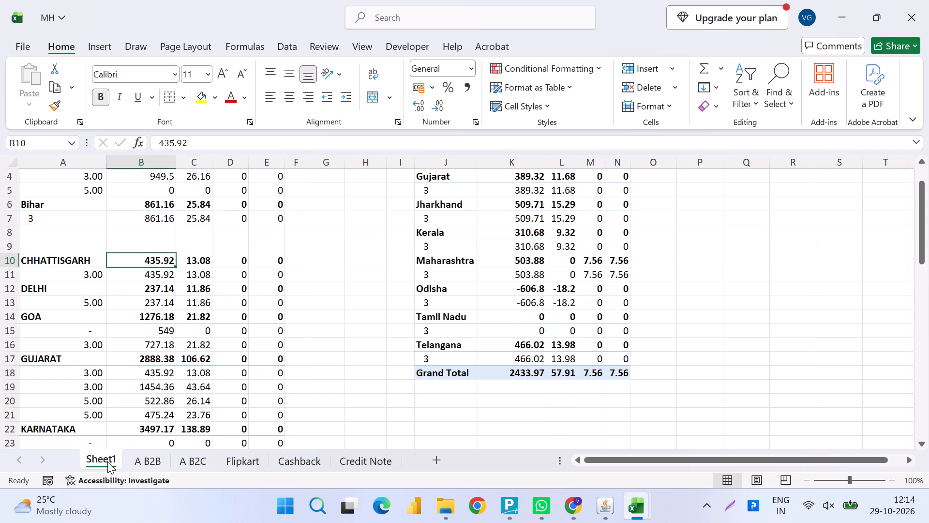
Check the underlying rate values in column A of the A B2C summary, from the GUJARAT rows up to ANDHRA PRADESH.
key("Down")
key("Down")
key("Down")
key("Down")
key("Down")
key("Down")
key("Down")
key("Down")
key("Down")
key("Down")
key("Left")
key("Up")
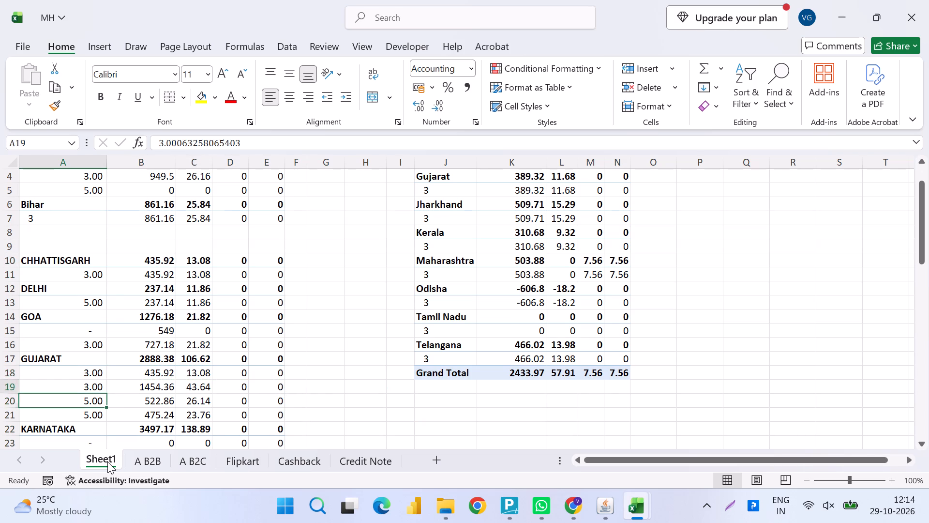
key("Up")
key("ctrl+Up")
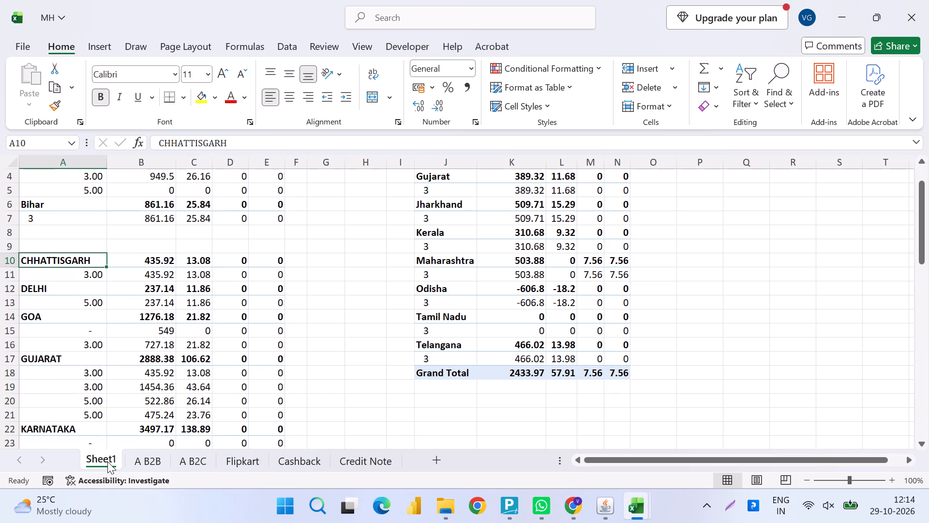
key("ctrl+Up")
key("ctrl+Up")
key("ctrl+Up")
key("Down")
key("Down")
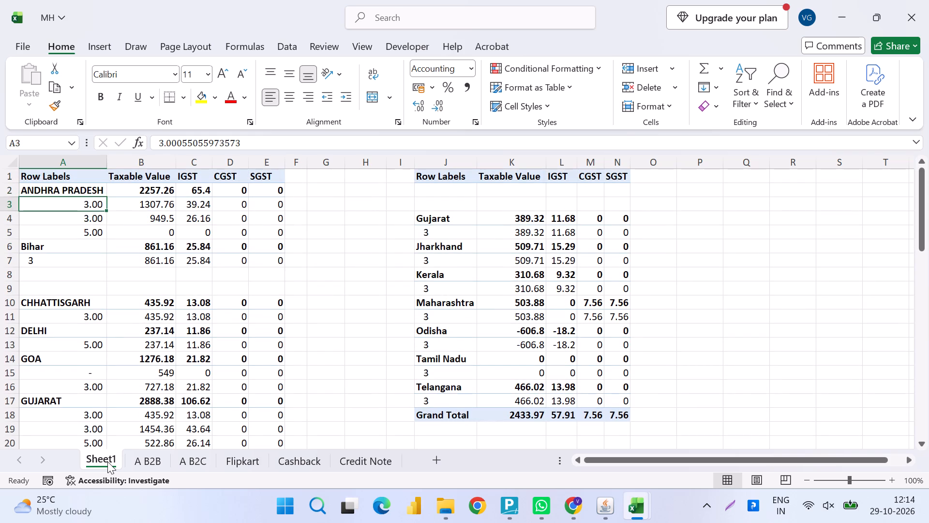
Undo the move of the Bihar rows and the earlier downward shift of the CHHATTISGARH block.
key("ctrl+z")
key("ctrl+z")
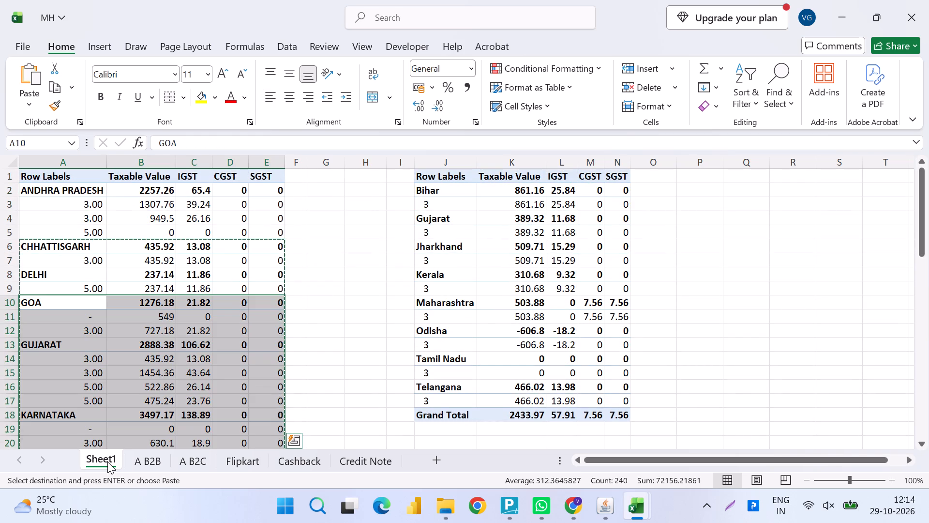
key("Escape")
Save the MH workbook.
key("ctrl+s")
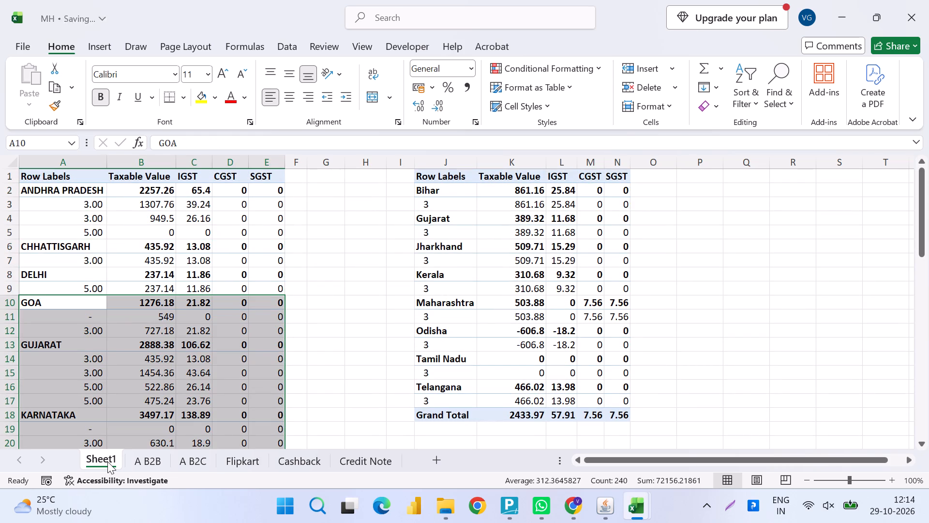
Set the rates under ANDHRA PRADESH in A3, A4 and A5 to 3, 3 and 5.
key("Right")
key("Up")
key("Right")
key("Right")
key("Up")
key("Left")
key("Up")
key("Left")
key("Up")
key("Left")
key("Up")
key("Left")
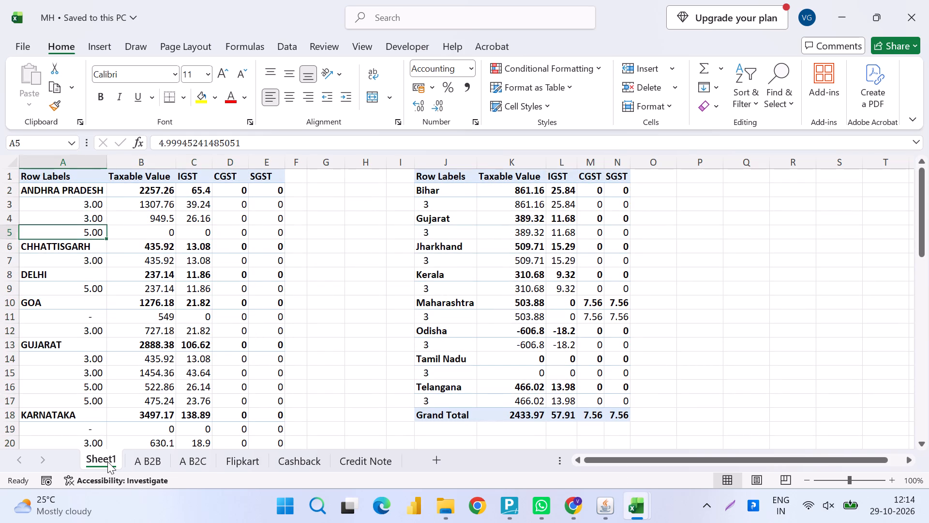
key("Up")
key("Up")
key("3")
key("Return")
key("3")
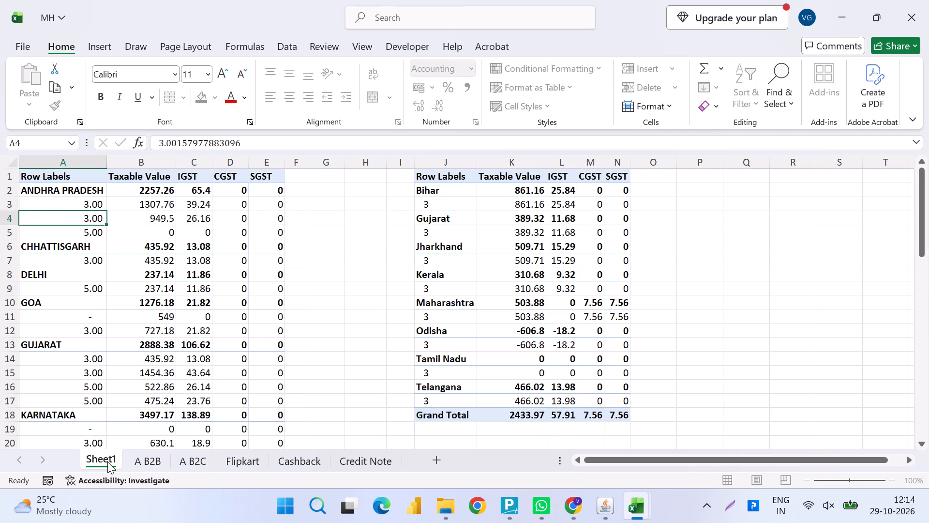
key("Return")
key("5")
key("Return")
Set the rate under CHHATTISGARH in A7 to 3 and the rate under DELHI in A9 to 5.
key("Return")
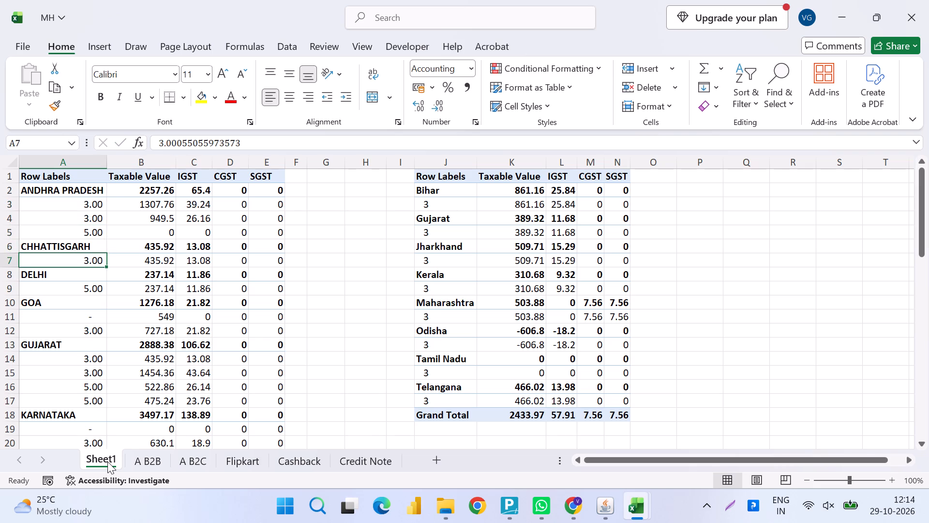
key("3")
key("Return")
key("Return")
key("5")
key("Return")
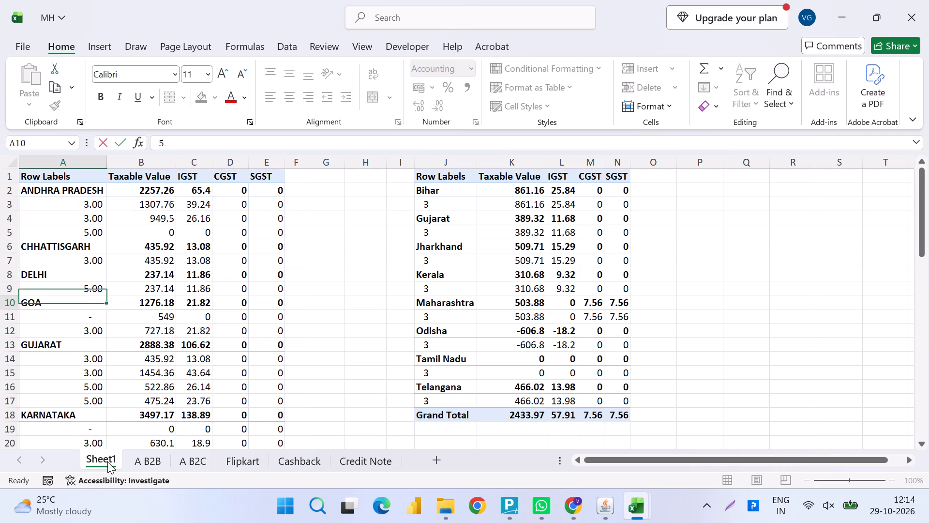
Set the rates under GOA in A11 and A12 to 0 and 3.
key("Return")
key("0")
key("Return")
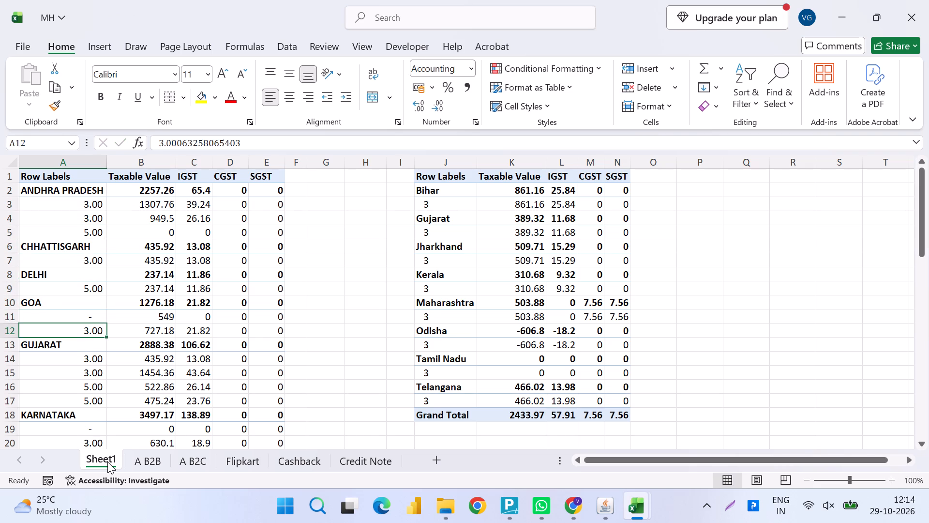
key("3")
key("Return")
Set the rates under GUJARAT in A14:A17 to 3, 3, 5 and 5.
key("Return")
key("3")
key("Return")
key("3")
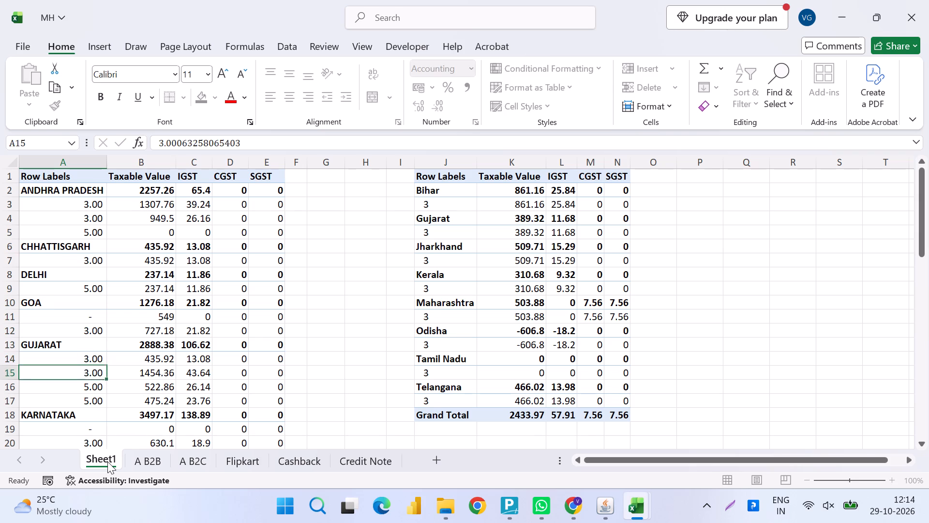
key("Return")
key("5")
key("Return")
key("5")
key("Return")
Set the first rate under KARNATAKA, in A19, to 0.
key("Down")
key("Down")
key("Down")
key("Down")
key("Down")
key("Down")
key("Down")
key("Down")
key("Down")
key("Down")
key("Down")
key("Down")
key("Down")
key("Down")
key("Down")
key("Down")
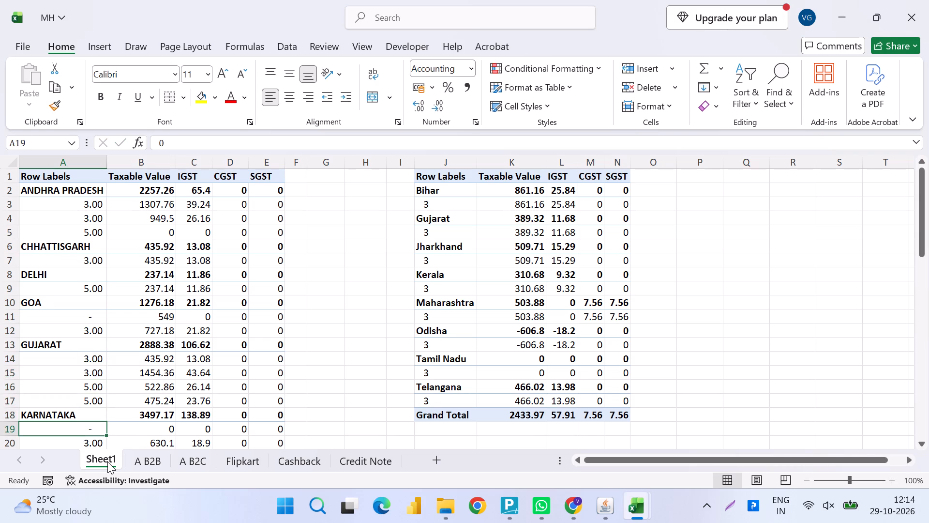
key("Up")
key("Up")
key("Up")
key("Up")
key("Up")
key("Up")
key("Up")
key("Up")
key("Up")
key("Up")
key("Up")
key("Up")
key("Up")
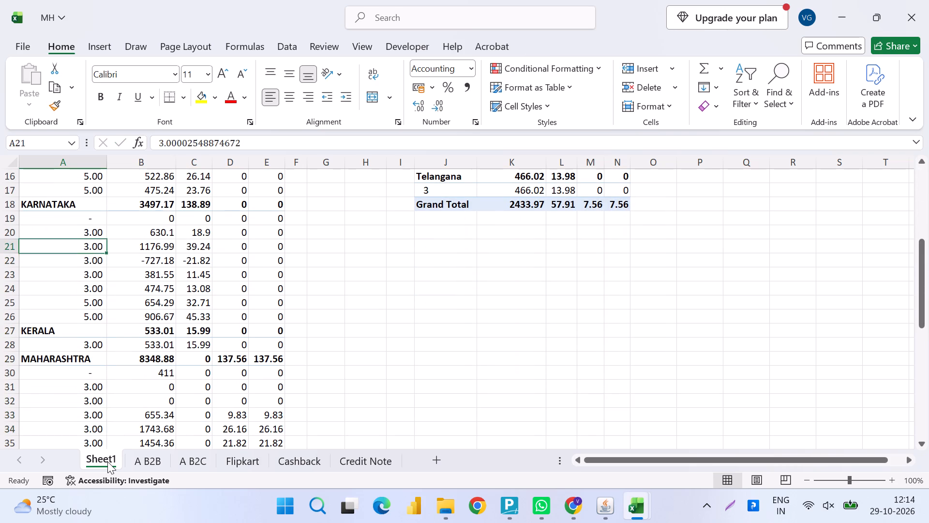
key("Up")
key("Up")
key("0")
key("Return")
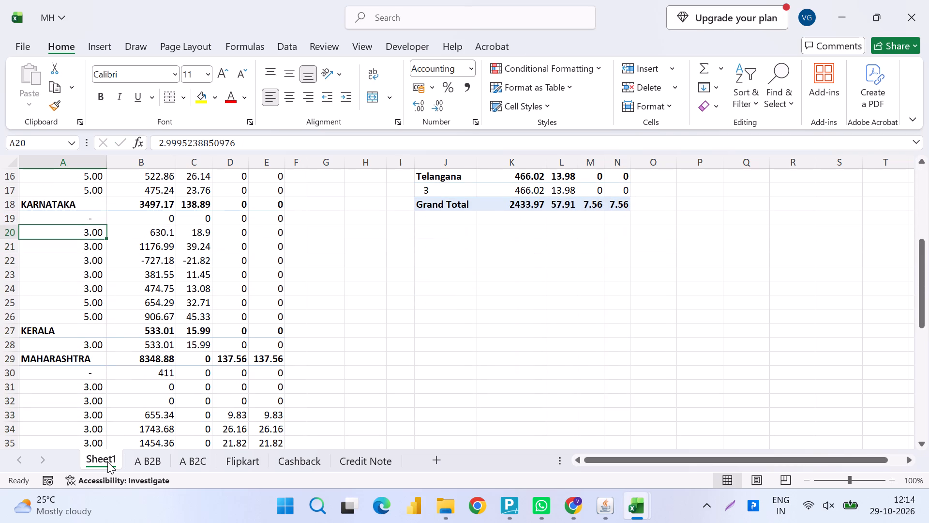
Set the remaining KARNATAKA rates to 3 in A20:A24 and 5 in A25:A26.
key("3")
key("Return")
key("3")
key("Return")
key("3")
key("Return")
key("3")
key("Return")
key("3")
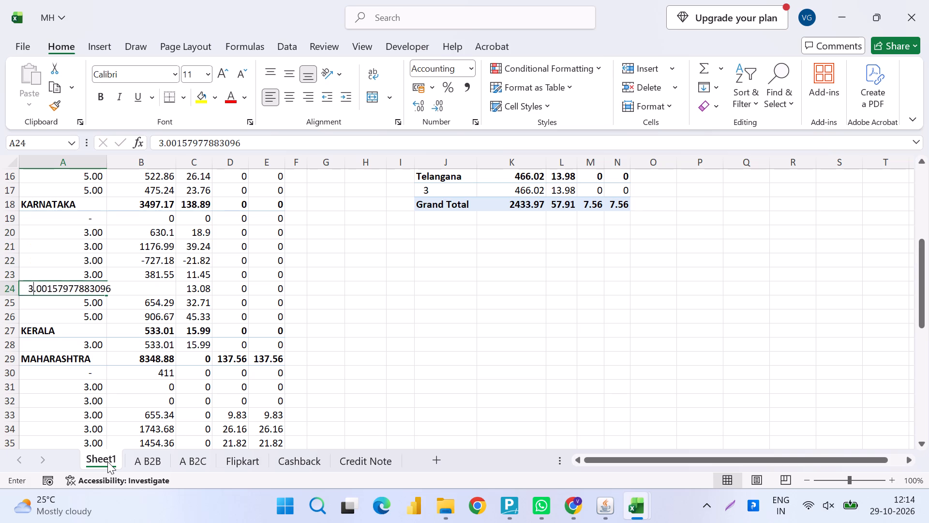
key("Return")
key("5")
key("Return")
key("5")
key("Return")
Set the rate under KERALA in A28 to 3.
key("Return")
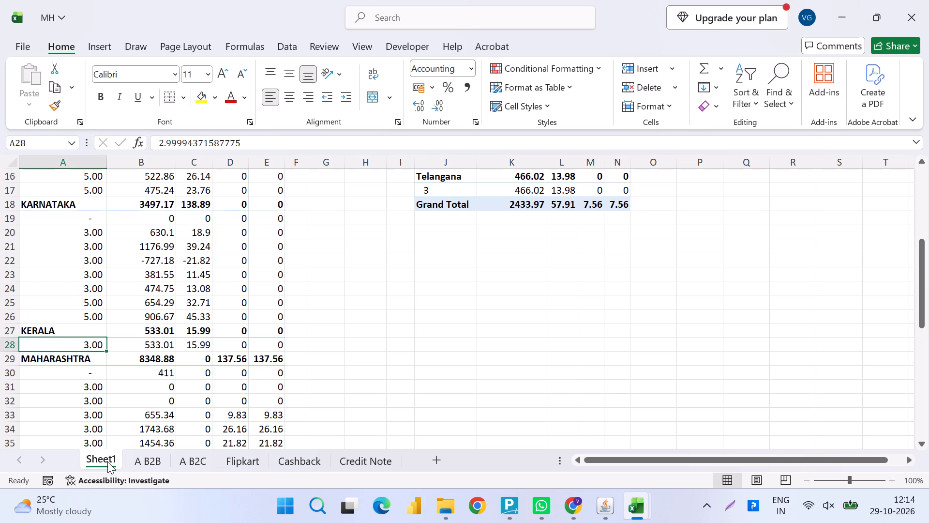
key("3")
key("Return")
Set the first MAHARASHTRA rates to 0 in A30 and 3 in A31:A35.
key("Return")
key("Return")
key("Up")
key("0")
key("Return")
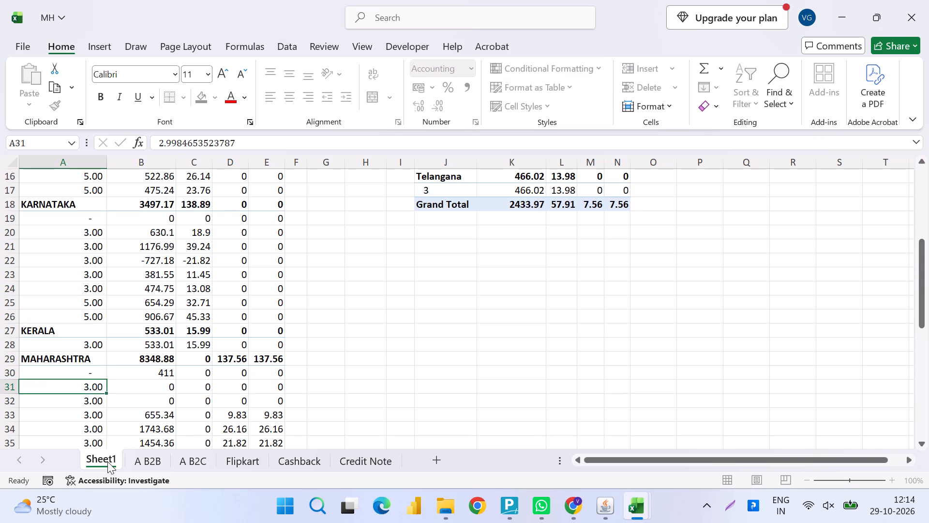
key("3")
key("Return")
key("3")
key("Return")
key("3")
key("Return")
key("3")
key("Return")
key("3")
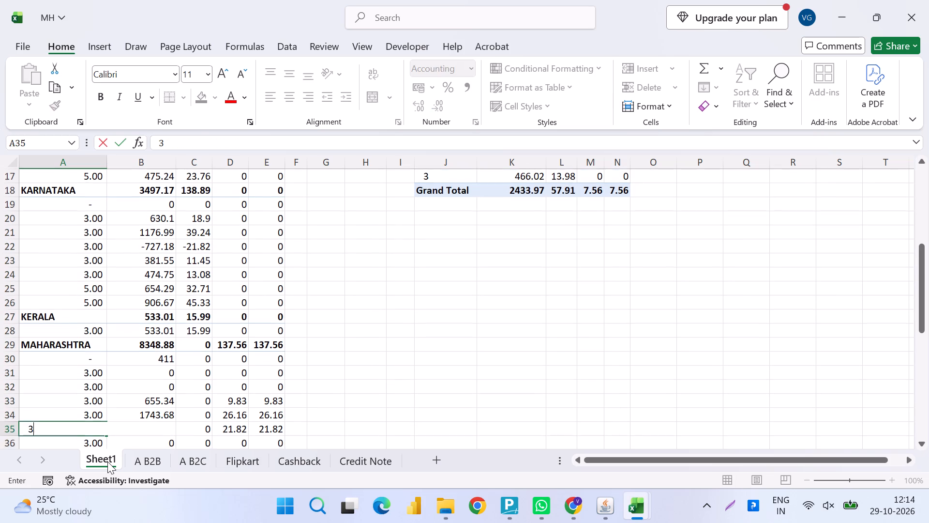
key("Return")
Set the remaining MAHARASHTRA rates to 3 in A36:A39 and 5 in A40:A41.
key("3")
key("Return")
key("3")
key("Return")
key("3")
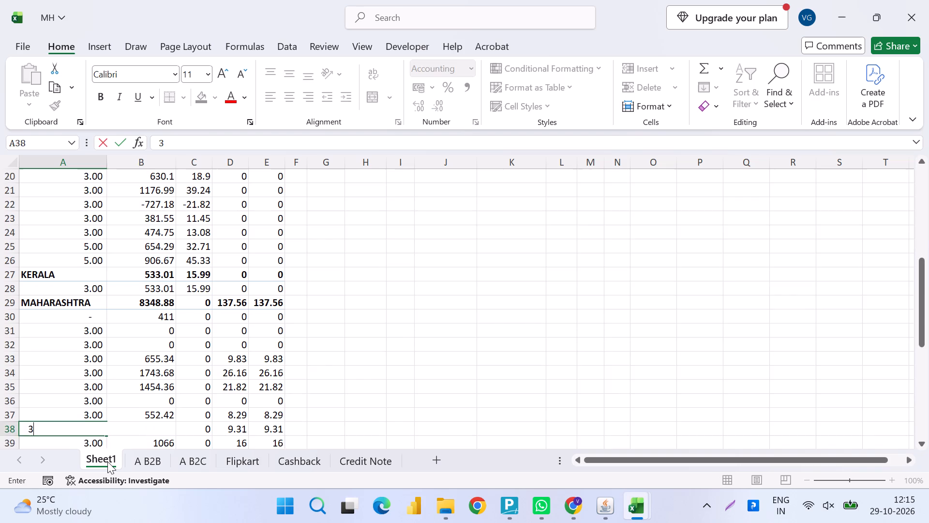
key("Return")
key("3")
key("Return")
key("3")
key("Escape")
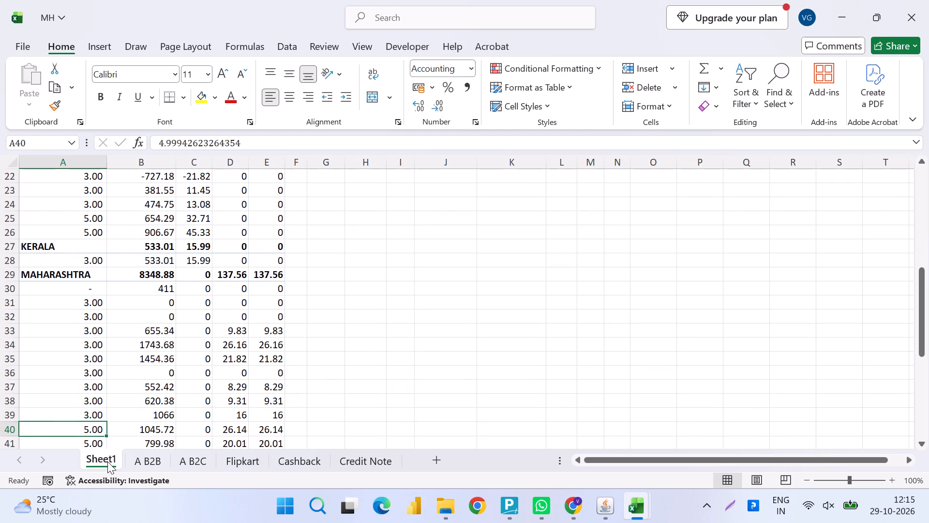
key("5")
key("Return")
key("5")
key("Return")
Set the rate under PUNJAB in A43 to 0.
key("Down")
key("Down")
key("Down")
key("Down")
key("Down")
key("Down")
key("Down")
key("Down")
key("Down")
key("Down")
key("Down")
key("Down")
key("Down")
key("Down")
key("Down")
key("Down")
key("Down")
key("Up")
key("Up")
key("Up")
key("Up")
key("Up")
key("Up")
key("Up")
key("Up")
key("Up")
key("Up")
key("Up")
key("Up")
key("Up")
key("Up")
key("Up")
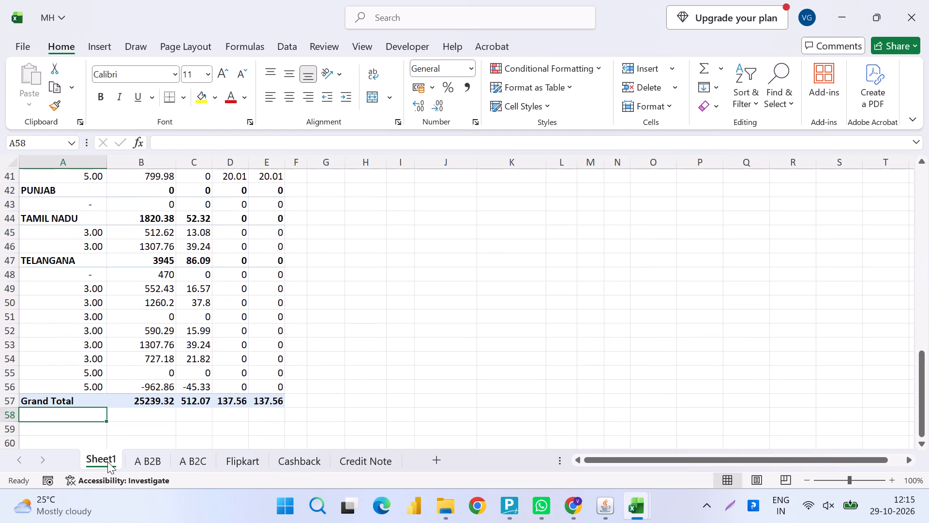
key("Up")
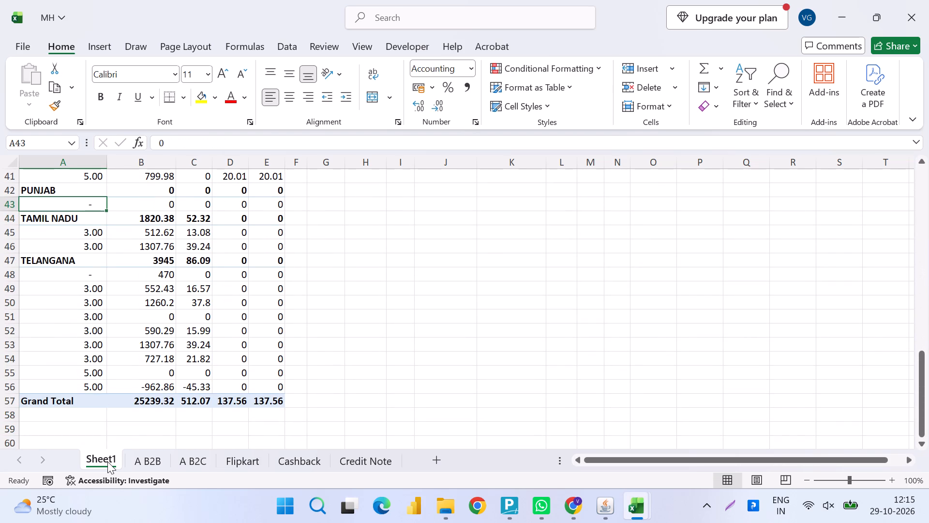
key("0")
key("Return")
Set both rates under TAMIL NADU, in A45 and A46, to 3.
key("Return")
key("3")
key("Return")
key("3")
key("Return")
Set the TELANGANA rates to 3 in A49:A54 and 5 in A55:A56.
key("Return")
key("Return")
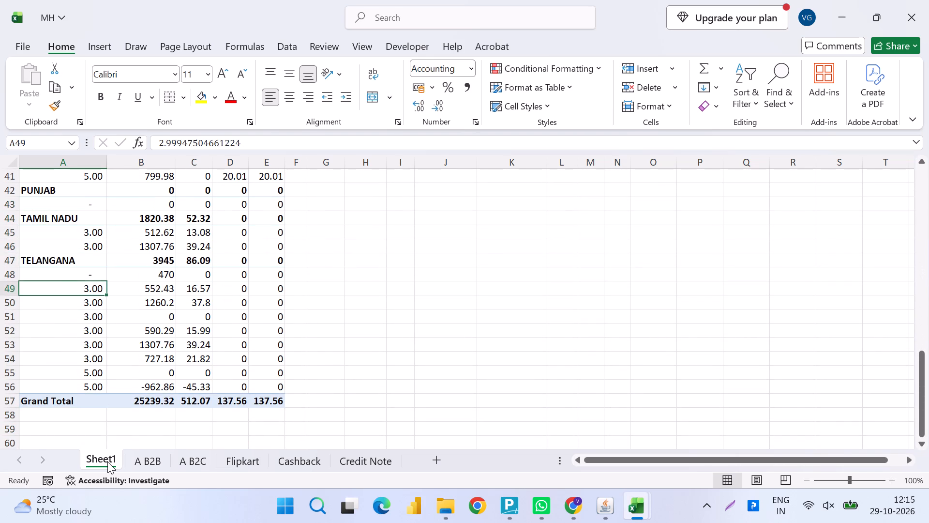
key("3")
key("Return")
key("3")
key("Return")
key("3")
key("Return")
key("3")
key("Return")
key("3")
key("Return")
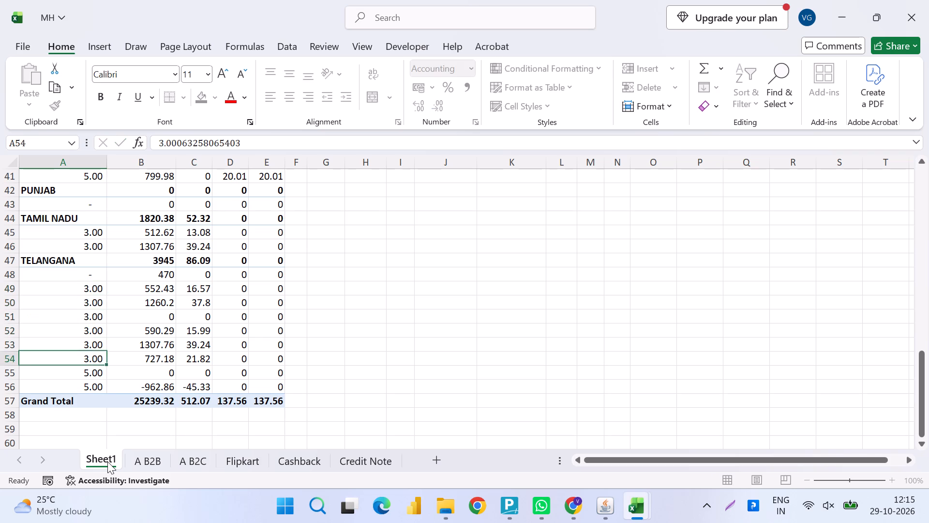
key("3")
key("Return")
key("5")
key("Return")
key("5")
key("Return")
Set the first rate under TELANGANA, in A48, to 0.
key("Up")
key("Up")
key("Up")
key("Up")
key("Up")
key("Up")
key("Up")
key("Up")
key("Up")
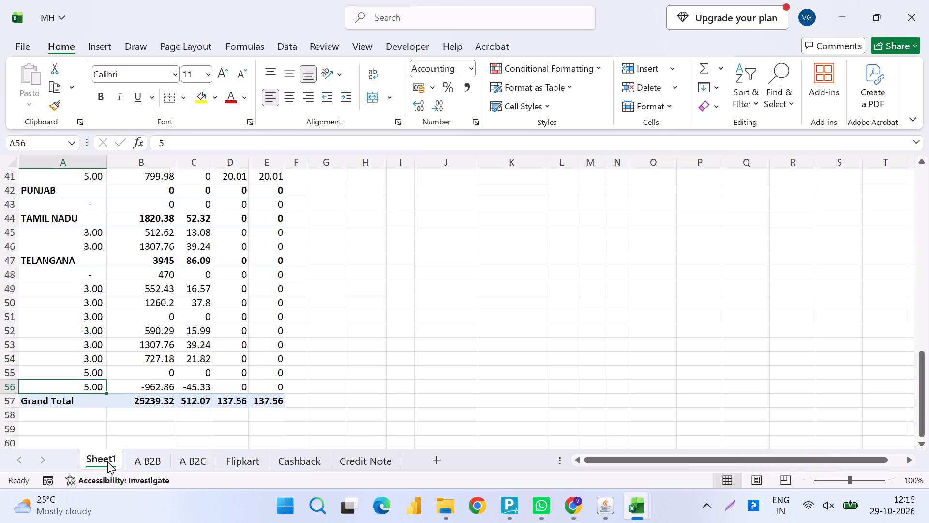
key("0")
key("Return")
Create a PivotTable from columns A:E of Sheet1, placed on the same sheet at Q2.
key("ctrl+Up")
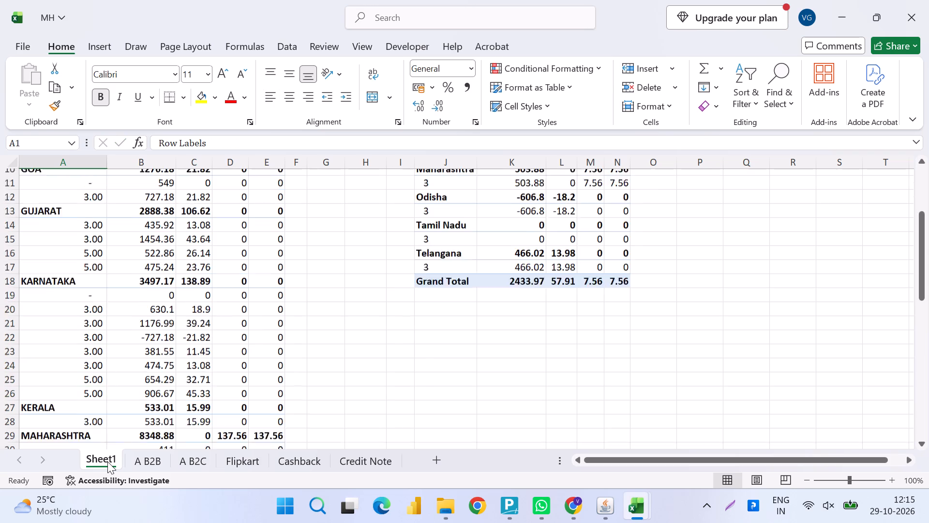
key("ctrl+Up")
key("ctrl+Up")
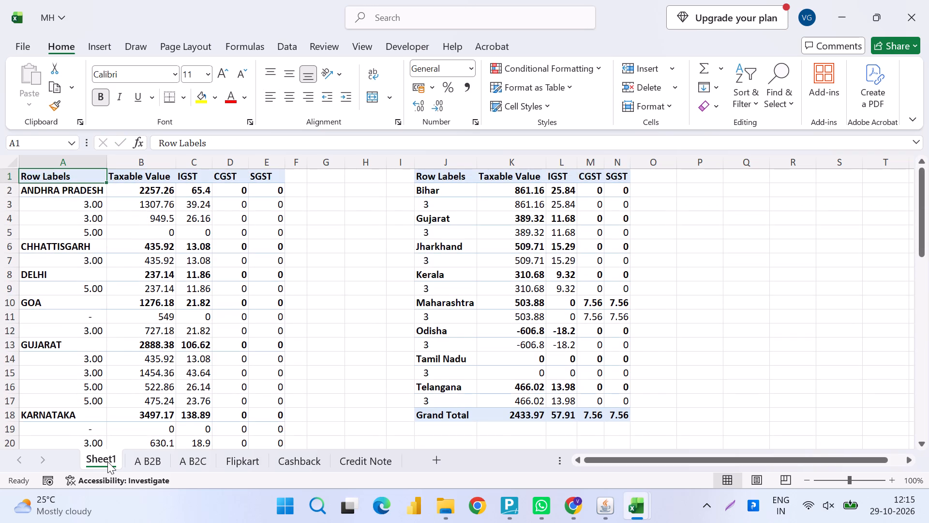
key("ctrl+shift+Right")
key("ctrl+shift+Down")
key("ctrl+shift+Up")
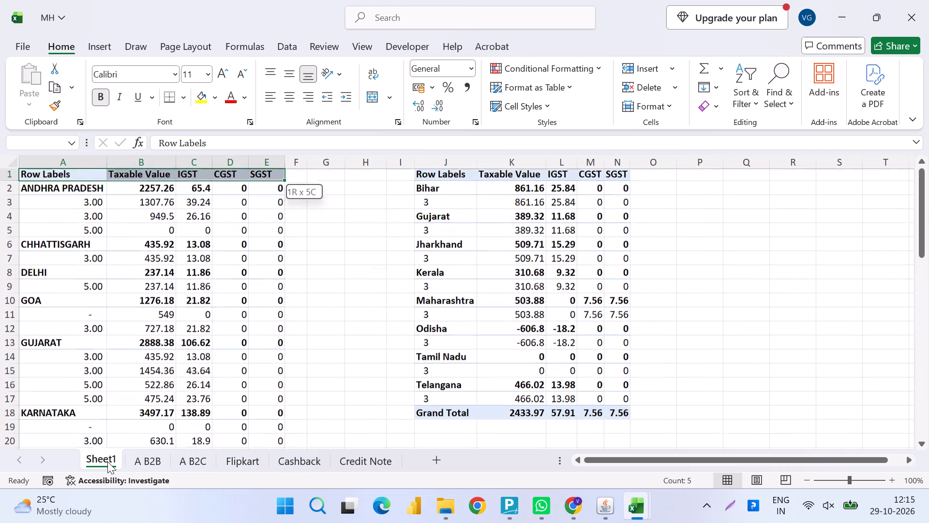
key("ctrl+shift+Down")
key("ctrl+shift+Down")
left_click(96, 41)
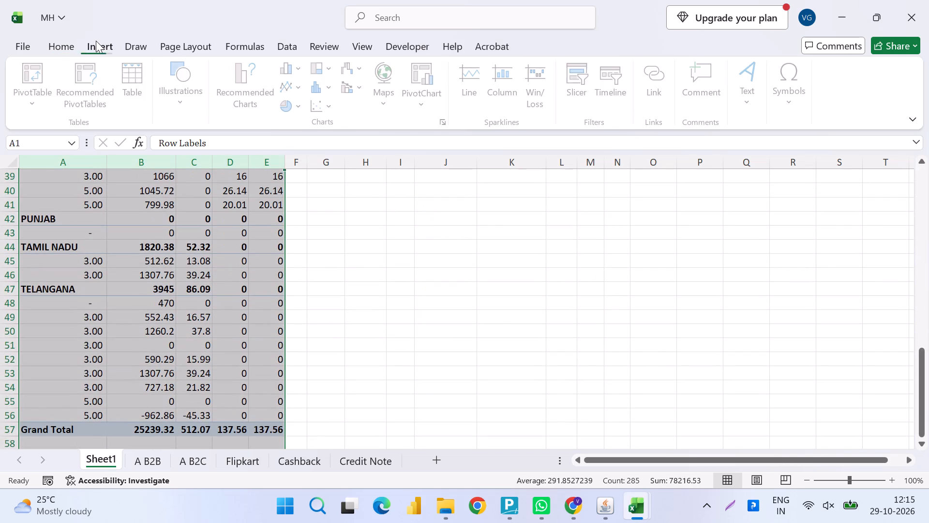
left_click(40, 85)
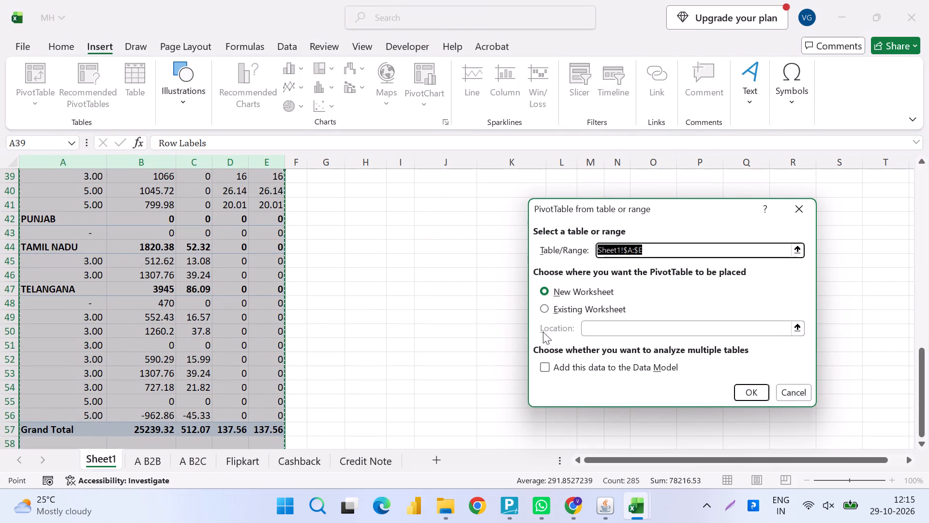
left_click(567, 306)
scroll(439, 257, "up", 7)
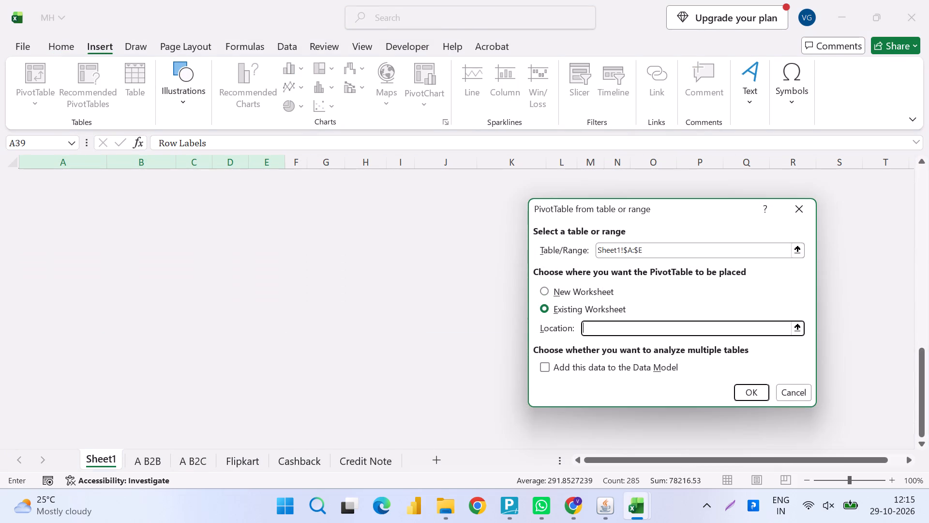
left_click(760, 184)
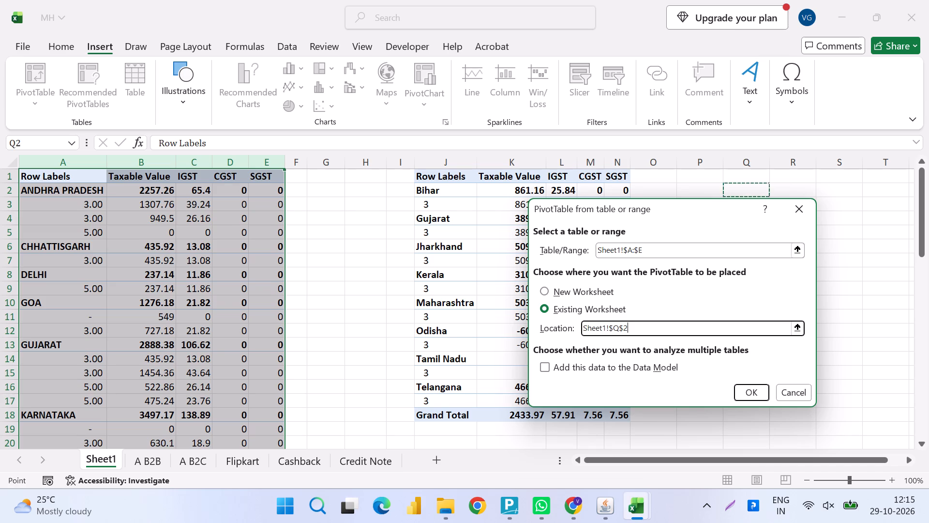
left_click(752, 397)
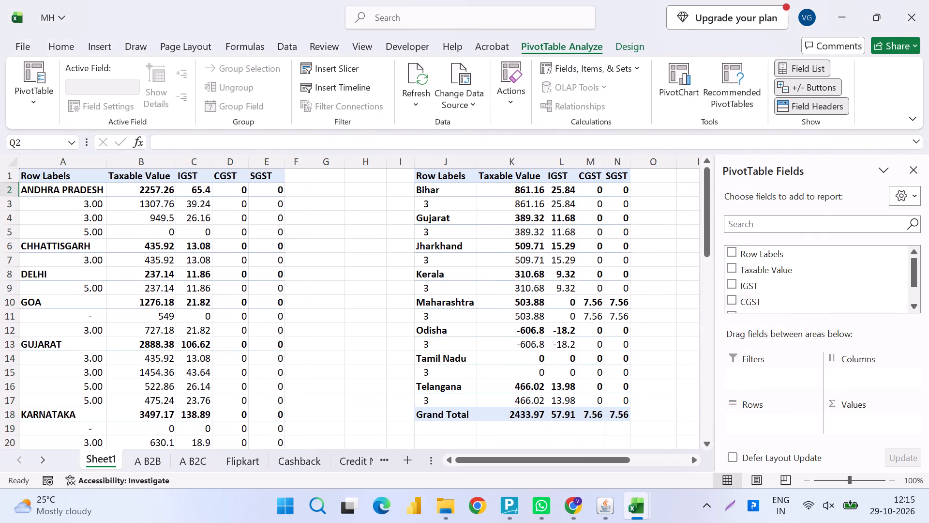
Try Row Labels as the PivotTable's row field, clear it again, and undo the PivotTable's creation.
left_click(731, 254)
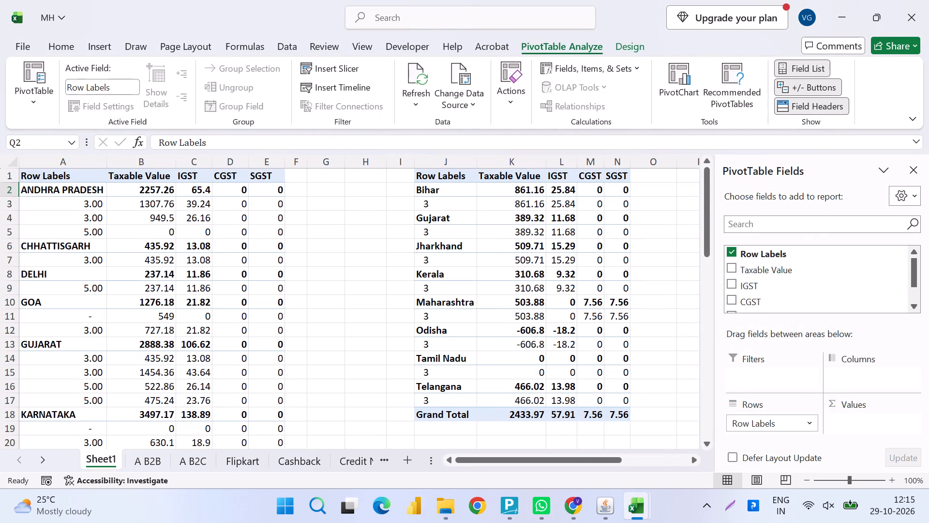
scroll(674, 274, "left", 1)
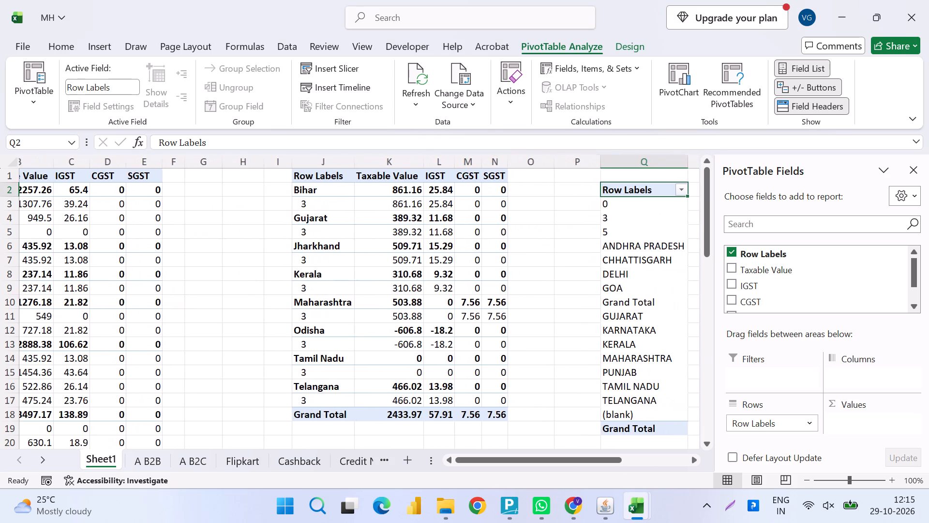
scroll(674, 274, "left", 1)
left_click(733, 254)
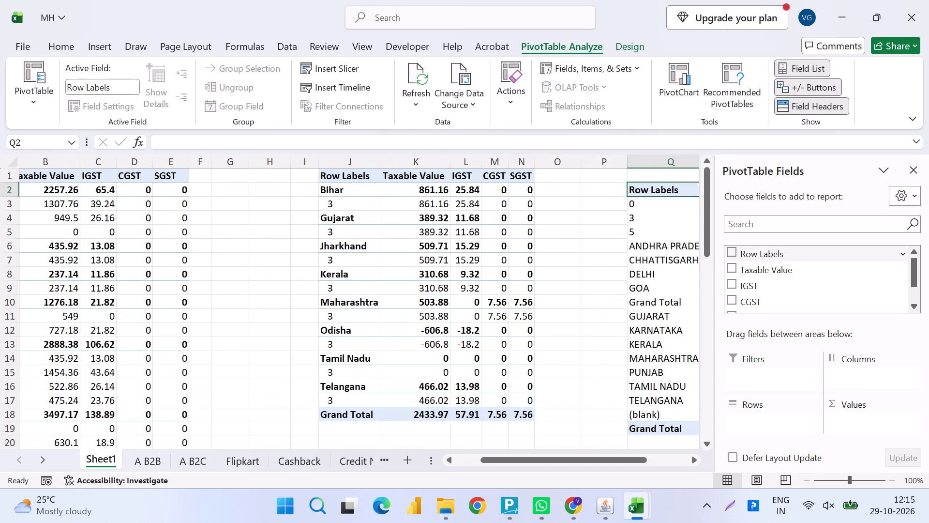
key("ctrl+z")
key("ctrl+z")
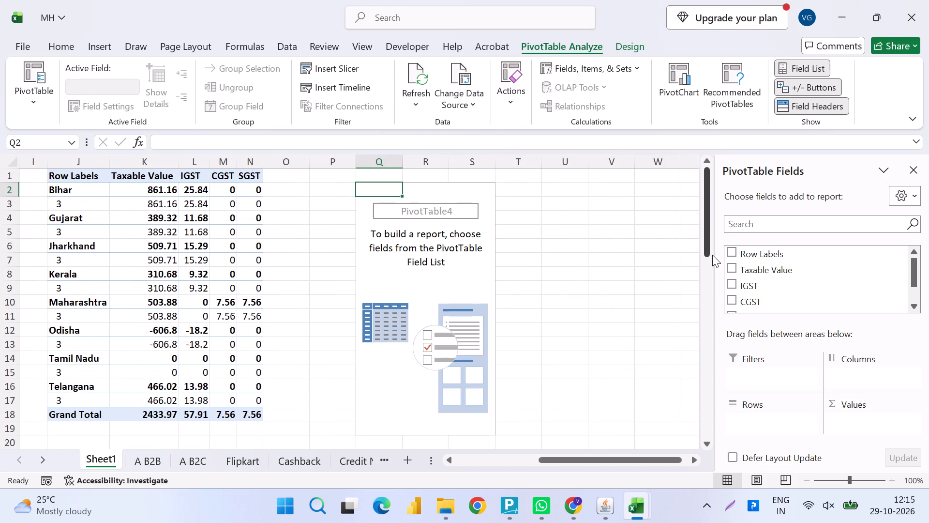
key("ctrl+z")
Save the workbook.
key("ctrl+Down")
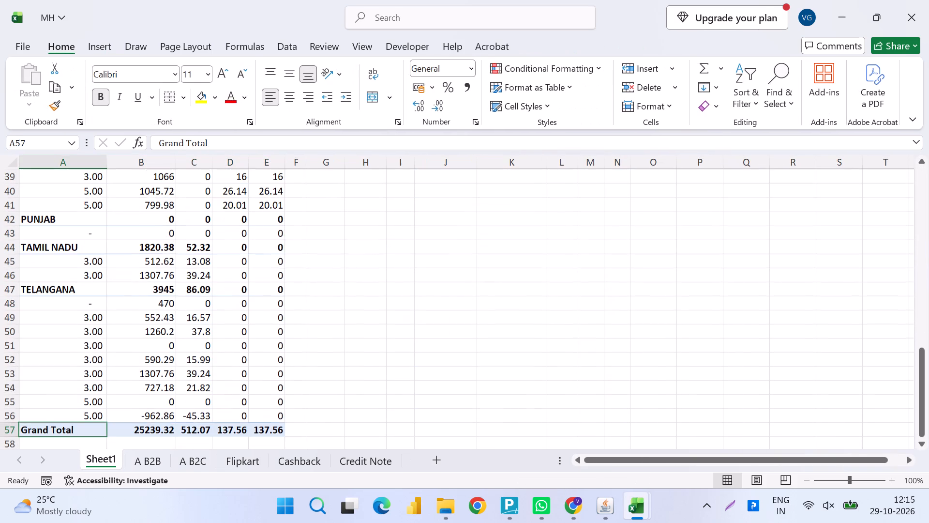
key("ctrl+Up")
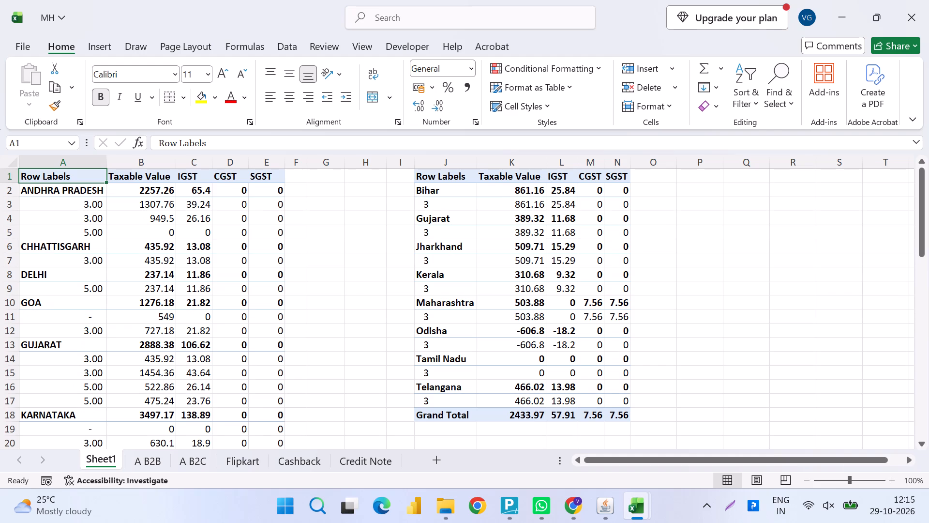
key("ctrl+s")
key("ctrl+s")
Move the Flipkart summary from J1:N18 to column A, several rows below the A B2C Grand Total row.
key("Down")
key("Down")
key("Down")
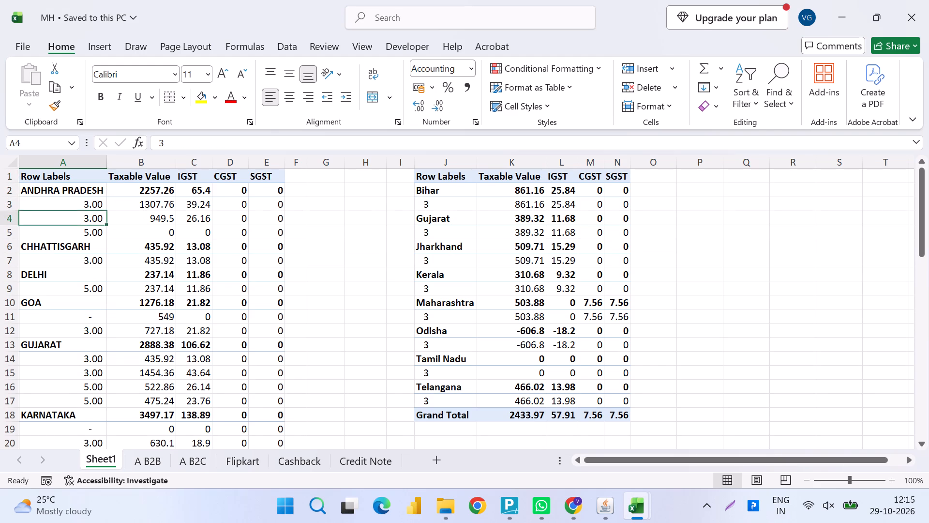
key("Down")
key("Right")
key("Right")
key("Right")
key("Right")
key("Right")
key("Right")
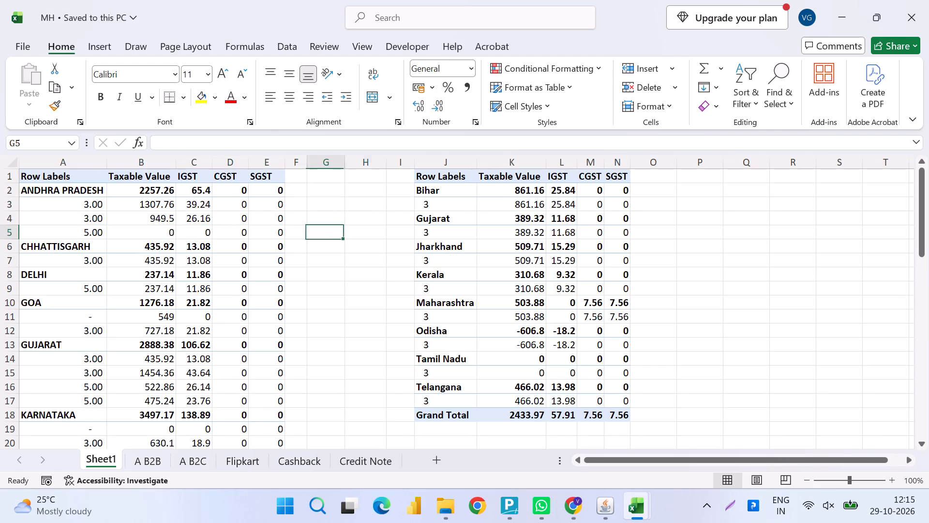
key("Right")
key("Right")
key("Right")
key("Up")
key("ctrl+Up")
key("ctrl+shift+Down")
key("ctrl+shift+Right")
key("ctrl+x")
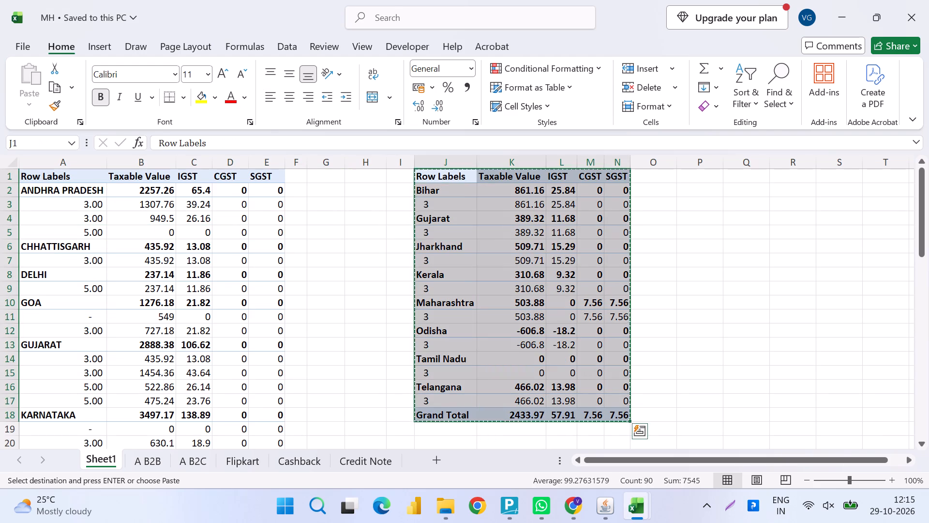
key("ctrl+Left")
key("ctrl+Left")
key("ctrl+Down")
key("Down")
key("Down")
key("Down")
key("Down")
key("Down")
key("Down")
key("Down")
key("Down")
key("Down")
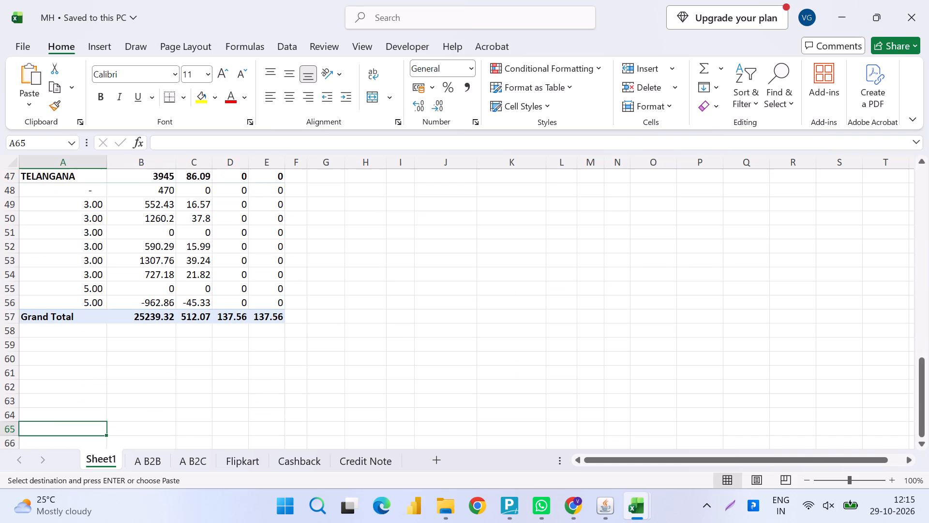
key("Return")
Insert a blank row at row 5, between the 3 and 5 rate rows under ANDHRA PRADESH.
key("ctrl+Up")
key("ctrl+Up")
key("ctrl+Up")
key("ctrl+Up")
key("Down")
key("Down")
key("Down")
key("Down")
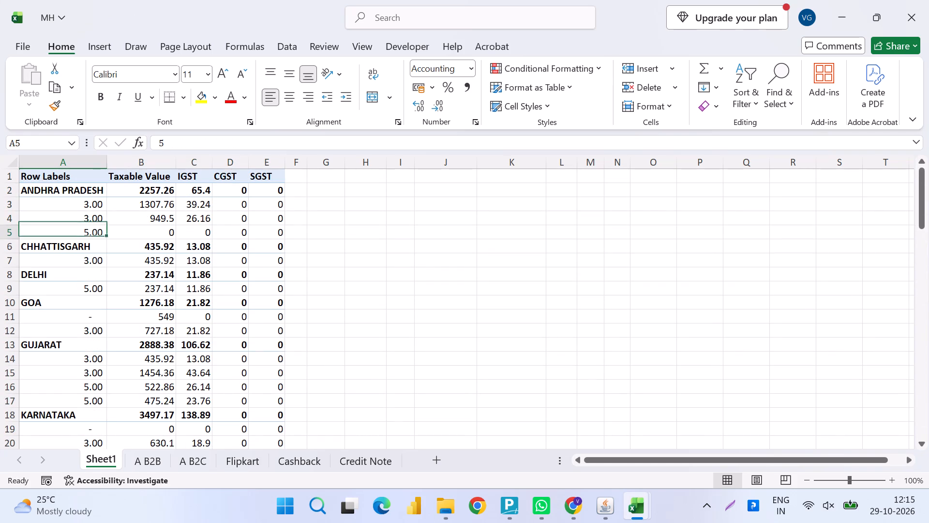
key("shift+space")
key("ctrl+shift+equal")
Sum the two ANDHRA PRADESH 3-rate rows with =B3+B4 in B5 and fill the formula across to E5.
key("Right")
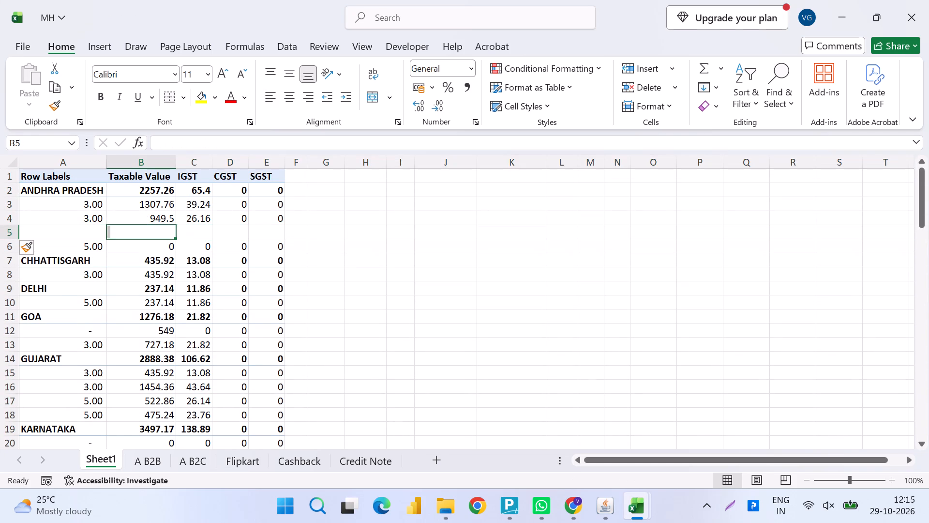
key("alt+equal")
key("Escape")
key("equal")
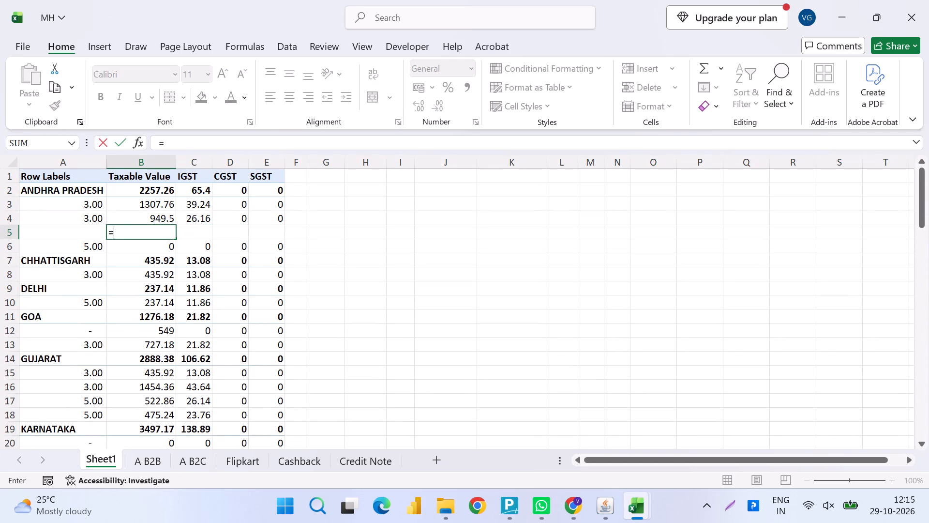
key("Up")
key("Up")
key("shift+plus")
key("Up")
key("Return")
key("Up")
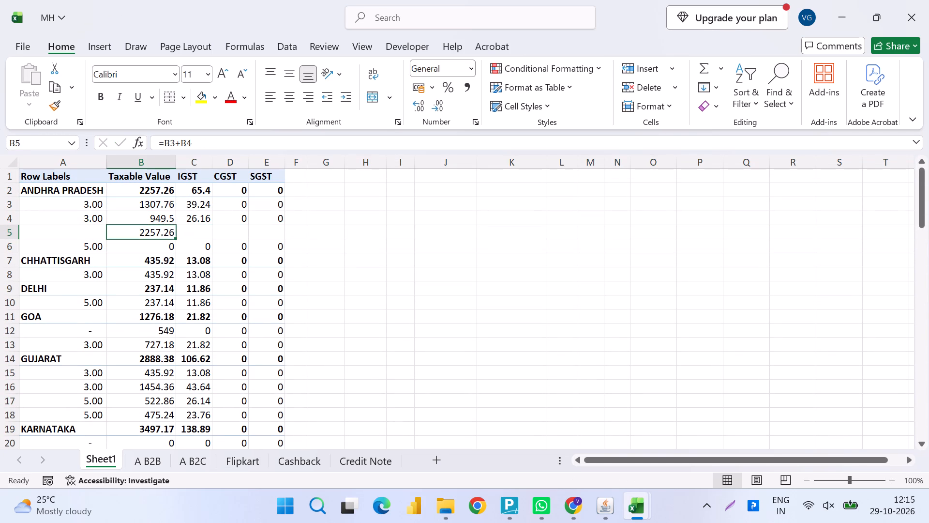
key("shift+Right")
key("shift+Right")
key("shift+Right")
key("ctrl+r")
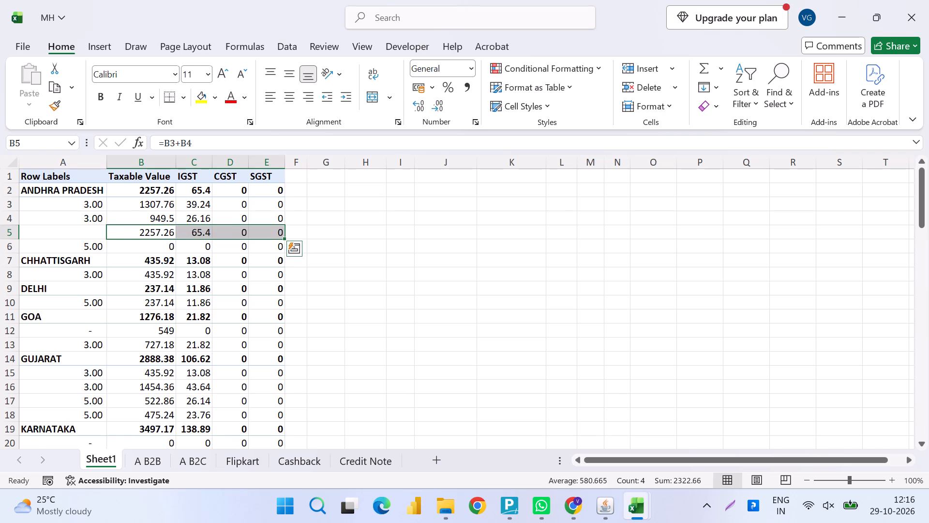
Replace the formulas in B5:E5 with their values using Paste Special.
key("ctrl+c")
key("ctrl+alt+v")
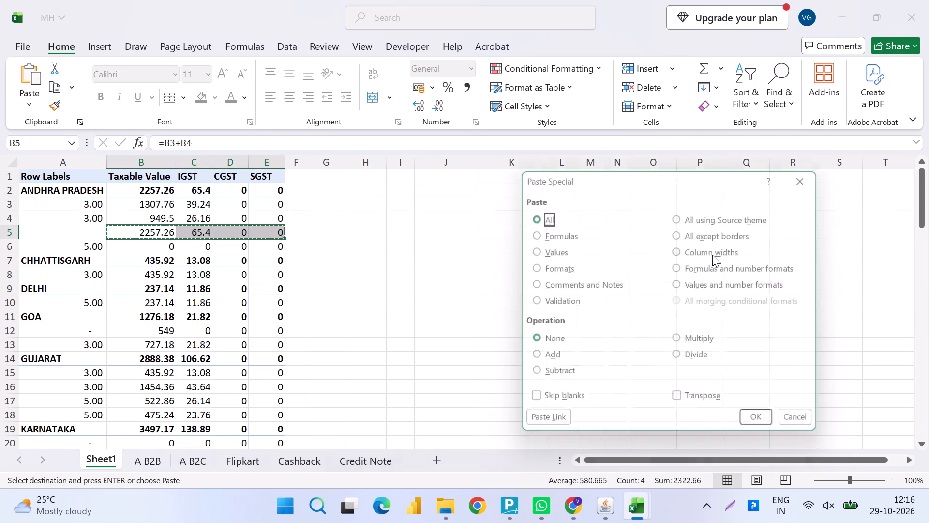
key("v")
key("Return")
Fill the rate 3 from A4 down into A5 for the combined ANDHRA PRADESH row.
key("Up")
key("Left")
key("Down")
key("ctrl+d")
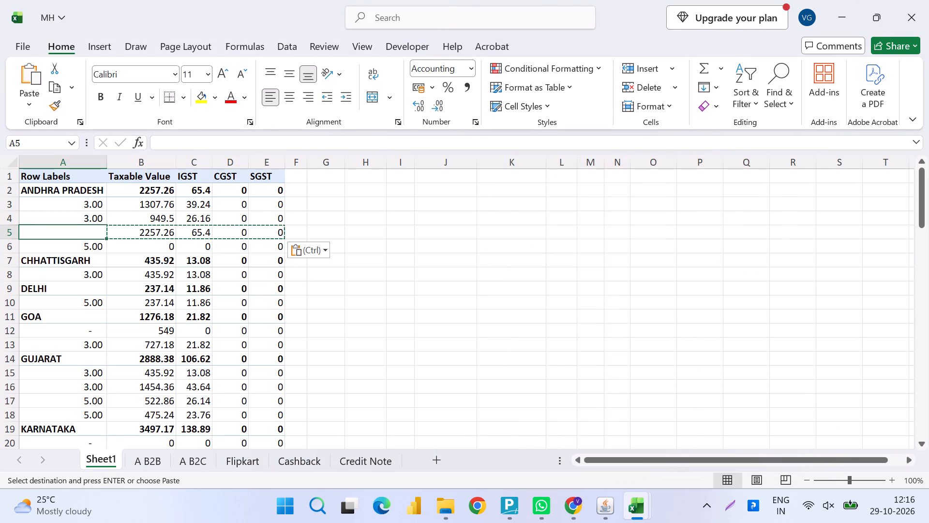
Delete the two original 3-rate rows under ANDHRA PRADESH, rows 3 and 4, and save the workbook.
key("Up")
key("shift+space")
key("shift+Up")
key("ctrl+minus")
key("ctrl+s")
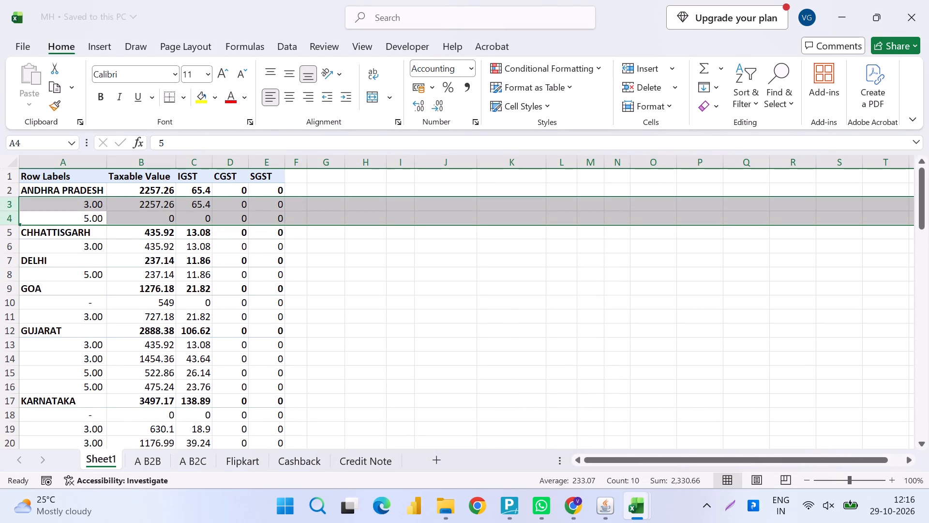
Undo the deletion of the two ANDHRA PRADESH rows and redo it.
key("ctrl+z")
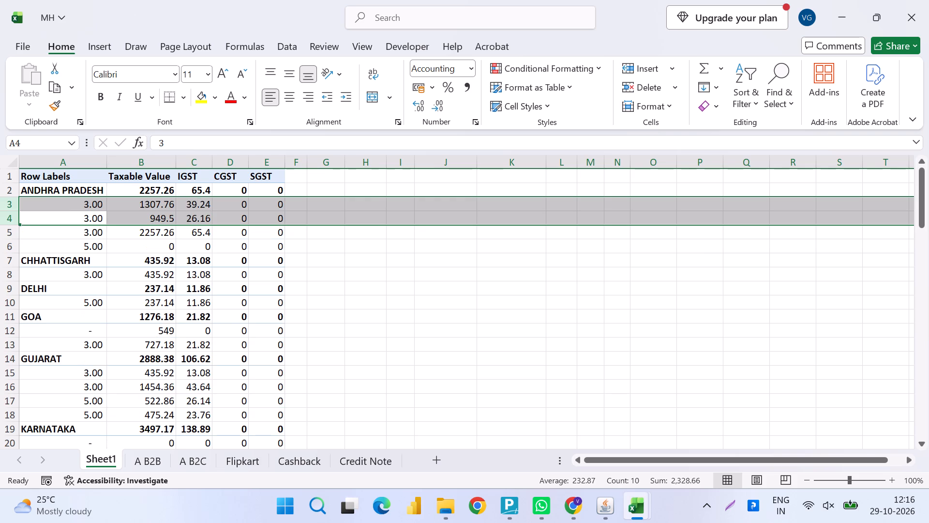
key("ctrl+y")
Insert a blank row at row 15, between the 3 and 5 rate rows under GUJARAT.
key("Down")
key("Down")
key("Down")
key("Down")
key("Down")
key("Down")
key("Down")
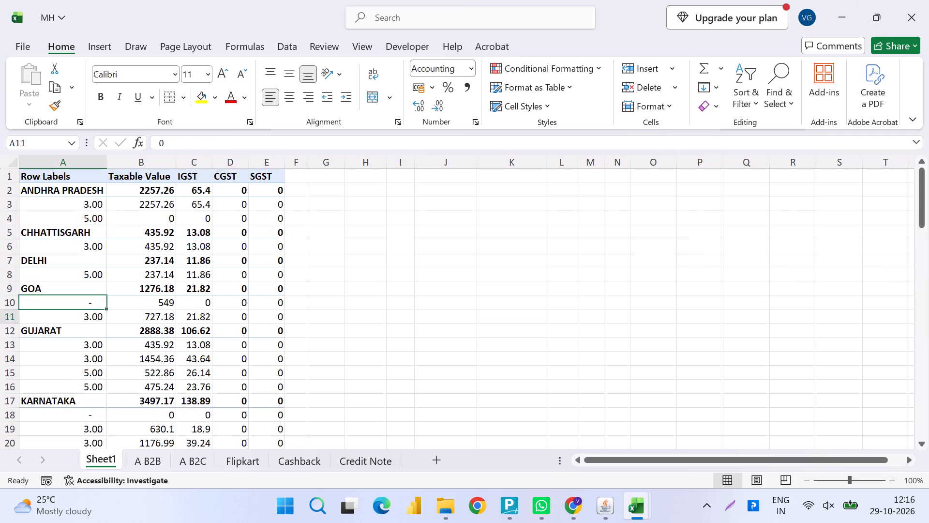
key("Down")
key("Down")
key("Down")
key("Down")
key("shift+space")
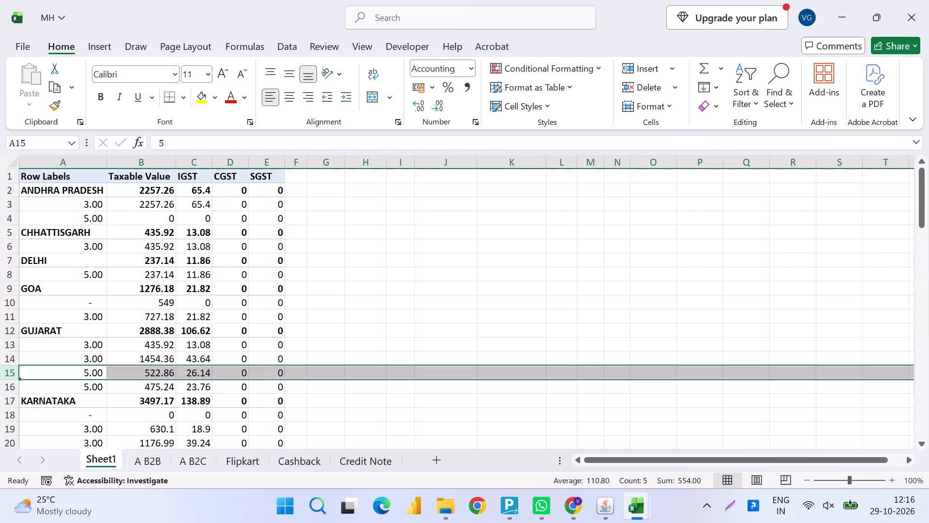
key("ctrl+shift+equal")
Fill the 3 rate and its amounts from row 14 down into the blank GUJARAT row, A15:E15.
key("Right")
key("Left")
key("shift+Right")
key("shift+Right")
key("shift+Right")
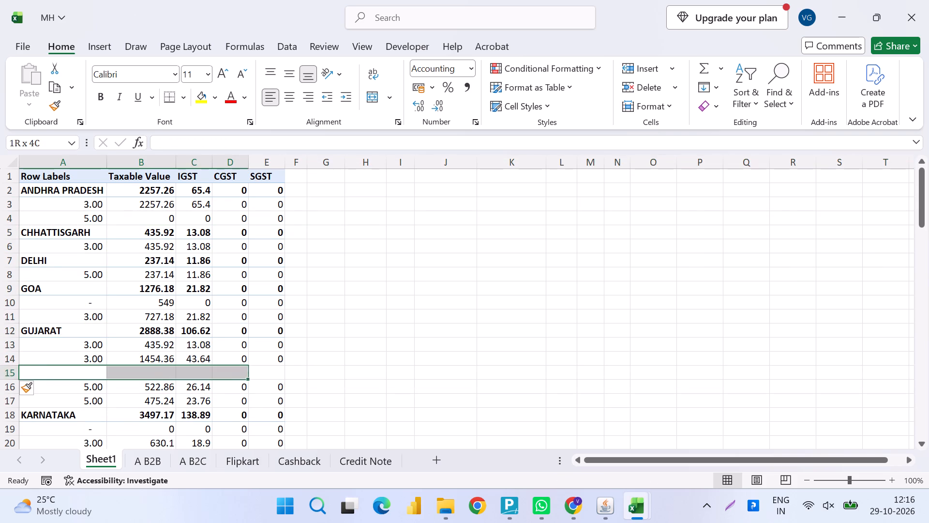
key("shift+Right")
key("ctrl+r")
key("Right")
key("Left")
key("ctrl+shift+Right")
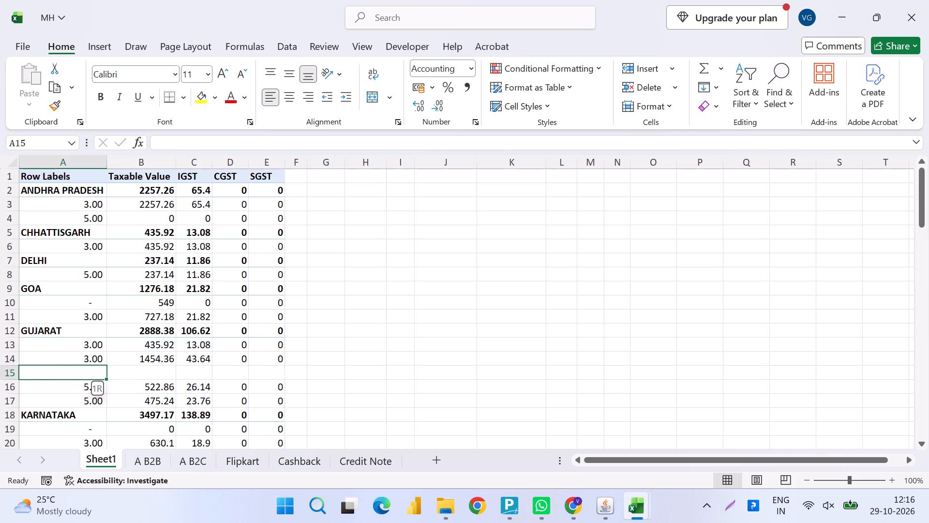
key("ctrl+d")
Sum the two GUJARAT 3-rate rows with =B13+B14 in B15 and fill the formula across to E15.
key("Right")
key("equal")
key("Up")
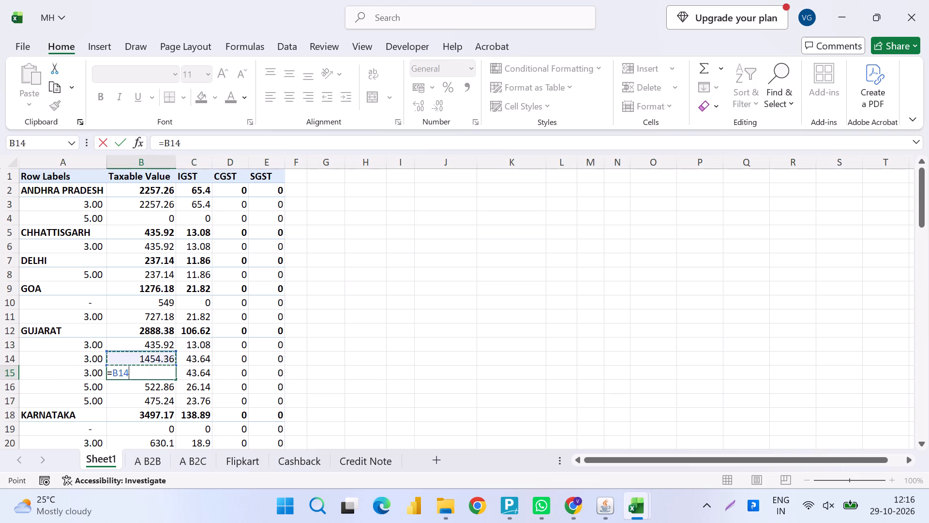
key("Up")
key("shift+plus")
key("Up")
key("Return")
key("Up")
key("shift+Right")
key("shift+Right")
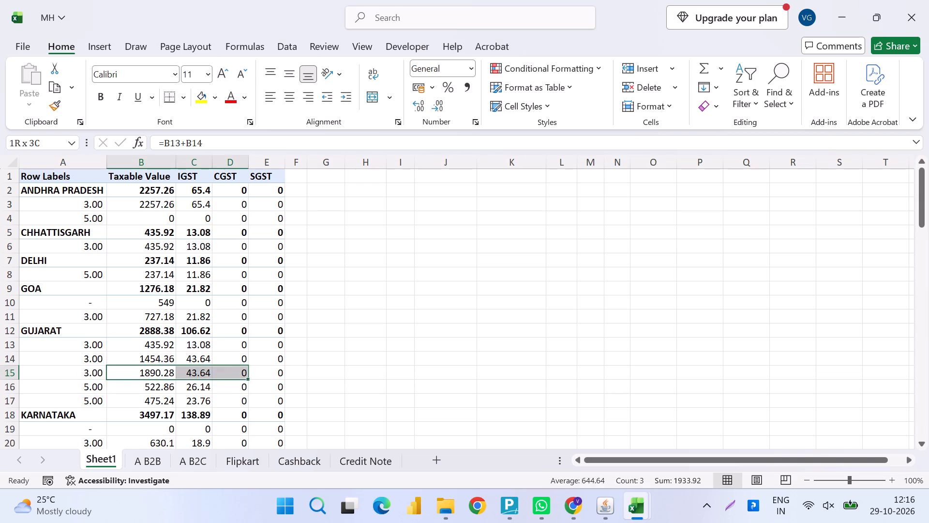
key("shift+Right")
key("ctrl+r")
Replace the summed GUJARAT 3-rate formulas in B15:E15 with their values using Paste Special.
key("ctrl+alt+v")
key("v")
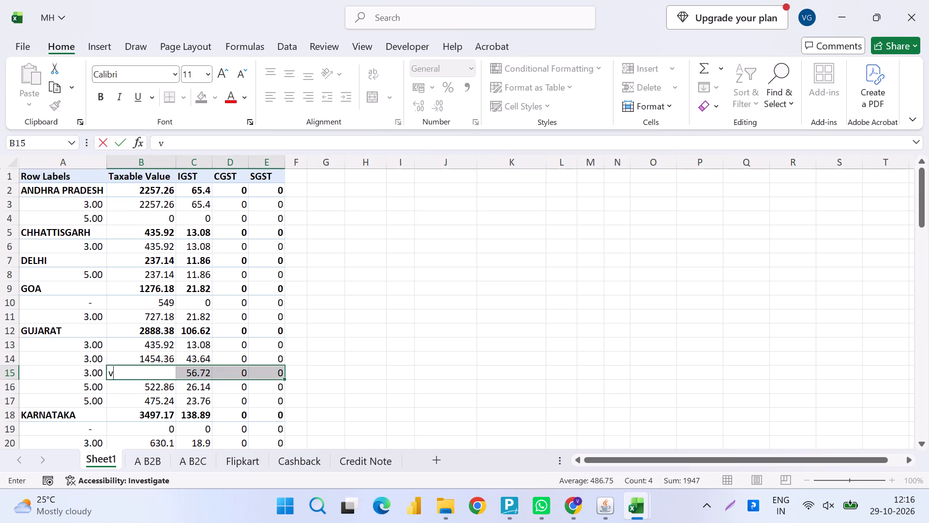
key("Escape")
key("ctrl+c")
key("ctrl+alt+v")
key("ctrl+alt+v")
key("Return")
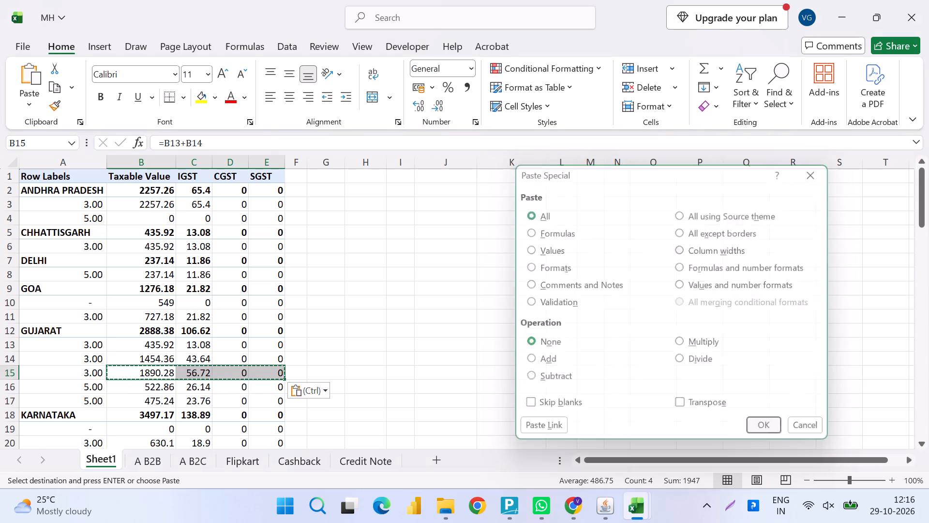
key("ctrl+c")
key("ctrl+alt+v")
key("ctrl+alt+v")
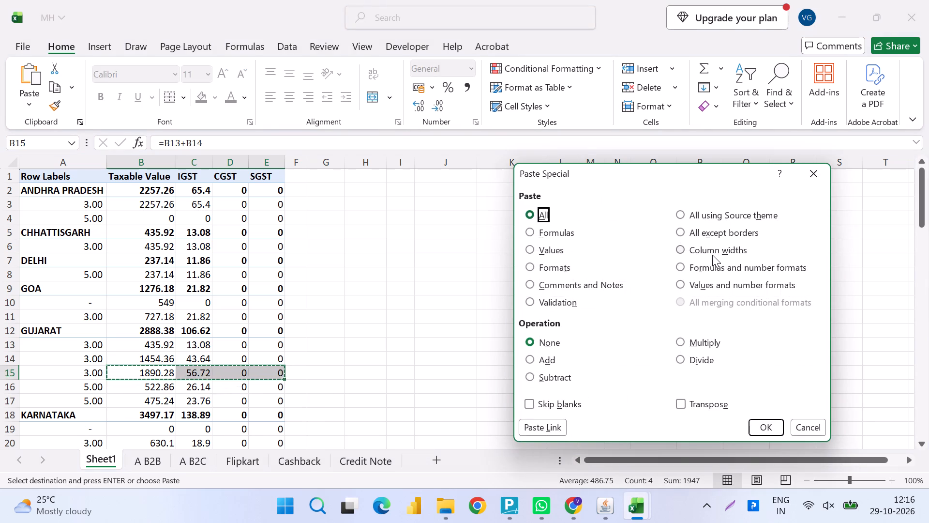
key("Down")
key("Down")
key("Return")
Delete the two original GUJARAT 3-rate rows, 13 and 14, and save the workbook.
key("Up")
key("shift+space")
key("shift+Up")
key("ctrl+minus")
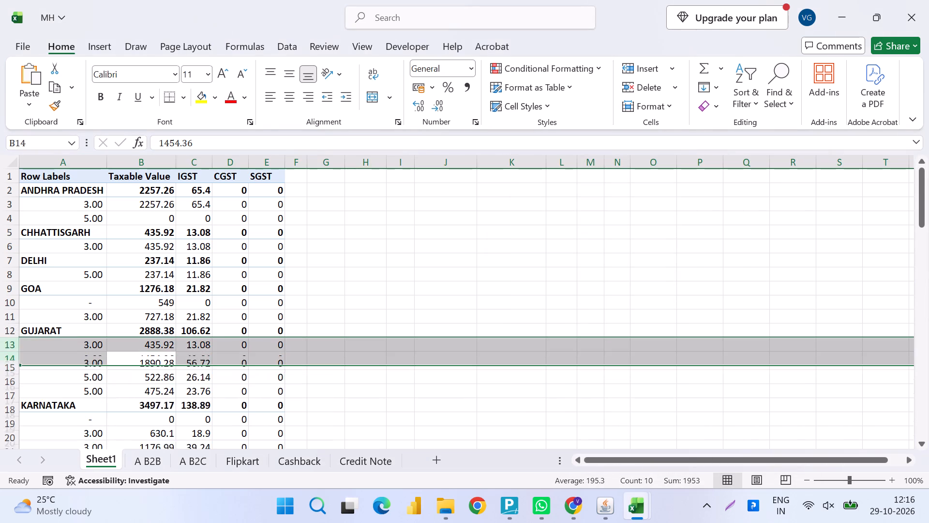
key("ctrl+s")
Insert a blank row at row 14, above the two GUJARAT 5-rate rows.
key("Down")
key("Down")
key("Up")
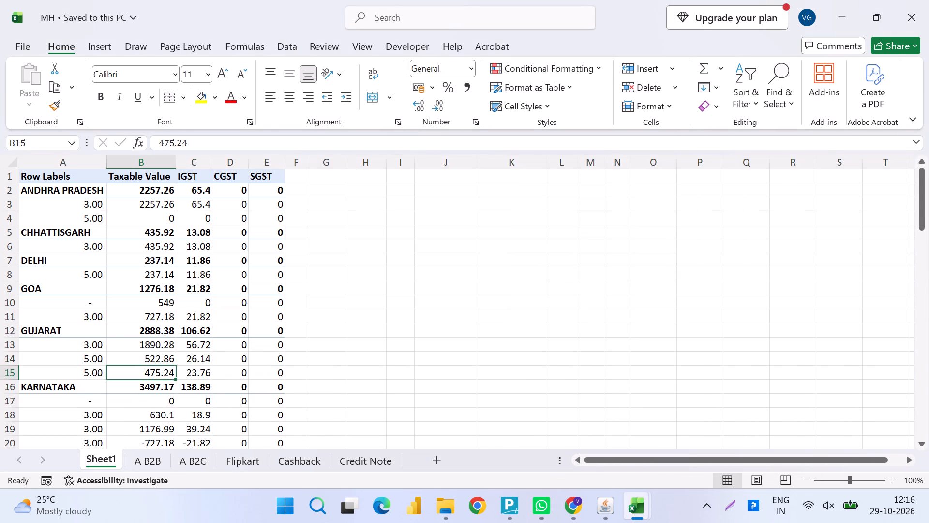
key("Up")
key("shift+space")
key("ctrl+shift+equal")
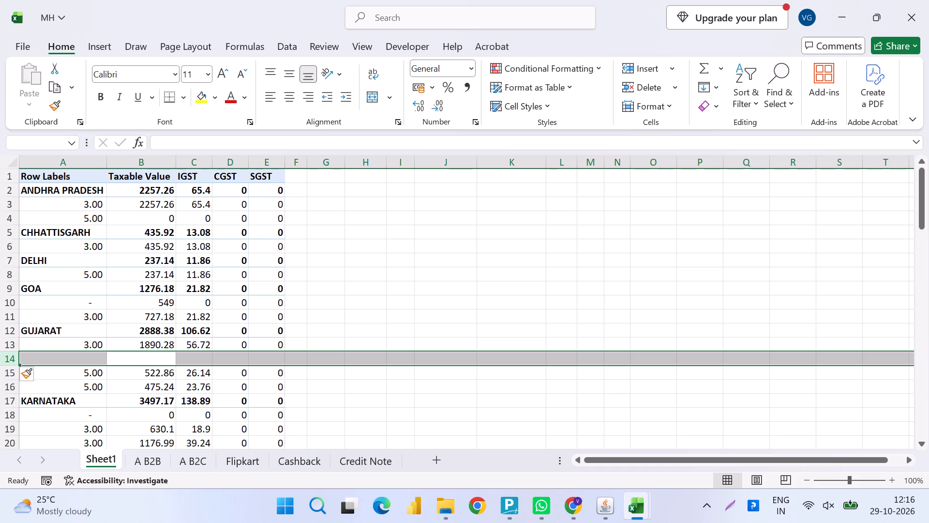
Sum the two GUJARAT 5-rate rows with =B16+B15 in B14 and fill the formula across to E14.
key("equal")
key("Down")
key("Down")
key("shift+plus")
key("Down")
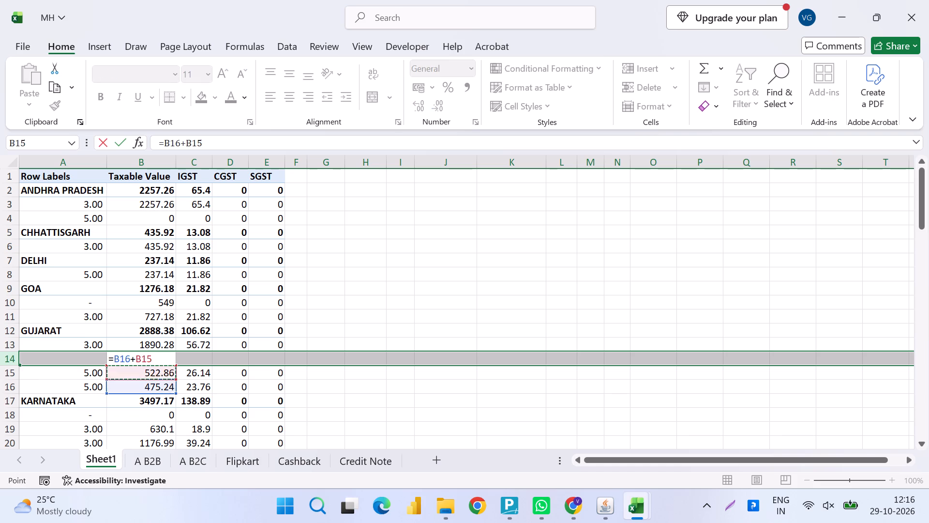
key("Return")
key("Up")
key("Down")
key("shift+Right")
key("Left")
key("shift+Right")
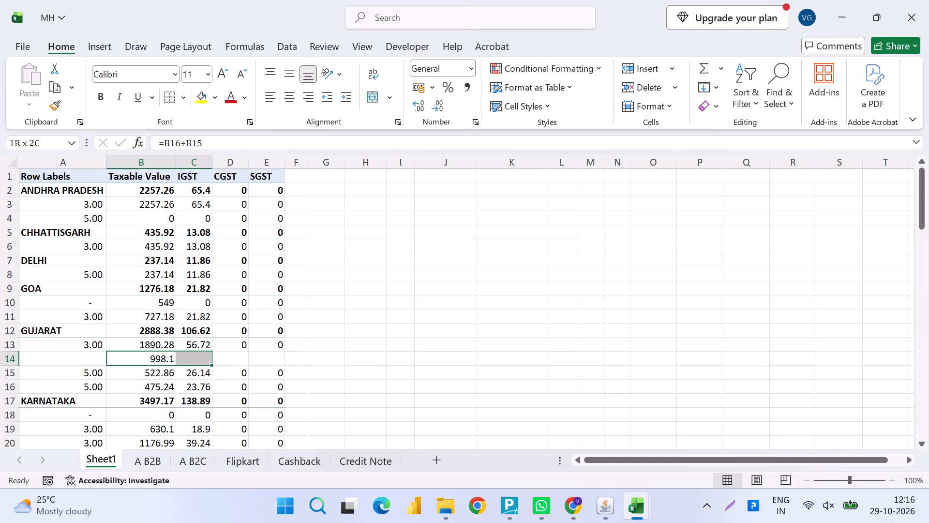
key("shift+Right")
key("shift+Right")
key("ctrl+r")
Convert the B14:E14 formulas to values and enter 5 as the rate in A14.
key("ctrl+c")
key("ctrl+alt+v")
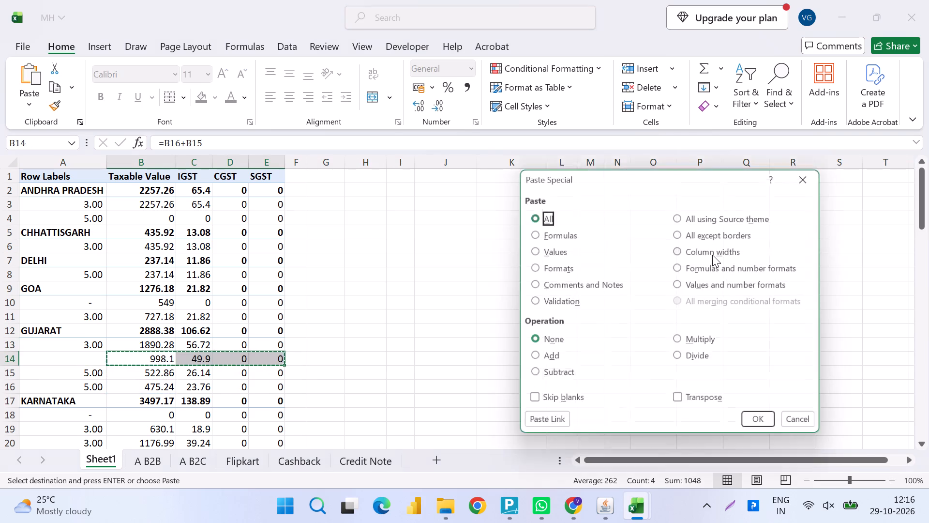
key("v")
key("Return")
key("Left")
key("5")
key("Return")
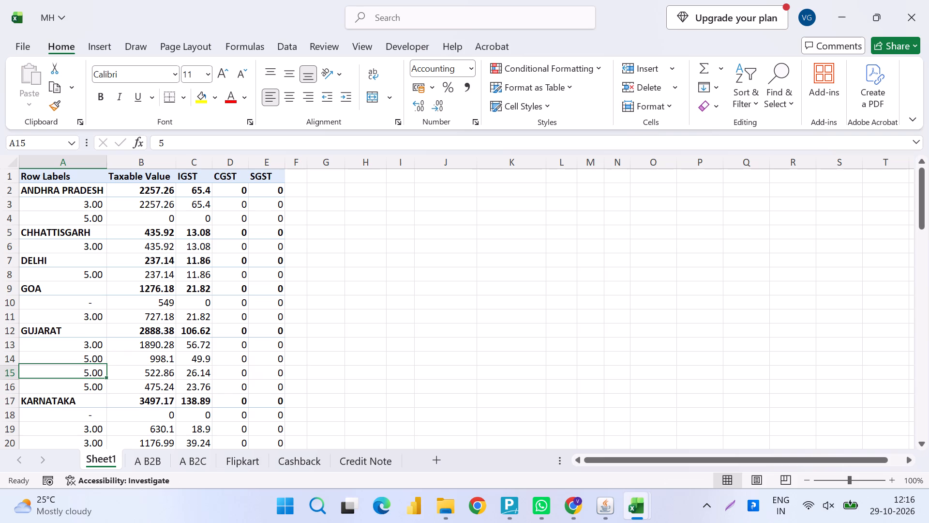
Delete the two original GUJARAT 5-rate rows, 15 and 16, and save the workbook.
key("shift+space")
key("shift+Down")
key("ctrl+minus")
key("ctrl+s")
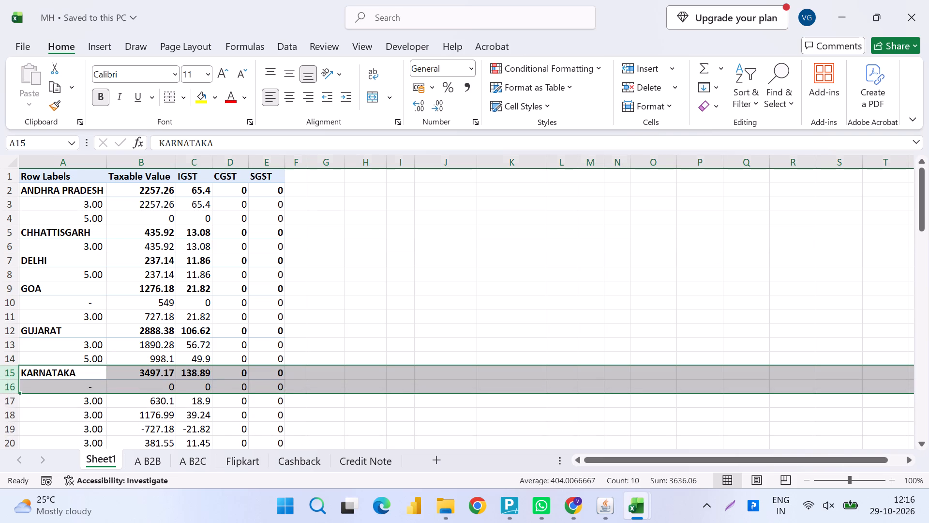
Insert a blank row at row 22, above the two KARNATAKA 5-rate rows.
key("Down")
key("Down")
key("Down")
key("Down")
key("Down")
key("Down")
key("Down")
key("Down")
key("Down")
key("Down")
key("Down")
key("Down")
key("Down")
key("Down")
key("Up")
key("Up")
key("Up")
key("Up")
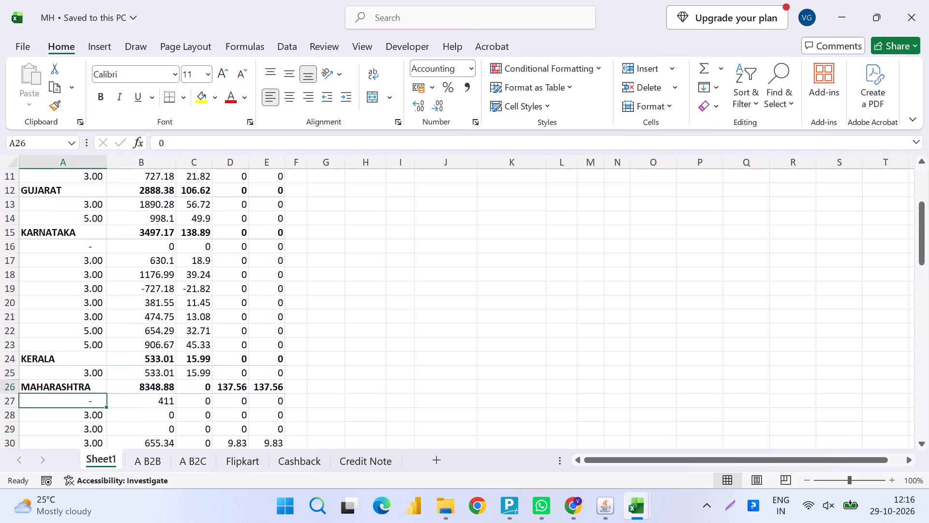
key("Up")
key("Up")
key("Up")
key("shift+space")
key("ctrl+shift+equal")
Copy the 5 rate from A23 into A22 of the blank KARNATAKA row.
key("Down")
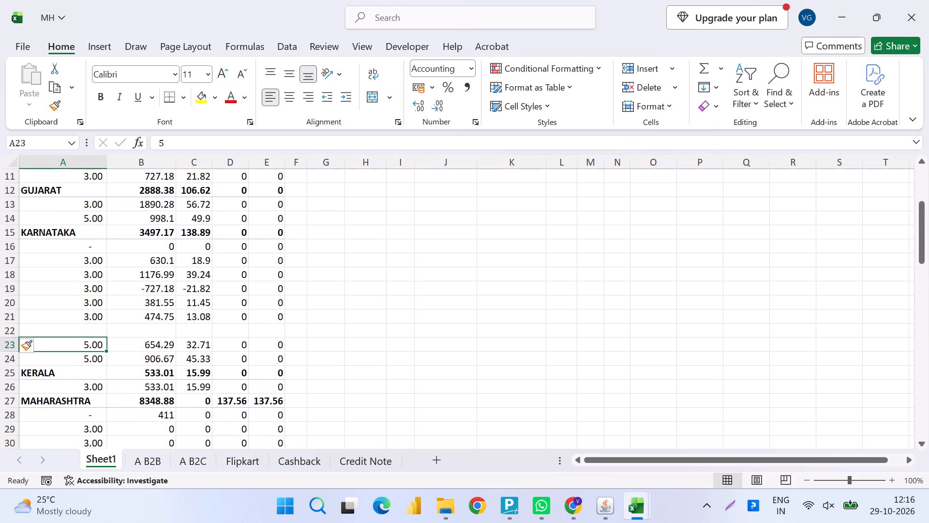
key("ctrl+c")
key("Up")
key("Return")
Sum the two KARNATAKA 5-rate rows with =B24+B23 in B22 and fill the formula across to E22.
key("Right")
key("equal")
key("Down")
key("Down")
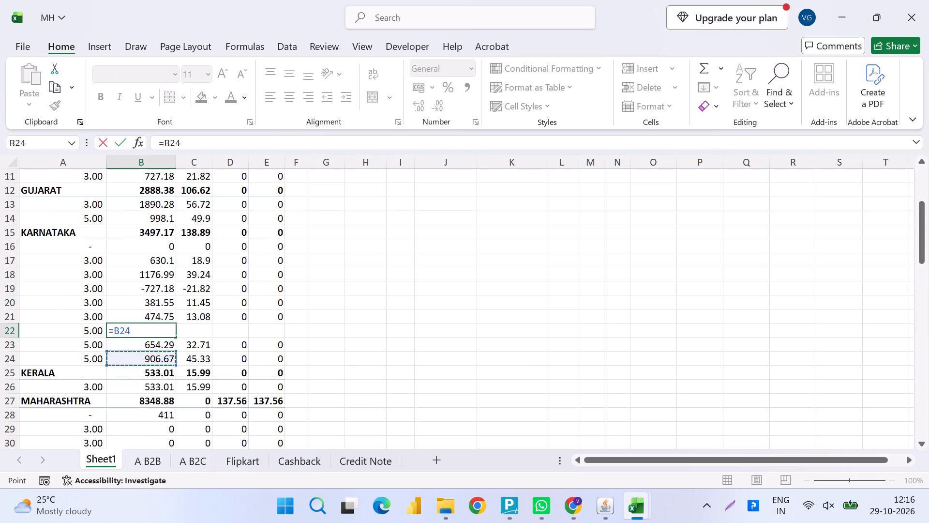
key("shift+plus")
key("Down")
key("Return")
key("Up")
key("shift+Right")
key("shift+Right")
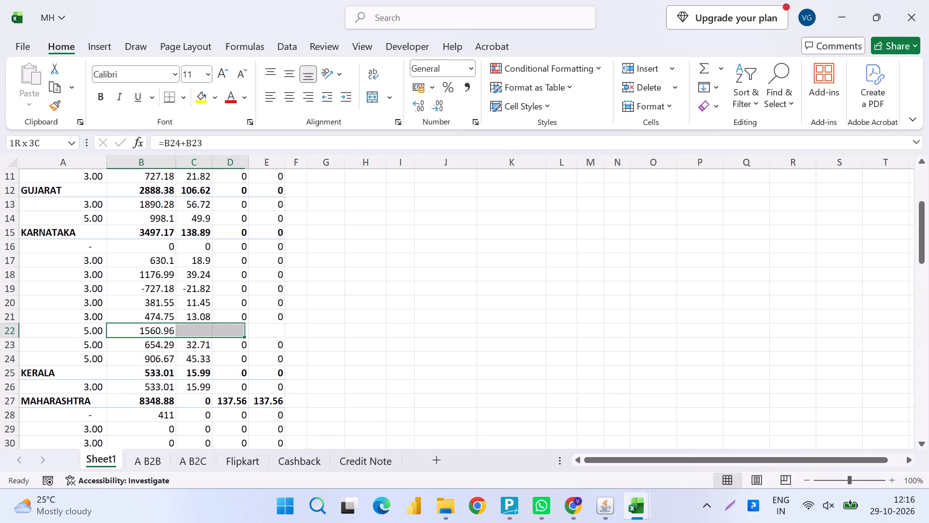
key("shift+Right")
key("ctrl+r")
Replace the summed KARNATAKA 5-rate formulas in B22:E22 with their values.
key("ctrl+c")
key("ctrl+alt+v")
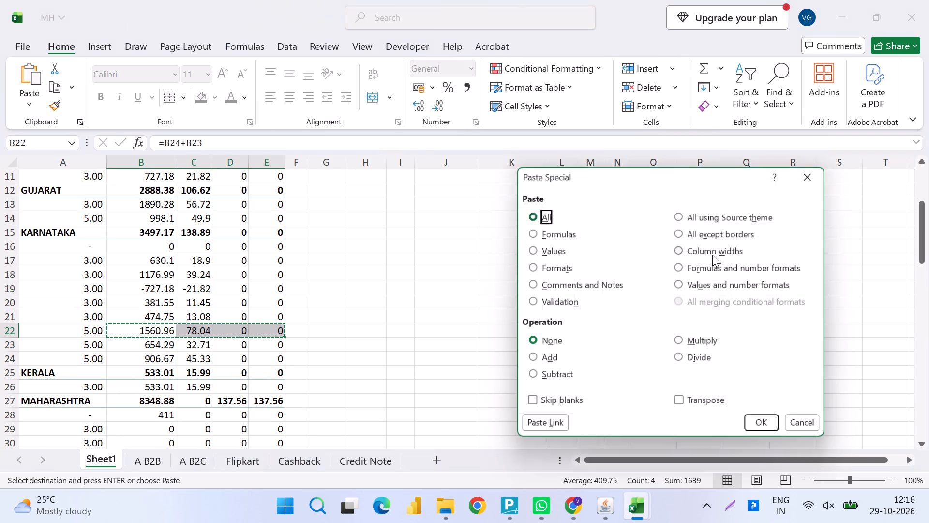
key("v")
key("Return")
Delete the two original KARNATAKA 5-rate rows, 23 and 24.
key("shift+Down")
key("Down")
key("shift+space")
key("shift+Down")
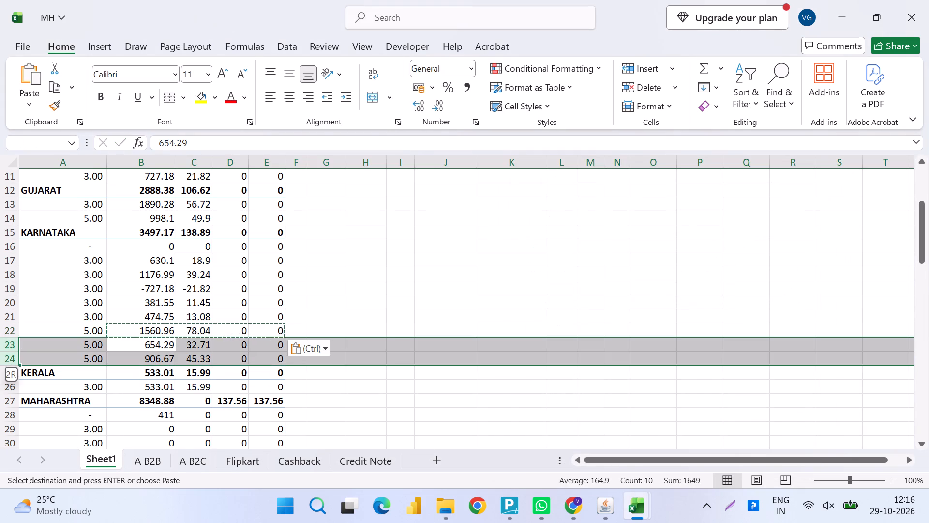
key("ctrl+minus")
key("Escape")
Insert a blank row at row 22, between the 3 and 5 rate rows under KARNATAKA.
key("Up")
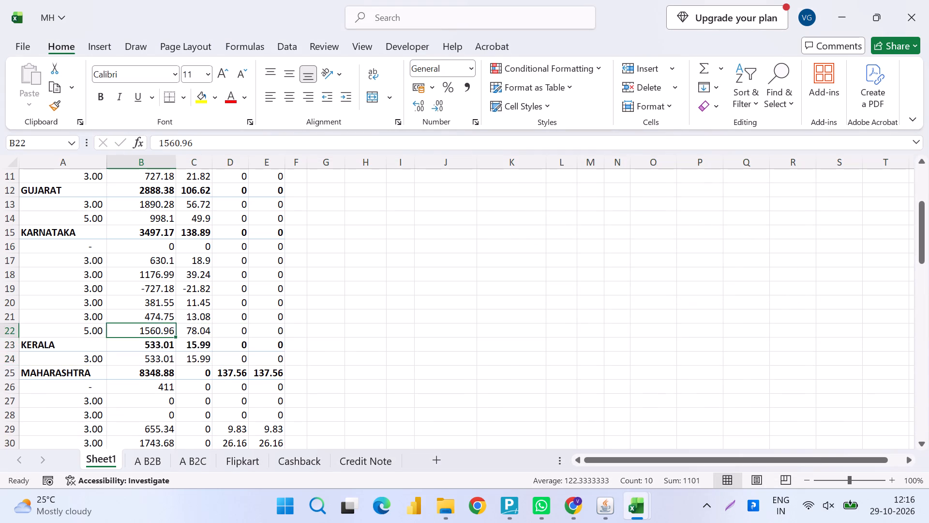
key("Up")
key("Down")
key("shift+space")
key("ctrl+shift+equal")
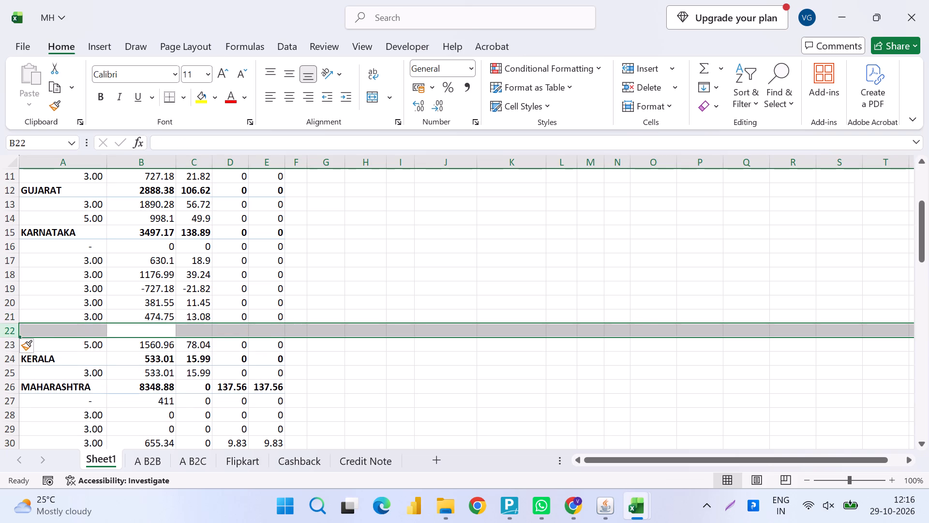
Enter a formula in B22 adding the KARNATAKA 3-rate taxable values cell by cell, starting from B17.
key("equal")
key("Up")
key("Up")
key("Up")
key("Up")
key("Up")
key("shift+plus")
key("Up")
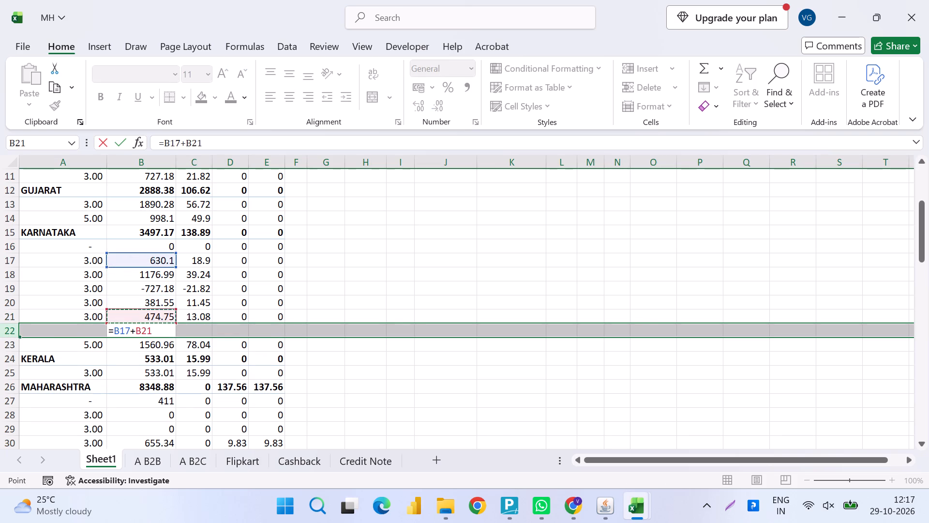
key("Up")
key("Up")
key("Up")
key("shift+plus")
key("Up")
key("Up")
key("Up")
key("shift+plus")
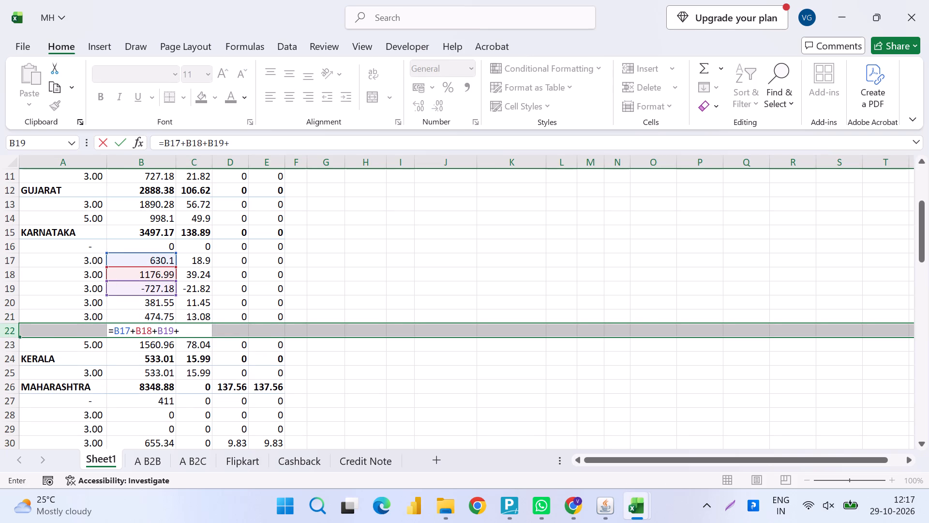
key("Up")
key("Up")
key("shift+plus")
key("Up")
key("Up")
key("Return")
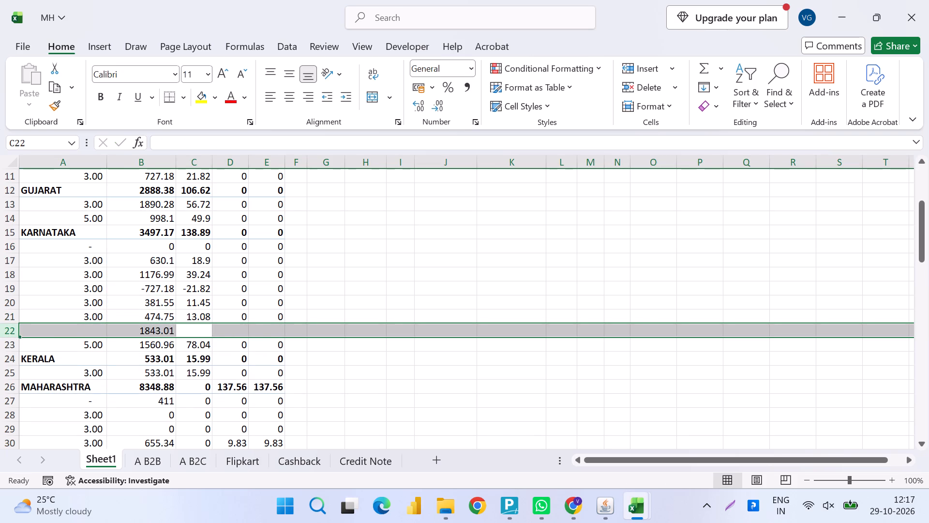
Correct the last reference in the B22 formula so it reads =B17+B18+B19+B20+B21.
key("Left")
key("F2")
key("Left")
key("shift+Right")
key("1")
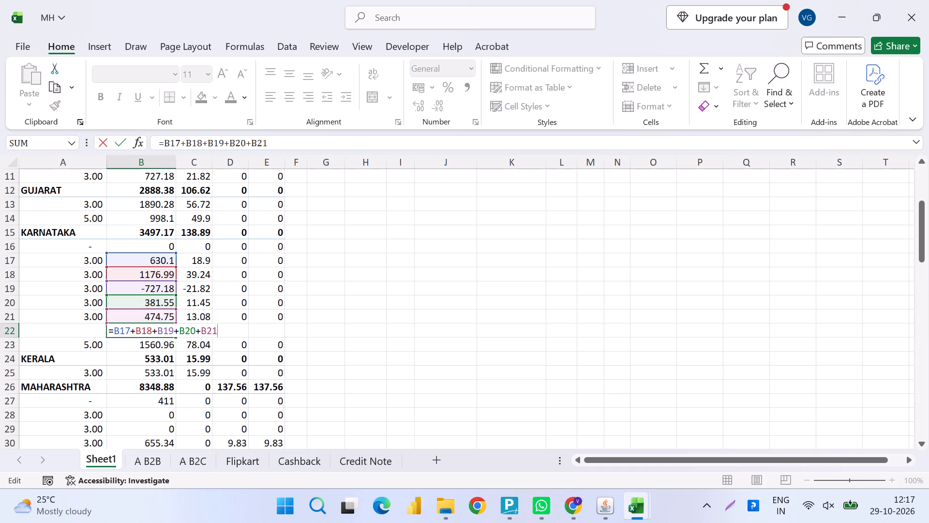
key("Return")
Fill the KARNATAKA 3-rate sum formula from B22 across to E22.
key("Up")
key("shift+Right")
key("shift+Right")
key("shift+Right")
key("ctrl+r")
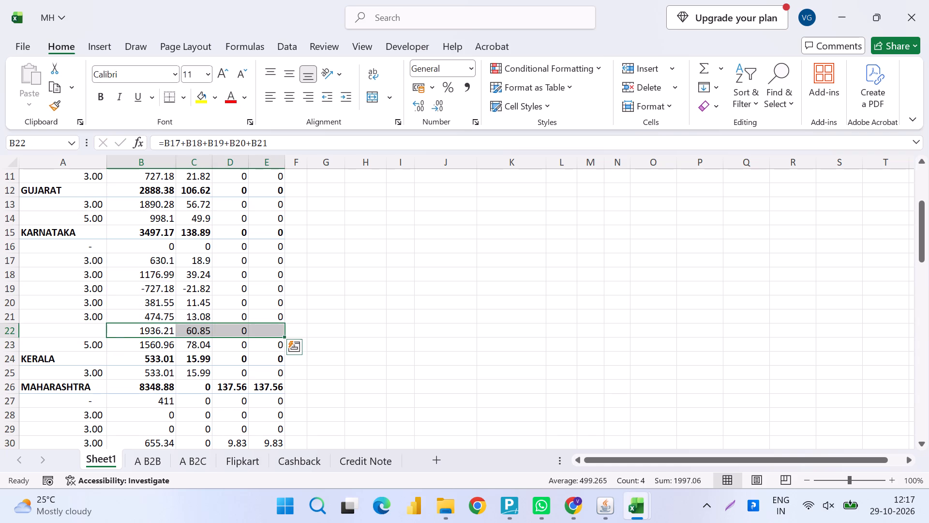
Convert the B22:E22 formulas to values and fill the 3 rate from A21 down into A22.
key("ctrl+c")
key("ctrl+alt+v")
key("v")
key("Return")
key("Left")
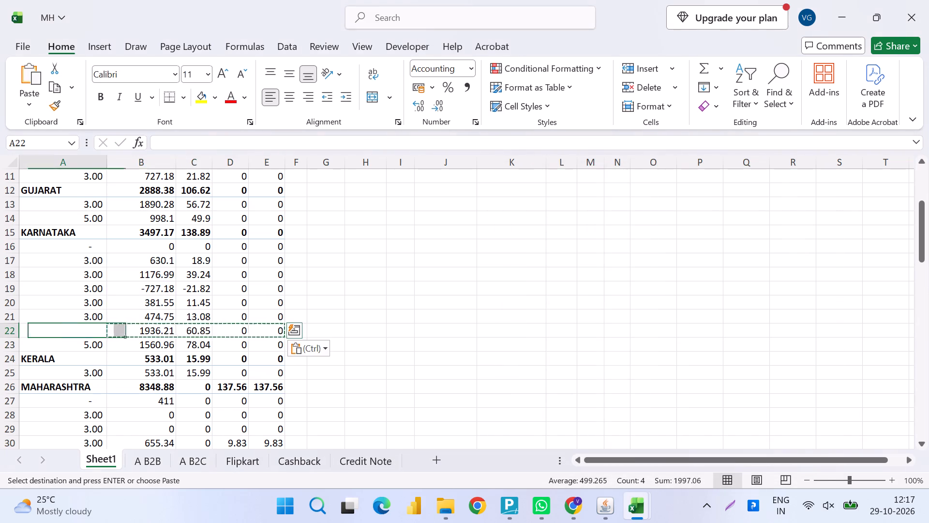
key("ctrl+d")
Delete KARNATAKA rows 16 to 21, covering the zero-rate row and the original 3-rate rows, and save the workbook.
key("Up")
key("shift+space")
key("shift+Up")
key("shift+Up")
key("shift+Up")
key("shift+Up")
key("shift+Up")
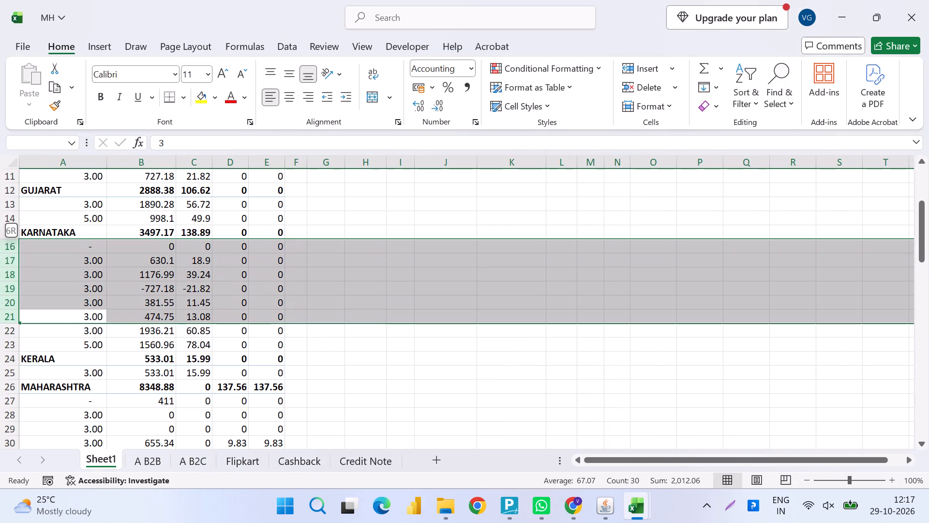
key("ctrl+minus")
key("ctrl+s")
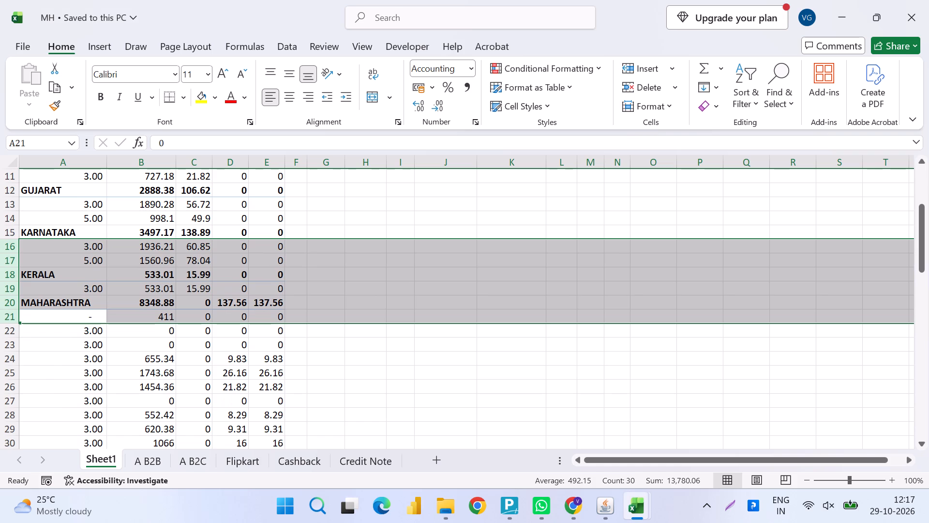
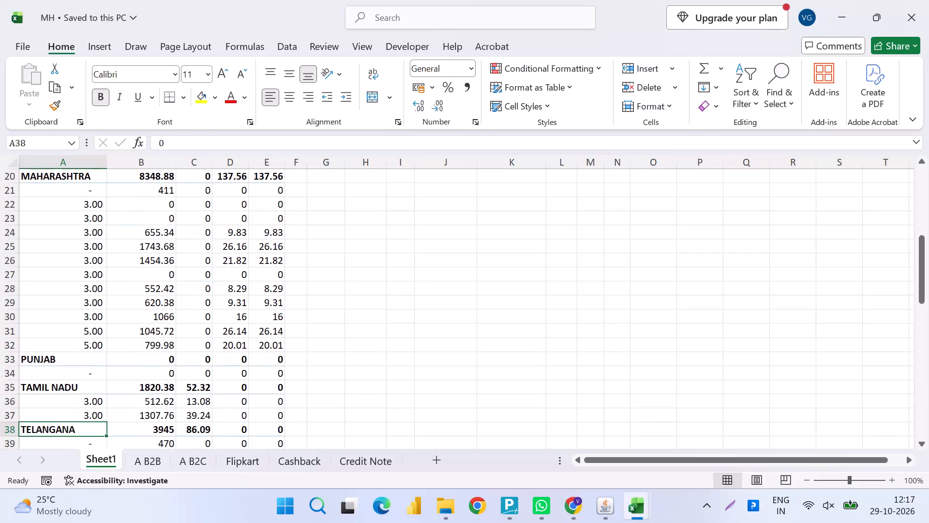
Insert a blank row at row 31, above the first MAHARASHTRA 5-rate row.
key("Up")
key("Up")
key("Up")
key("Up")
key("Up")
key("Up")
key("Up")
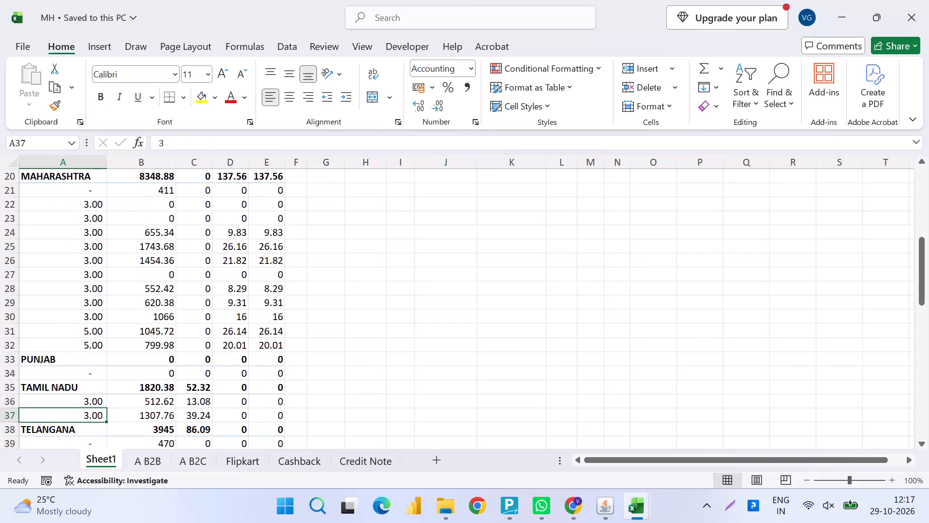
key("Down")
key("Up")
key("shift+space")
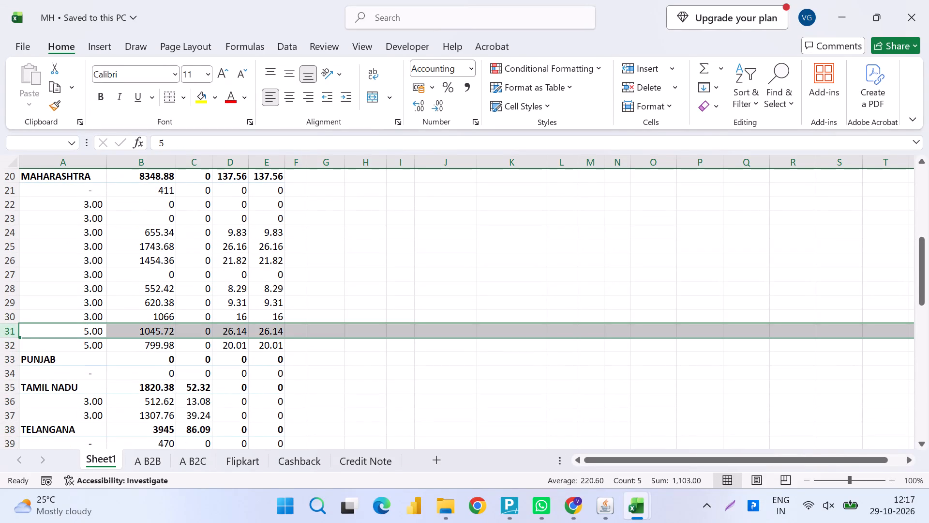
key("ctrl+shift+equal")
Enter the sum of the MAHARASHTRA 3-rate taxable values in B31 as =SUM(B22:B30).
key("Right")
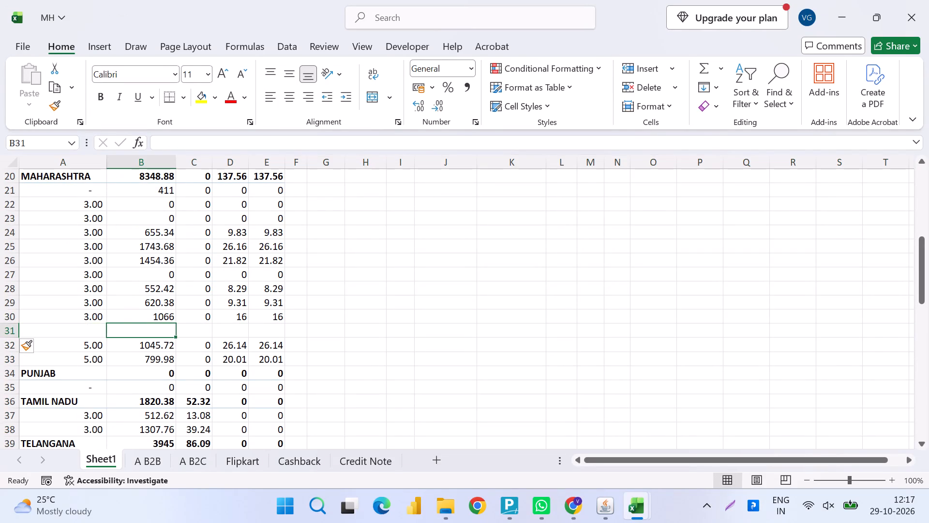
key("alt+equal")
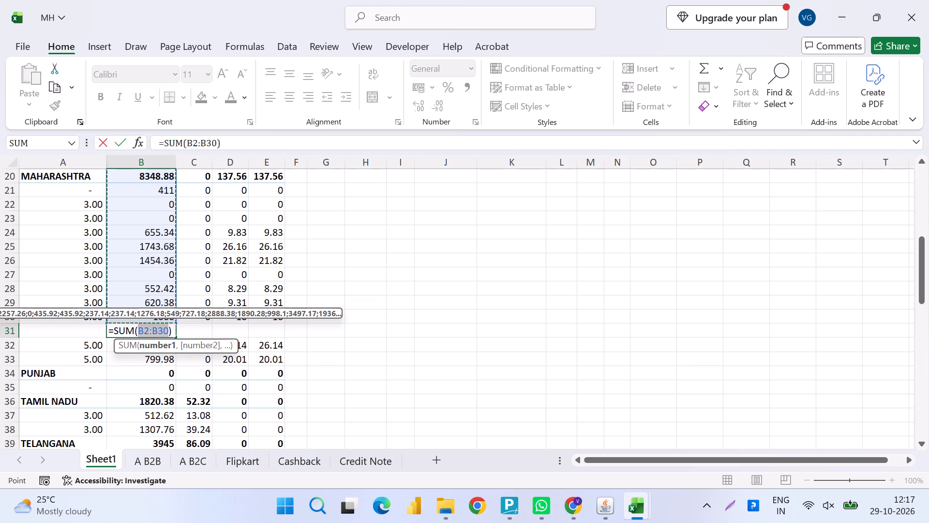
key("F2")
key("Left")
key("Right")
key("Right")
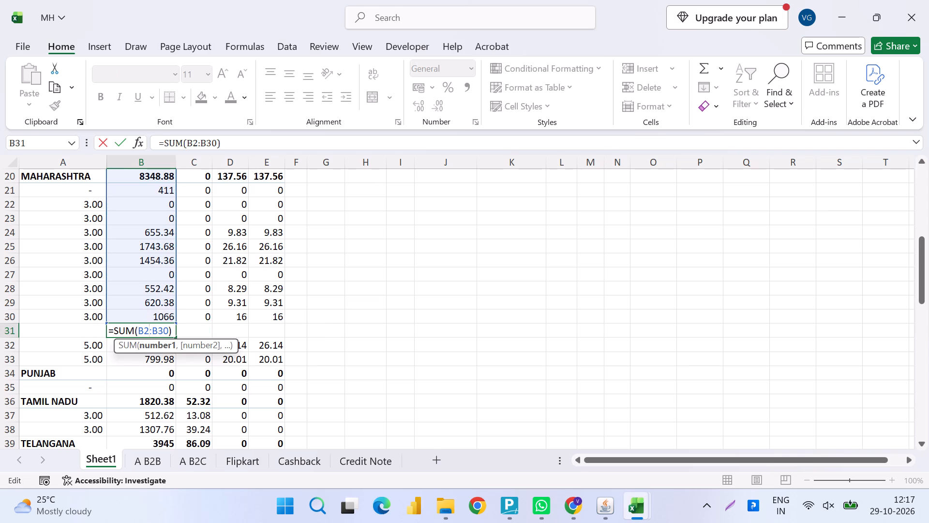
key("2")
key("Return")
Fill the MAHARASHTRA 3-rate sum formula from B31 across to E31.
key("Up")
key("shift+Right")
key("shift+Right")
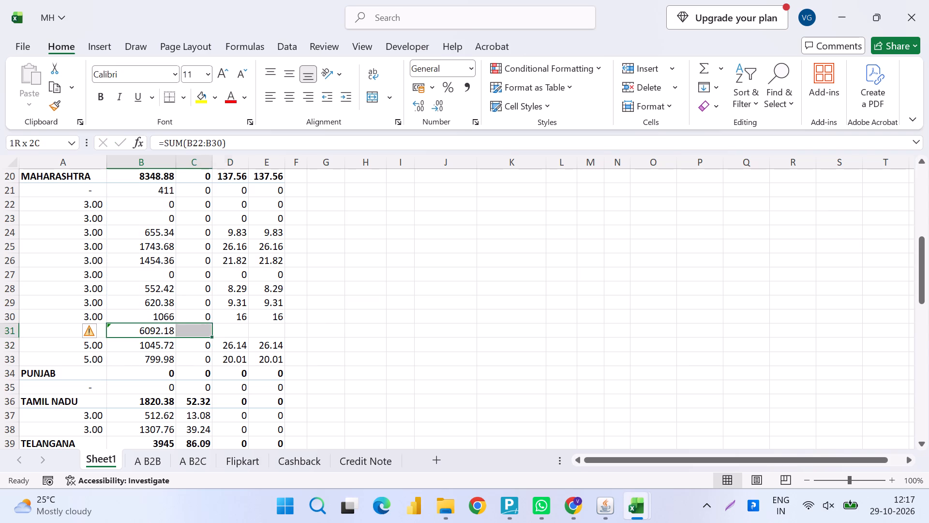
key("shift+Right")
key("ctrl+r")
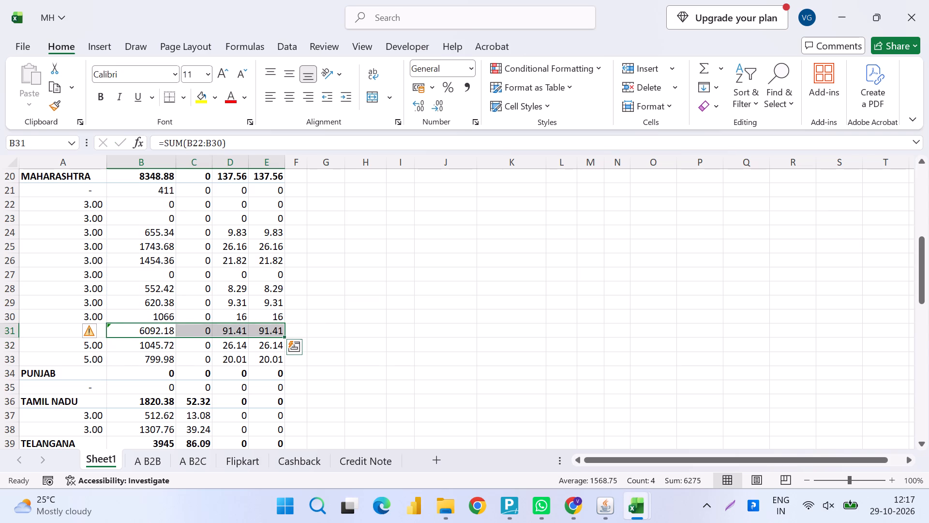
Convert the B31:E31 formulas to values and fill the 3 rate from A30 down into A31.
key("ctrl+c")
key("ctrl+alt+v")
key("v")
key("Return")
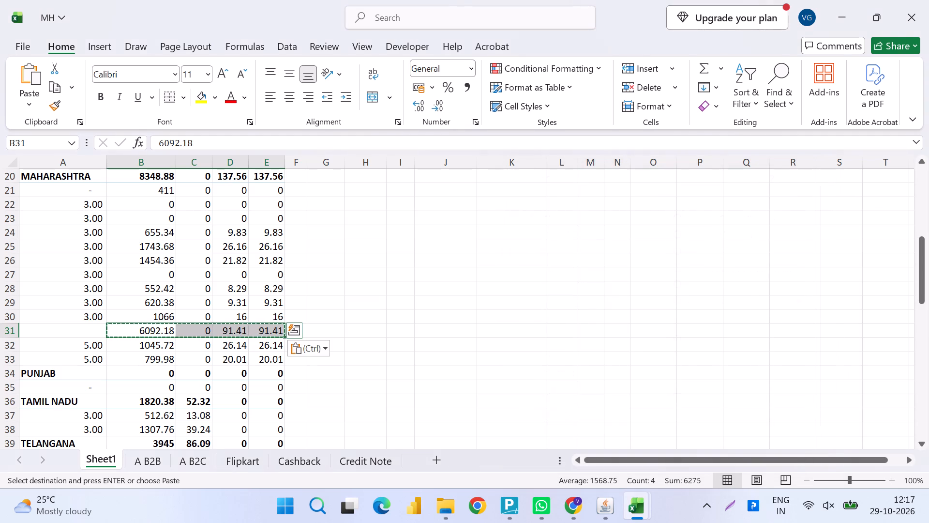
key("Left")
key("ctrl+d")
Delete the original MAHARASHTRA 3-rate rows 22 to 30 and save the workbook.
key("Up")
key("shift+space")
key("shift+Up")
key("shift+Up")
key("shift+Up")
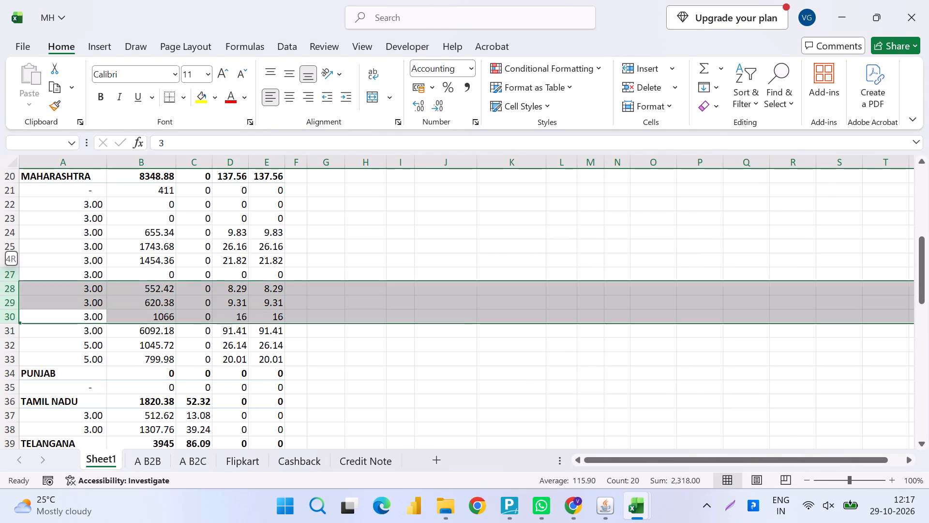
key("shift+Up")
key("shift+Up")
key("shift+Up")
key("shift+Up")
key("shift+Up")
key("ctrl+minus")
key("ctrl+s")
Insert a blank row at row 23, between the merged MAHARASHTRA 3-rate row and the 5-rate rows.
key("Down")
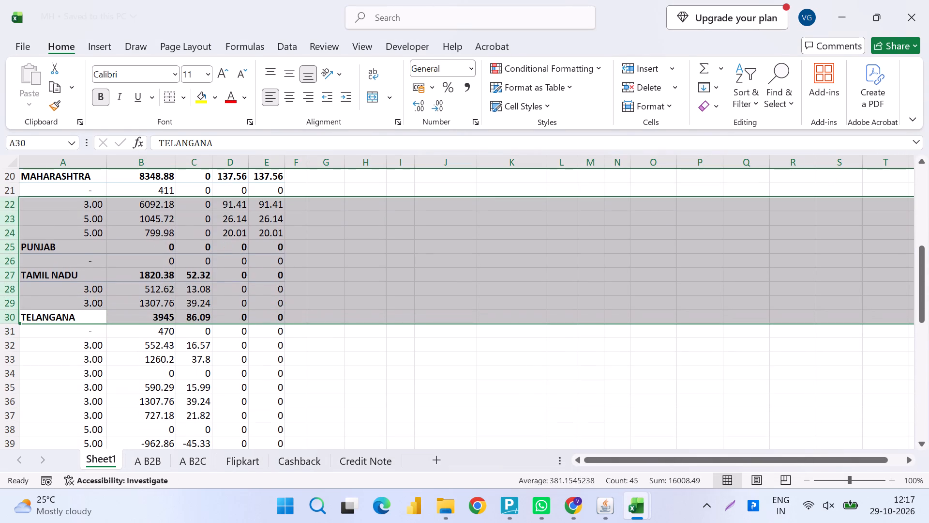
key("Up")
key("Up")
key("Up")
key("Up")
key("Up")
key("Up")
key("Up")
key("Right")
key("Up")
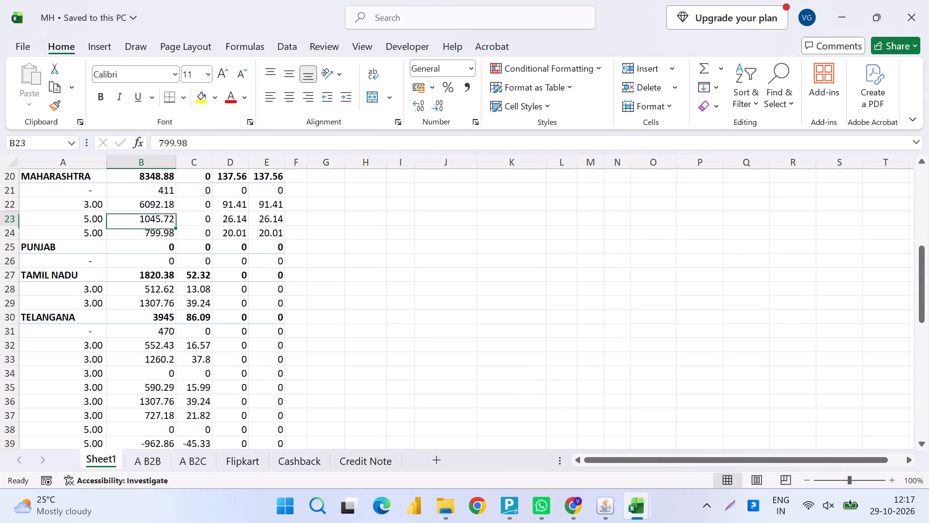
key("shift+space")
key("ctrl+shift+equal")
Add the two MAHARASHTRA 5-rate taxable values in B23 with the formula =B24+B25.
key("equal")
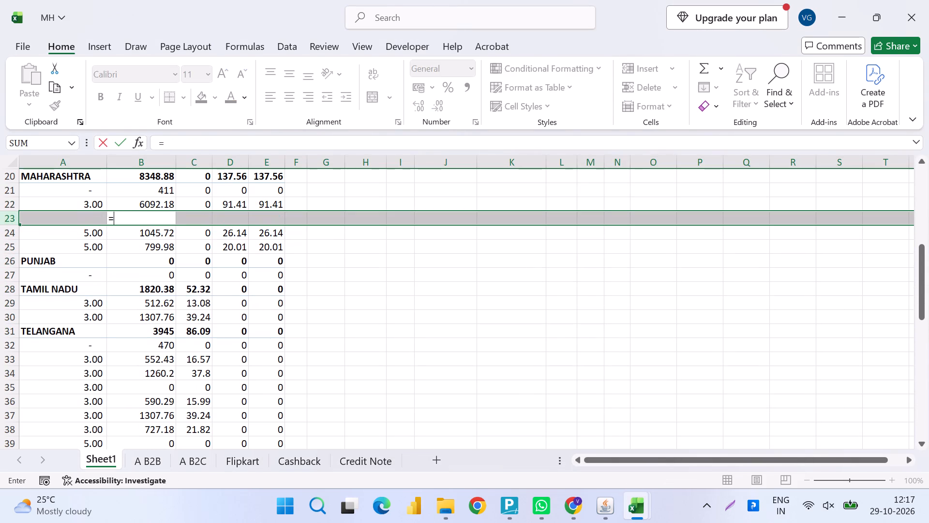
key("Up")
key("Down")
key("Down")
key("shift+plus")
key("Down")
key("Up")
key("Down")
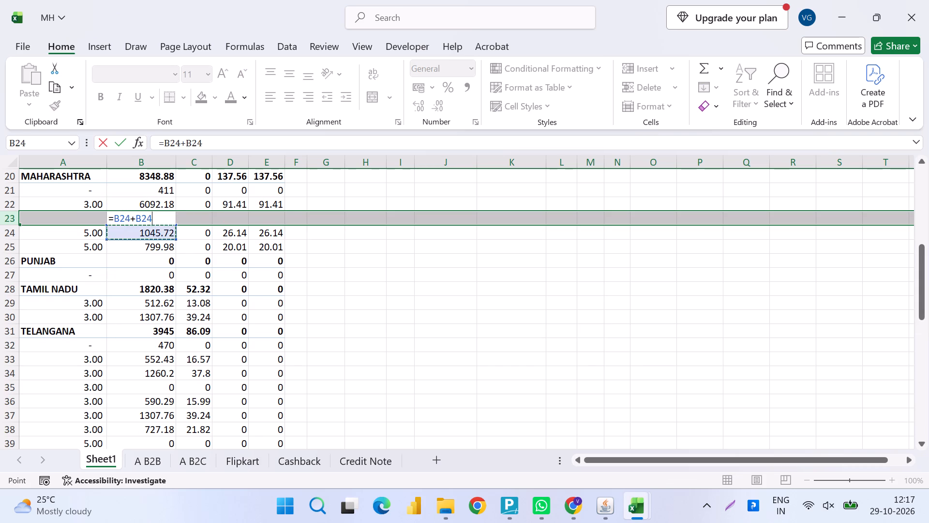
key("Down")
key("Return")
Fill the MAHARASHTRA 5-rate sum formula from B23 across to E23.
key("Right")
key("Left")
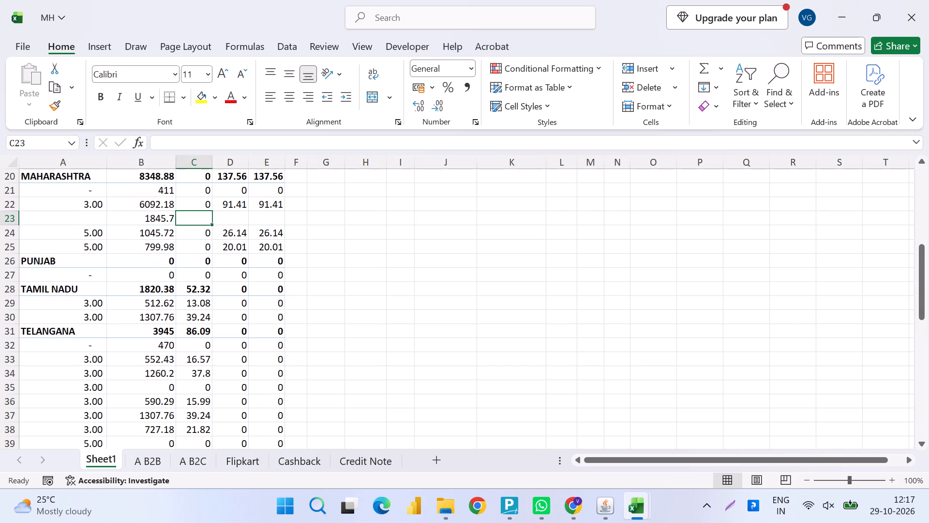
key("shift+Right")
key("Left")
key("shift+Right")
key("shift+Right")
key("shift+Right")
key("ctrl+r")
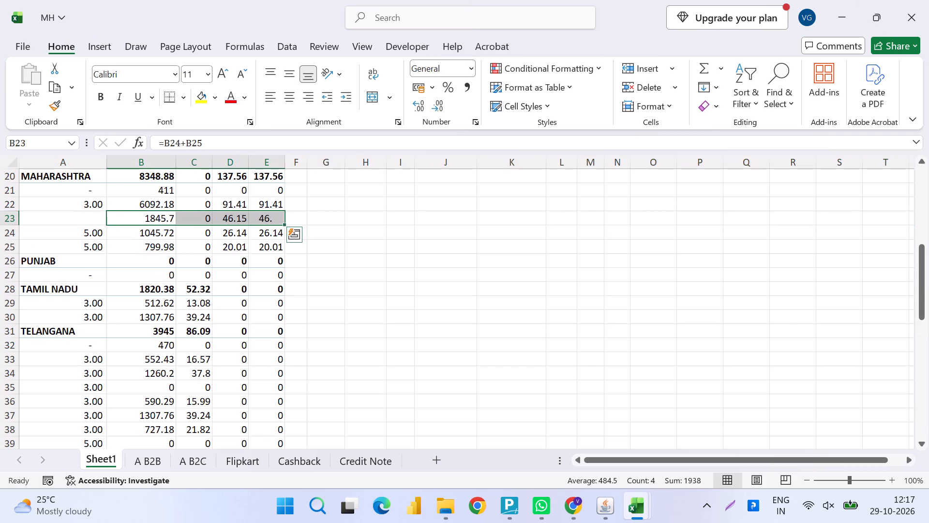
Convert the B23:E23 formulas to values and copy the 5 rate from A24 into A23.
key("ctrl+c")
key("ctrl+alt+v")
key("v")
key("Return")
key("Left")
key("Down")
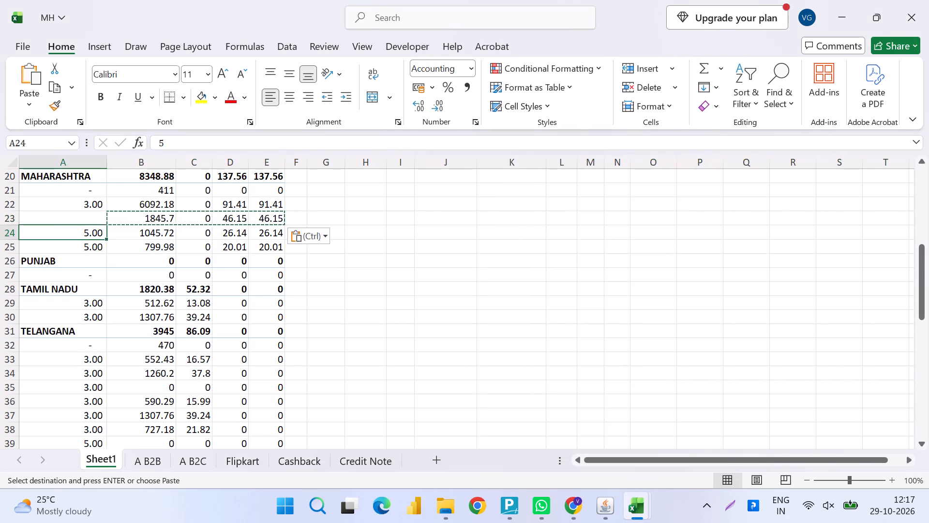
key("ctrl+c")
key("Up")
key("Return")
Delete the original MAHARASHTRA 5-rate rows 24 and 25 and save the workbook.
key("Up")
key("Down")
key("Down")
key("shift+space")
key("shift+Down")
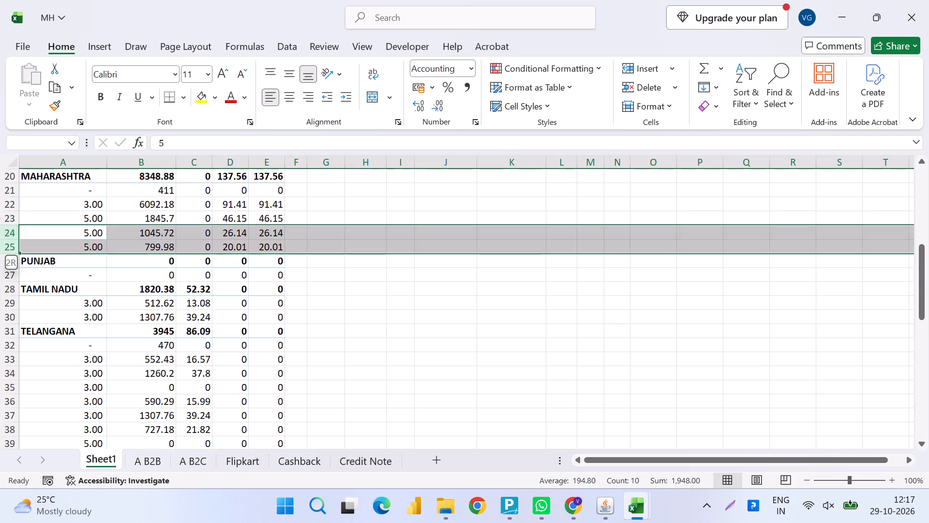
key("ctrl+minus")
key("ctrl+s")
Copy the TAMIL NADU state totals from B26:F26 and paste them as values over the first 3-rate row, starting at B27.
key("Down")
key("Down")
key("Down")
key("Right")
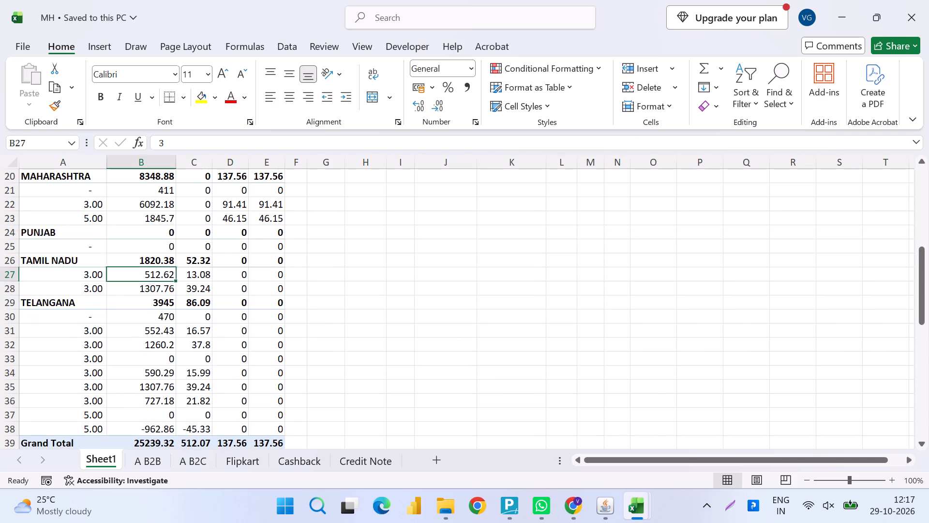
key("Down")
key("Down")
key("Up")
key("Up")
key("Up")
key("shift+Right")
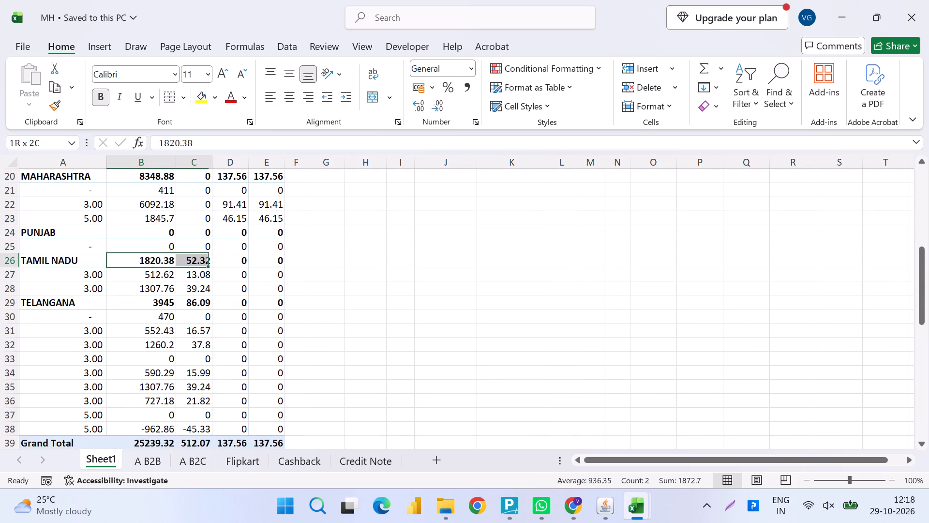
key("shift+Right")
key("shift+Right")
key("shift+Right")
key("ctrl+c")
key("Down")
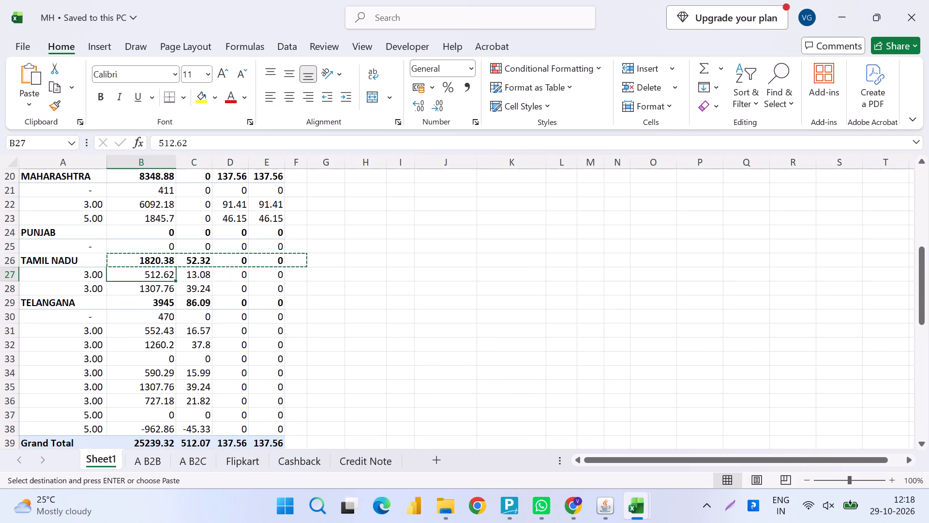
key("ctrl+alt+v")
key("v")
key("Return")
Delete the second TAMIL NADU 3-rate row, row 28, and save the workbook.
key("Down")
key("shift+space")
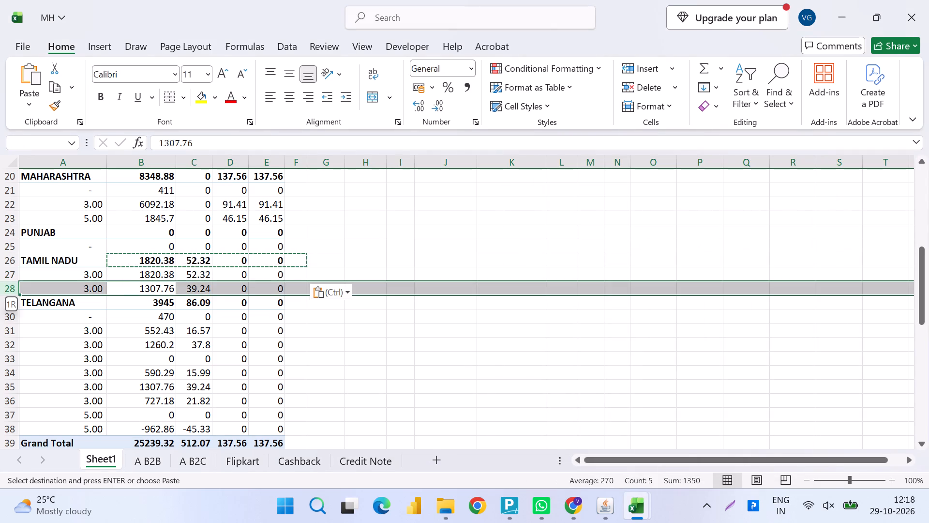
key("ctrl+minus")
key("ctrl+s")
Look through the TELANGANA rate rows and the Grand Total down to the gap above the second summary.
key("Down")
key("Down")
key("Down")
key("Down")
key("Down")
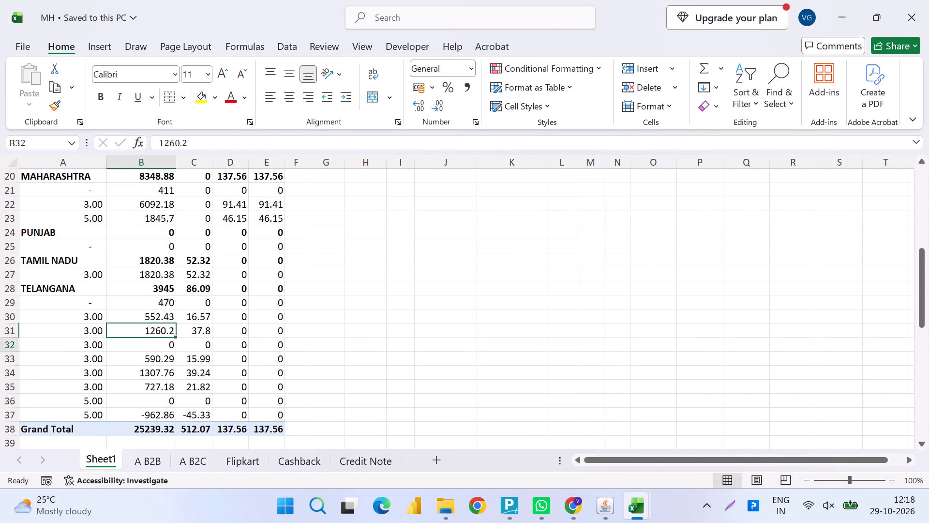
key("Down")
key("Down")
key("Down")
key("Down")
key("Down")
key("Down")
key("Down")
key("Down")
key("Down")
key("Down")
key("Down")
key("Down")
key("Down")
key("Up")
key("Up")
key("Up")
key("Up")
key("Up")
key("Up")
key("Up")
key("Up")
key("Up")
key("Up")
key("Up")
key("Up")
key("Up")
key("Up")
key("Up")
key("Up")
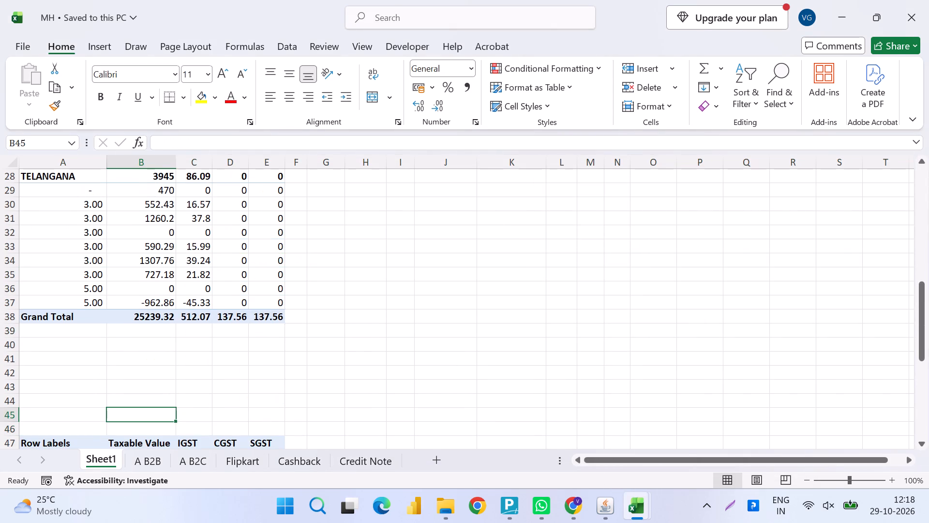
key("Up")
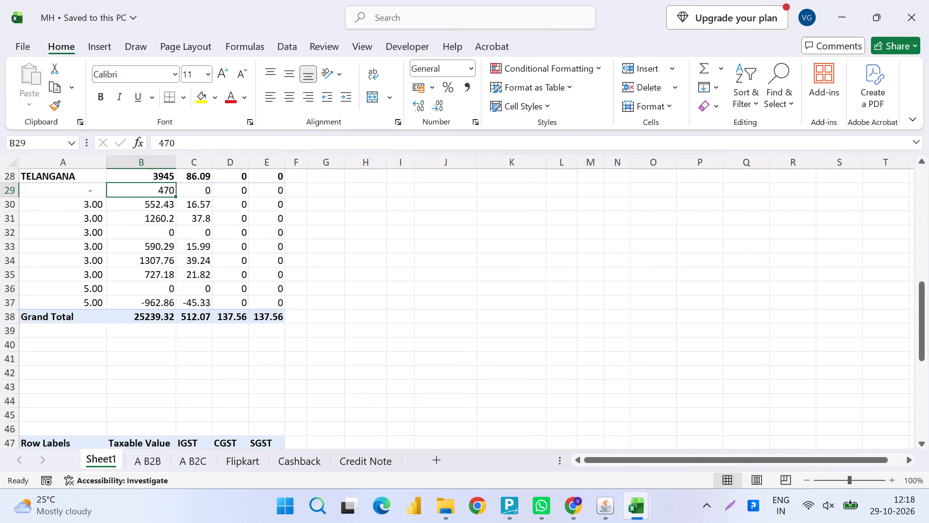
Fill the 3 rate from A35 down into A36, replacing the first TELANGANA 5-rate label.
key("Down")
key("Down")
key("Down")
key("Down")
key("Down")
key("Down")
key("Down")
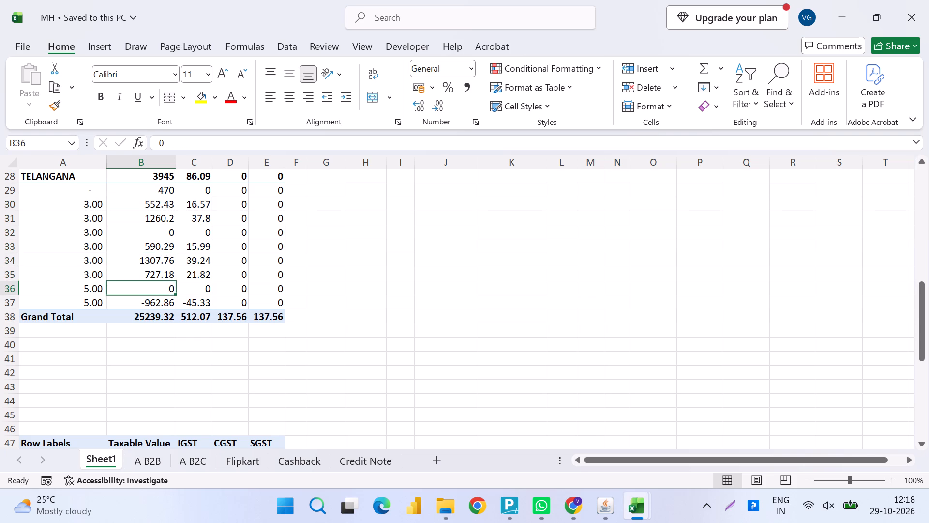
key("Down")
key("Up")
key("shift+space")
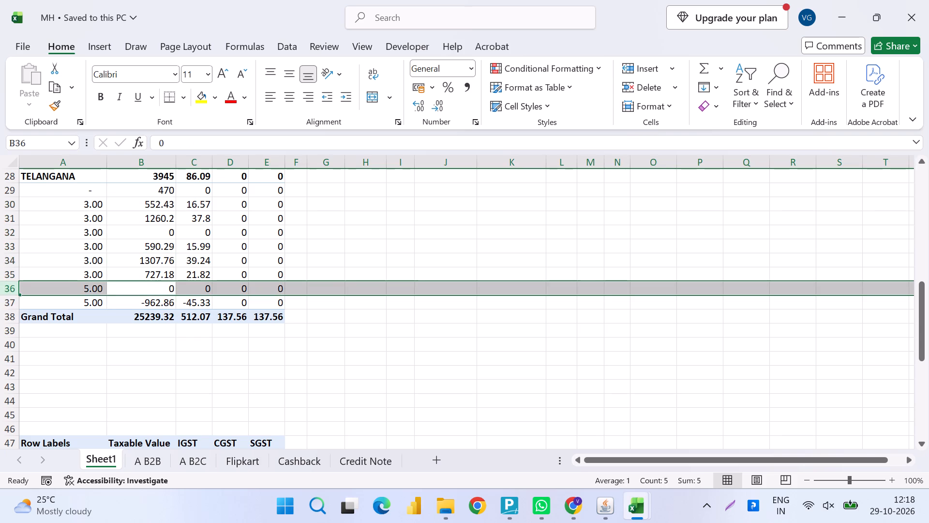
key("Left")
key("ctrl+d")
Add up the TELANGANA 3-rate taxable values in B36 with the formula =B30+B31+B32+B33+B34+B35.
key("Right")
key("equal")
key("Up")
key("Up")
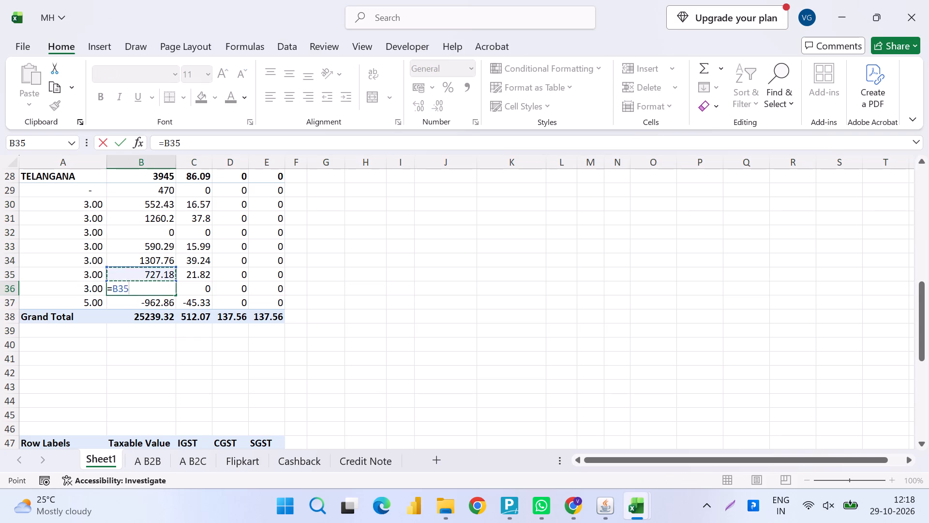
key("Up")
key("Up")
key("Up")
key("Up")
key("shift+plus")
key("Up")
key("Up")
key("Up")
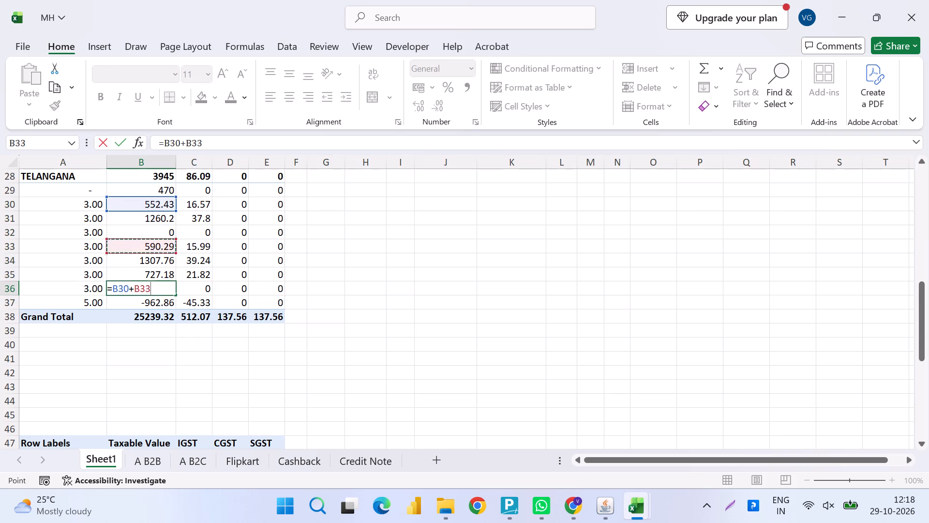
key("Up")
key("Up")
key("shift+plus")
key("Up")
key("Up")
key("Up")
key("Up")
key("shift+plus")
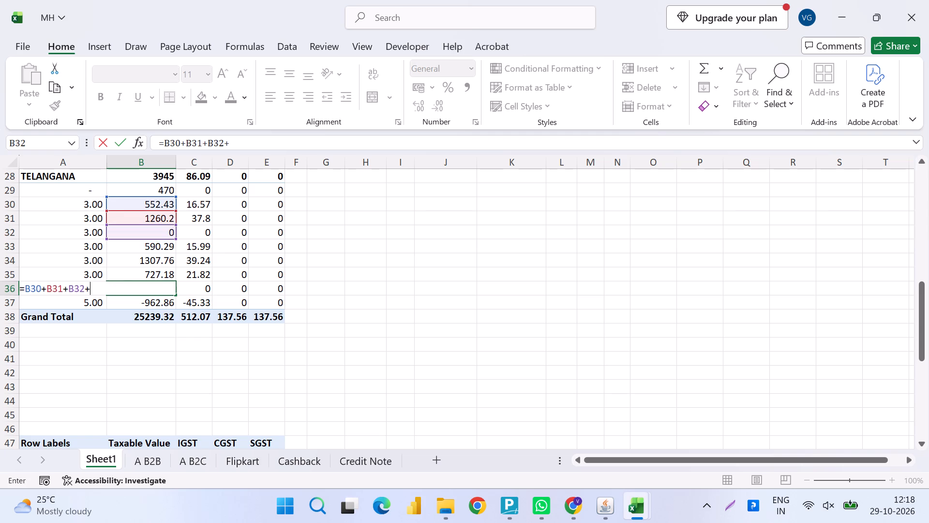
key("Up")
key("Up")
key("Up")
key("shift+plus")
key("Up")
key("Up")
key("shift+plus")
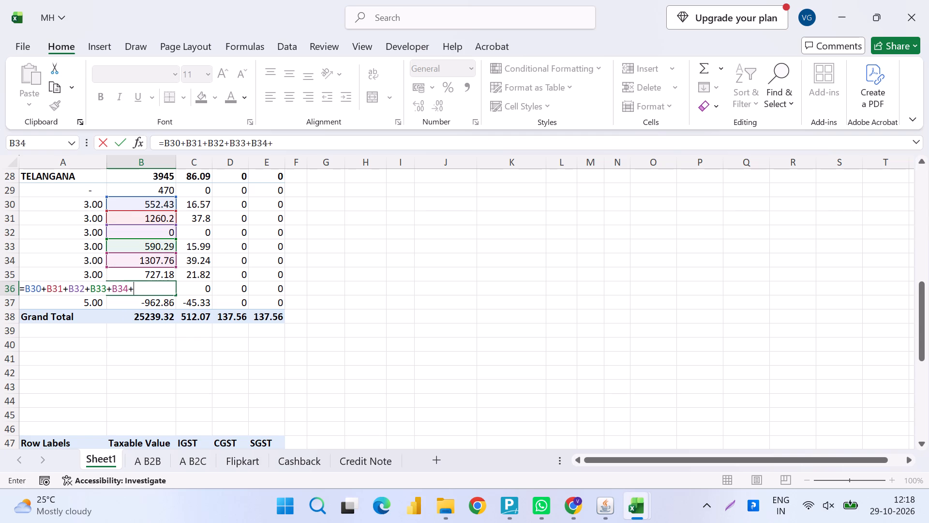
key("Up")
key("Return")
Fill the B36 sum formula across the IGST, CGST and SGST columns through E36.
key("Up")
key("shift+Right")
key("shift+Right")
key("shift+Right")
key("ctrl+r")
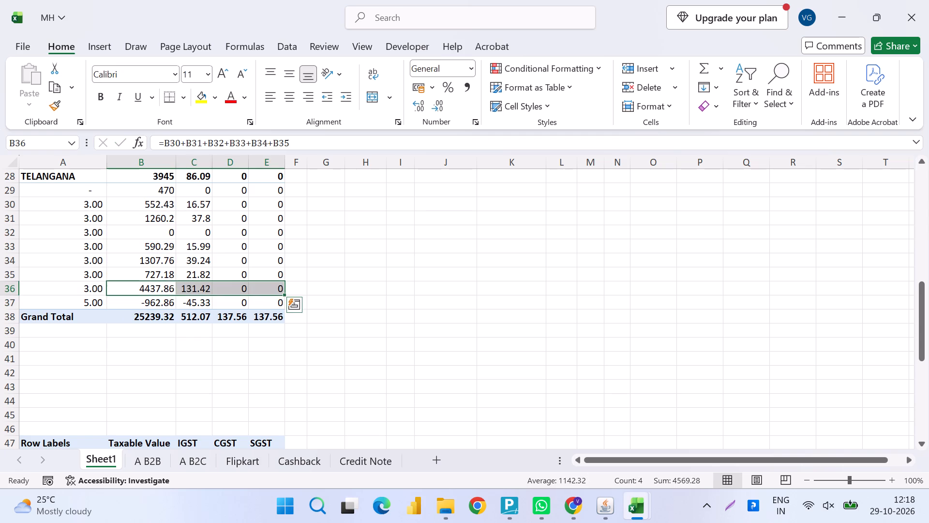
Convert the B36:E36 formulas to values by pasting them over themselves.
key("ctrl+c")
key("ctrl+alt+v")
key("ctrl+alt+v")
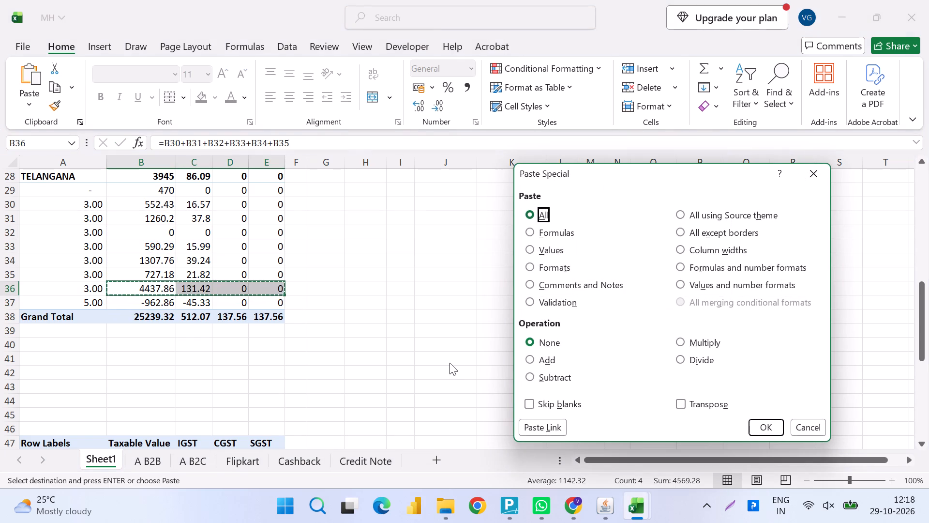
key("v")
key("Return")
Delete the original TELANGANA 3-rate rows 30 to 35 and save the workbook.
key("Up")
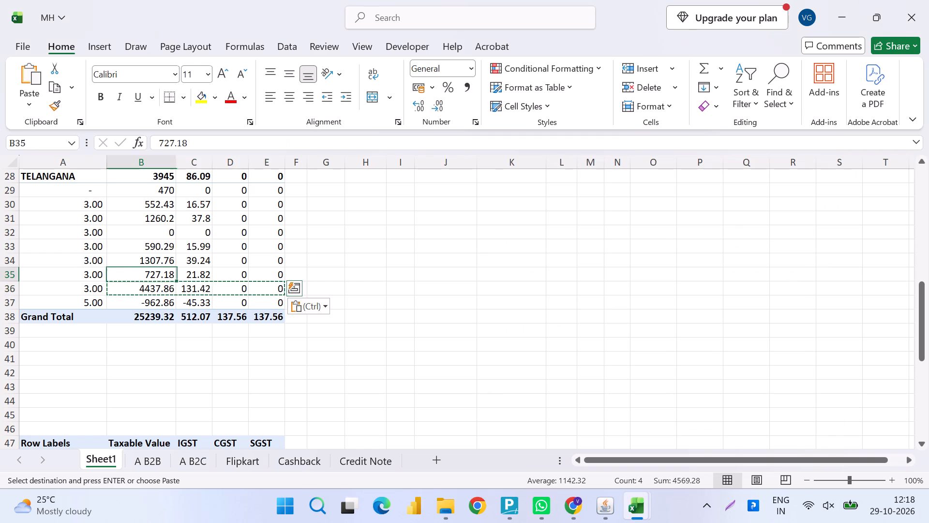
key("shift+space")
key("shift+Up")
key("shift+Up")
key("shift+Up")
key("shift+Up")
key("shift+Up")
key("minus")
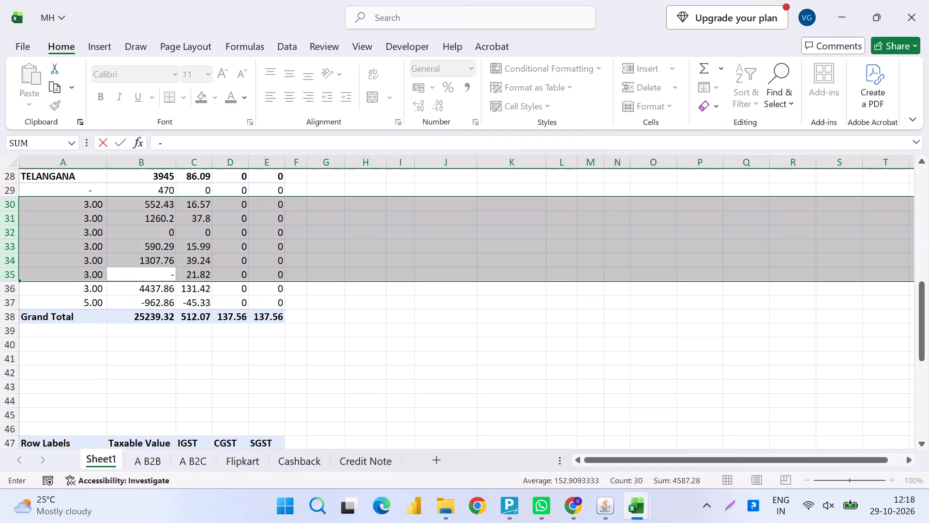
key("Escape")
key("ctrl+minus")
key("ctrl+s")
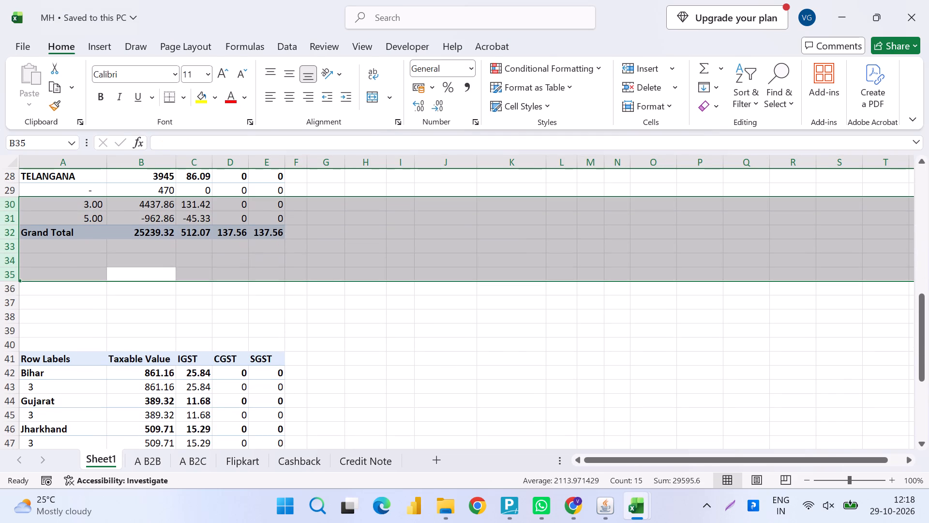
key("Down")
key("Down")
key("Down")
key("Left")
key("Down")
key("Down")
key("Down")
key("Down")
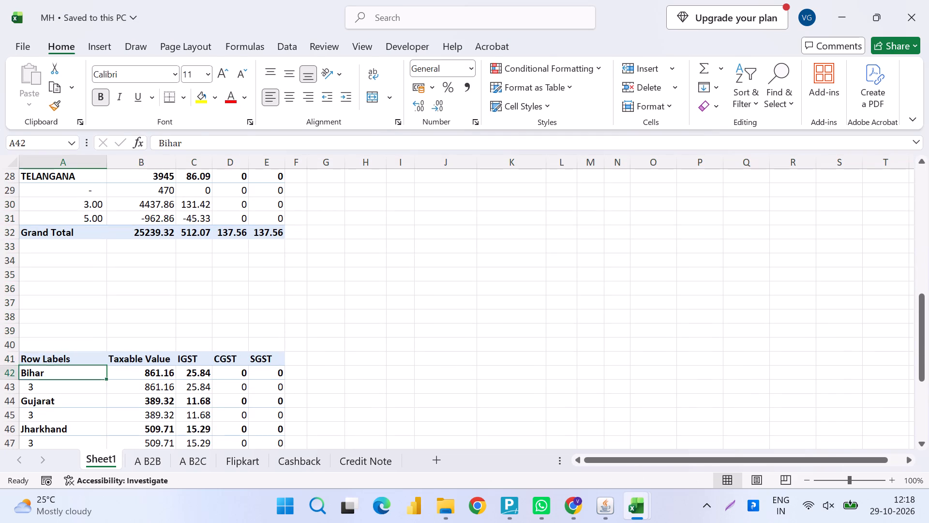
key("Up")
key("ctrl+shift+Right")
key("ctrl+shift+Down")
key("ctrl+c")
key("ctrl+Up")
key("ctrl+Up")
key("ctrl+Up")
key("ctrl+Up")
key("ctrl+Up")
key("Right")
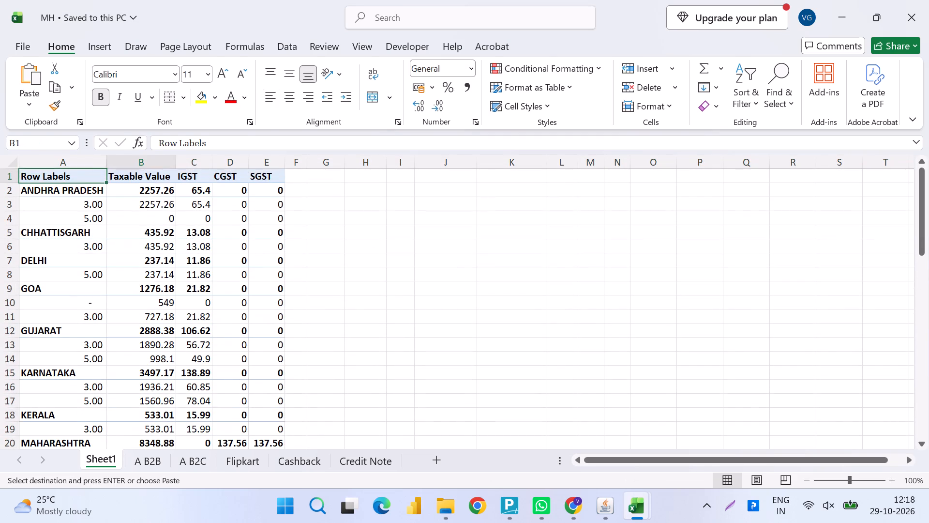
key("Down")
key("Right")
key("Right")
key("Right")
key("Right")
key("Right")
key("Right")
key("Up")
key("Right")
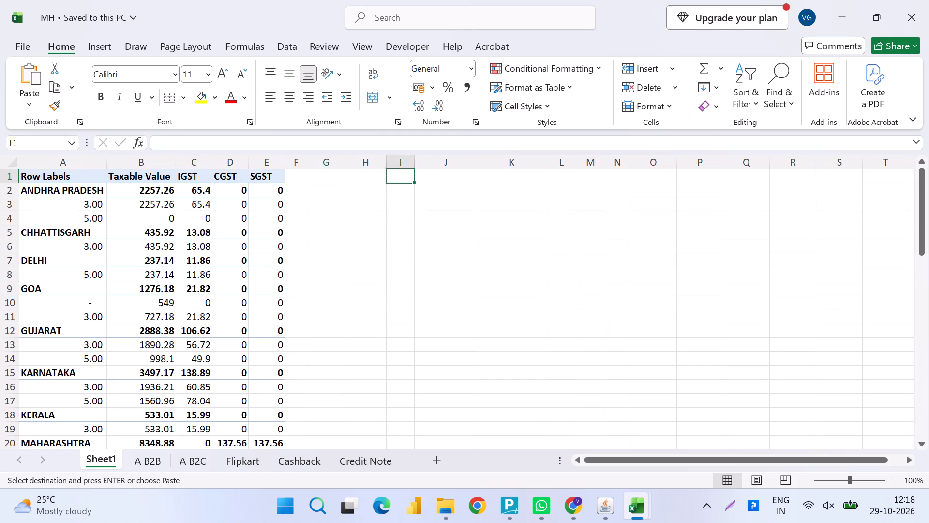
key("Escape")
Insert two blank rows above the CHHATTISGARH state row, at row 5 of the first summary.
key("Left")
key("Left")
key("Down")
key("Down")
key("Down")
key("Down")
key("Left")
key("Left")
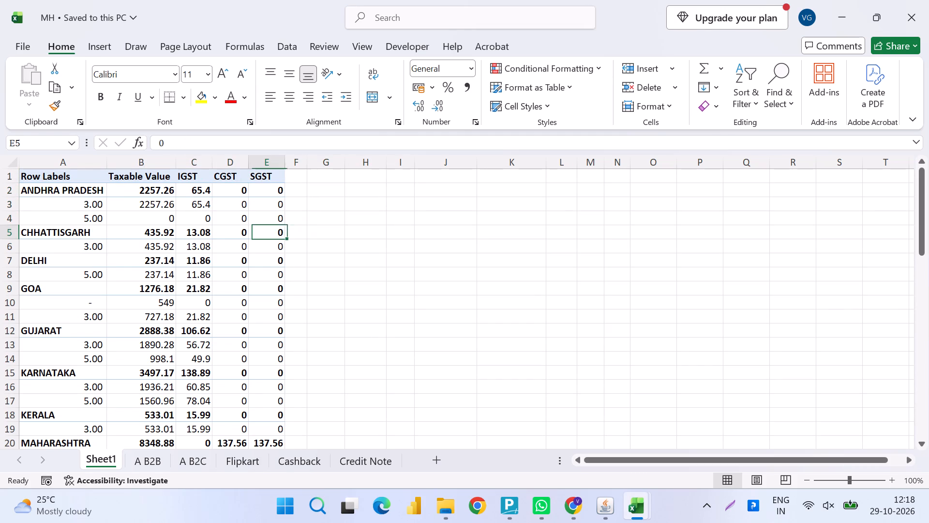
key("shift+space")
key("shift+Down")
key("ctrl+shift+equal")
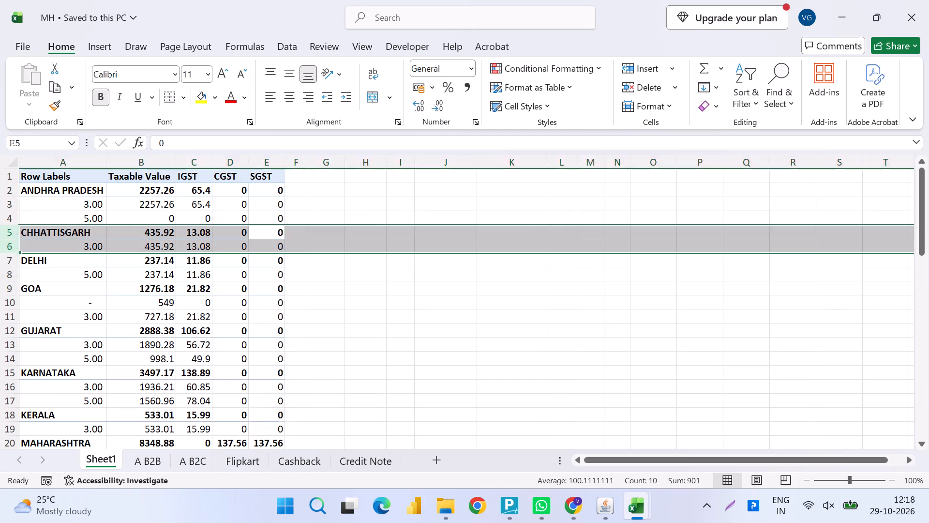
Move the Bihar state and 3-rate rows from the Flipkart summary into blank rows 5 and 6 above CHHATTISGARH, and save the workbook.
key("ctrl+Down")
key("ctrl+Down")
key("Down")
key("Down")
key("Down")
key("Down")
key("Down")
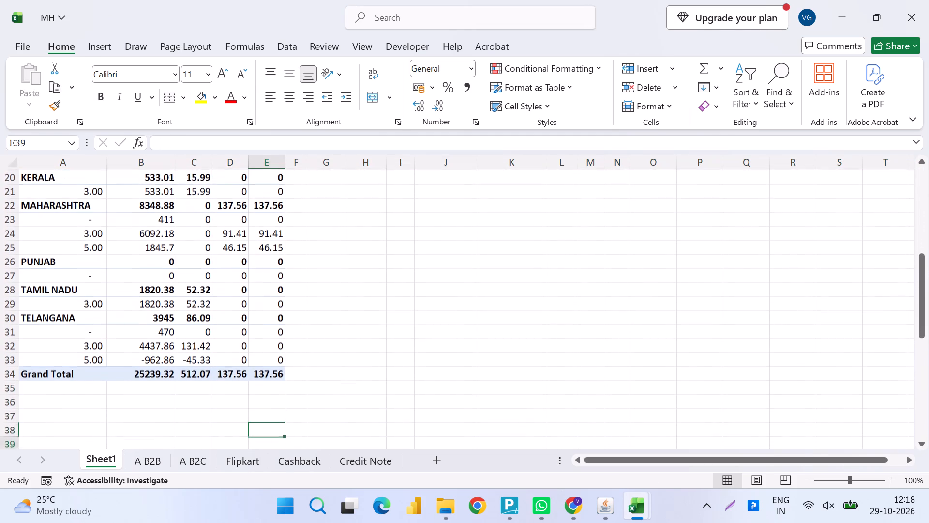
key("Down")
key("Down")
key("Down")
key("Down")
key("Down")
key("Down")
key("Up")
key("shift+Left")
key("shift+Down")
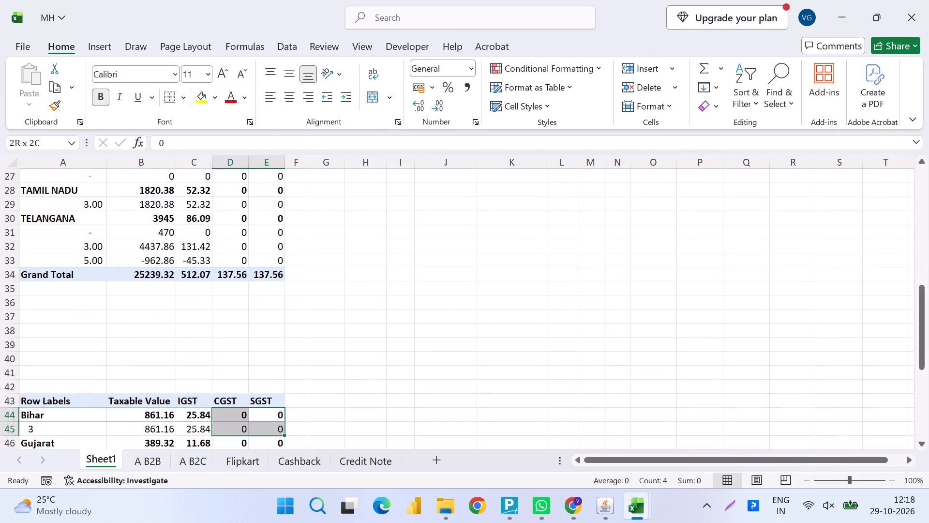
key("shift+Left")
key("shift+Left")
key("shift+Left")
key("shift+Left")
key("ctrl+x")
key("ctrl+Up")
key("ctrl+Up")
key("ctrl+Up")
key("ctrl+Up")
key("ctrl+Up")
key("ctrl+Up")
key("ctrl+Up")
key("ctrl+Up")
key("ctrl+Up")
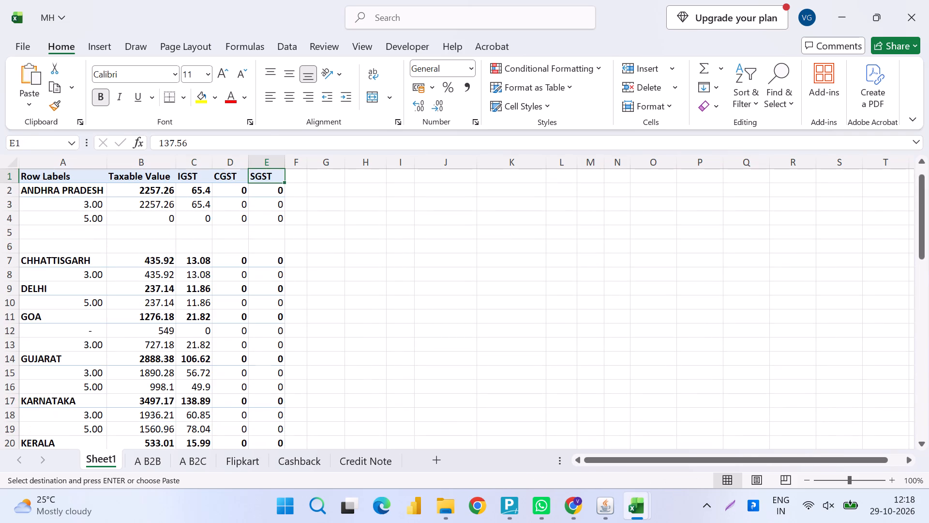
key("ctrl+Up")
key("ctrl+Left")
key("Left")
key("Down")
key("Down")
key("Down")
key("Down")
key("Return")
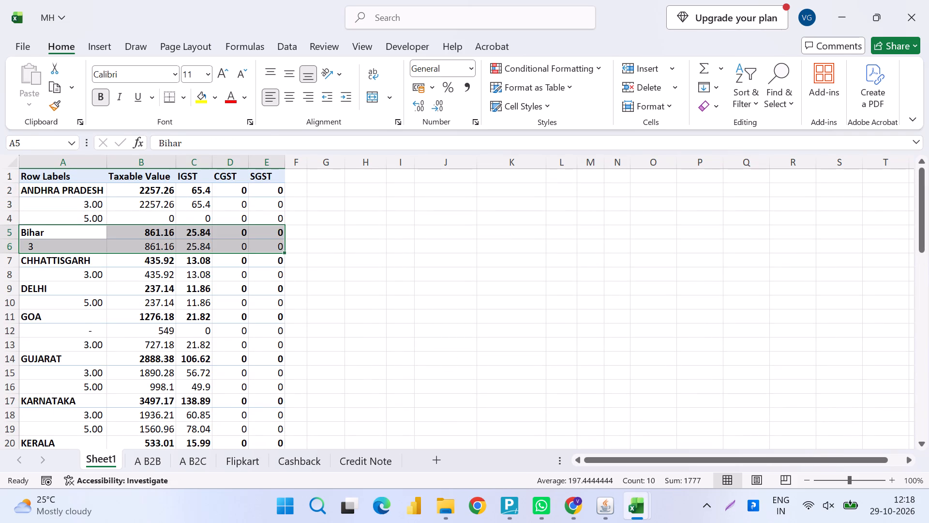
key("ctrl+s")
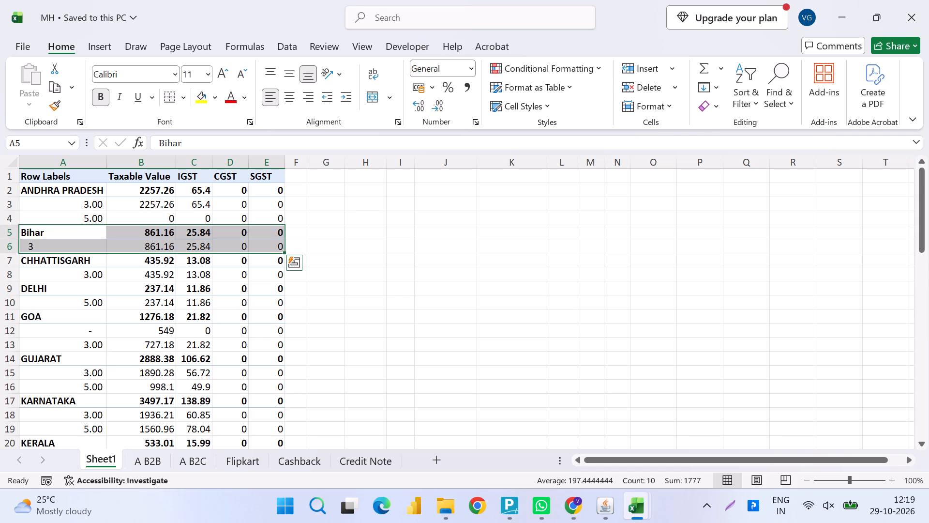
Move the Flipkart Gujarat state and 3-rate rows from A46:E47 to G14:K15, beside the GUJARAT rows of the first summary.
key("Down")
key("ctrl+Down")
key("Down")
key("Down")
key("Down")
key("Down")
key("Down")
key("Down")
key("Down")
key("Down")
key("Down")
key("Down")
key("Down")
key("Down")
key("Down")
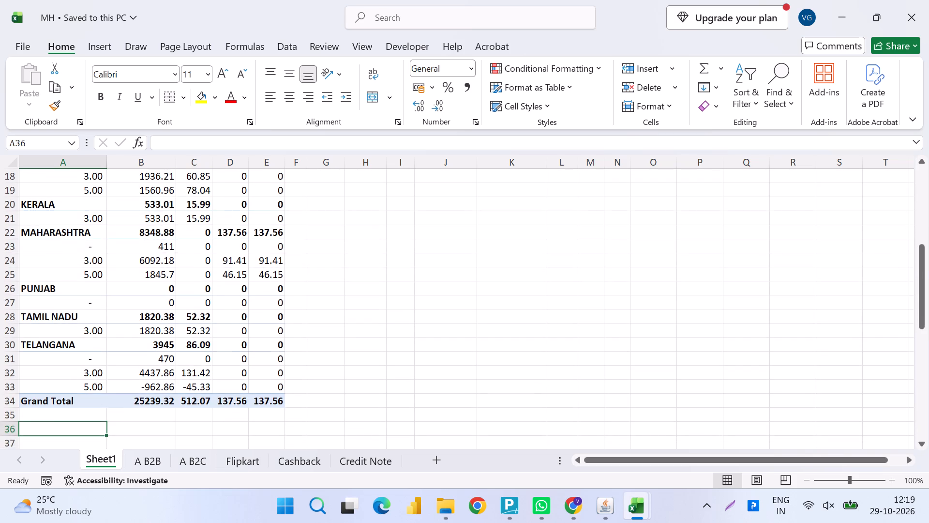
key("Up")
key("Down")
key("Up")
key("shift+Down")
key("shift+Right")
key("shift+Right")
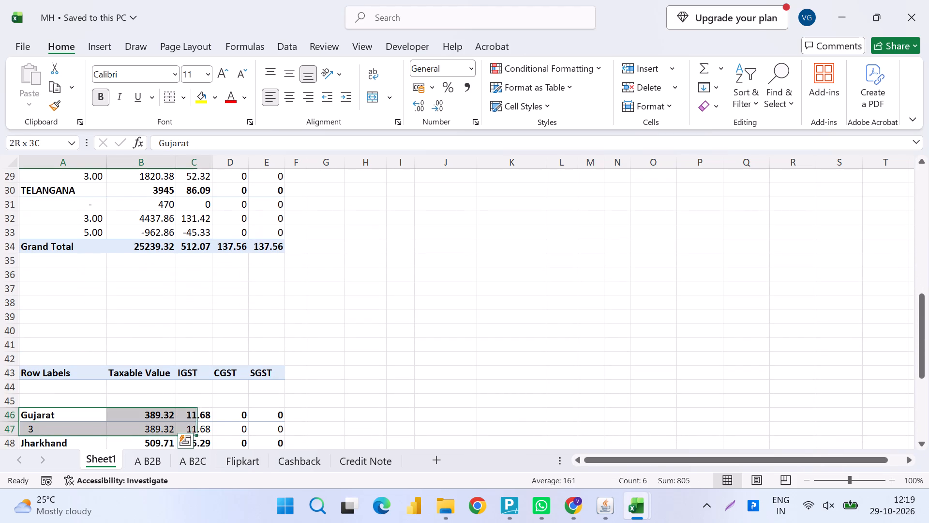
key("shift+Right")
key("shift+Right")
key("ctrl+x")
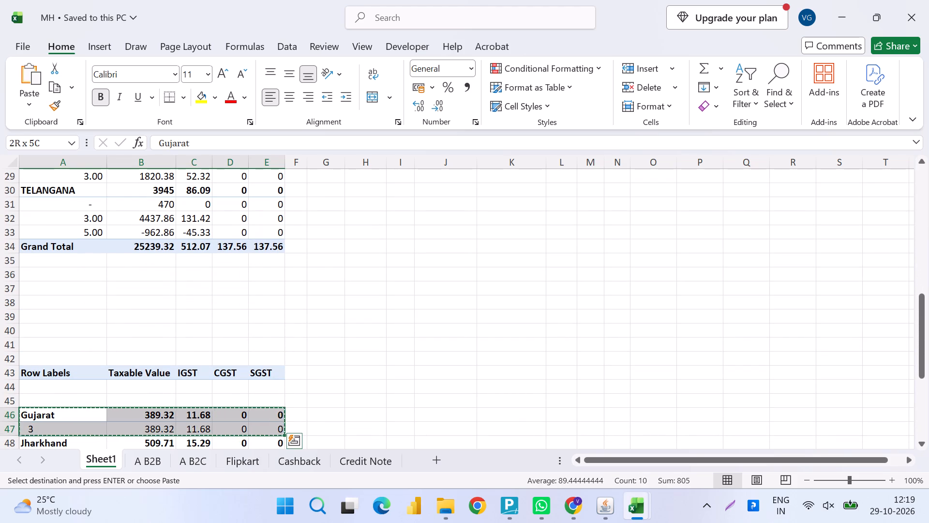
key("Up")
key("Up")
key("Up")
key("Up")
key("Up")
key("Up")
key("Up")
key("Up")
key("Up")
key("Up")
key("Up")
key("Up")
key("Up")
key("Up")
key("Up")
key("Up")
key("Up")
key("Up")
key("Up")
key("Up")
key("Up")
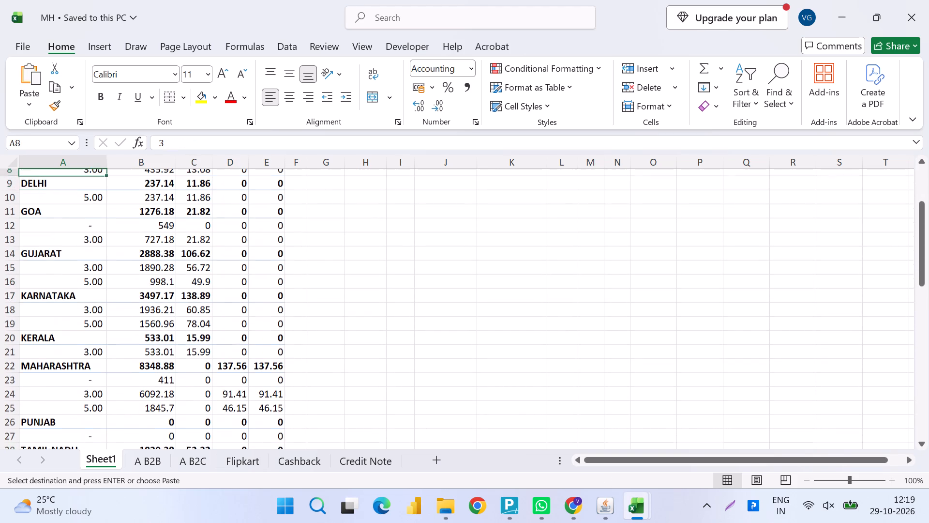
key("Down")
key("Down")
key("Down")
key("Down")
key("Right")
key("Right")
key("Right")
key("Down")
key("Right")
key("Right")
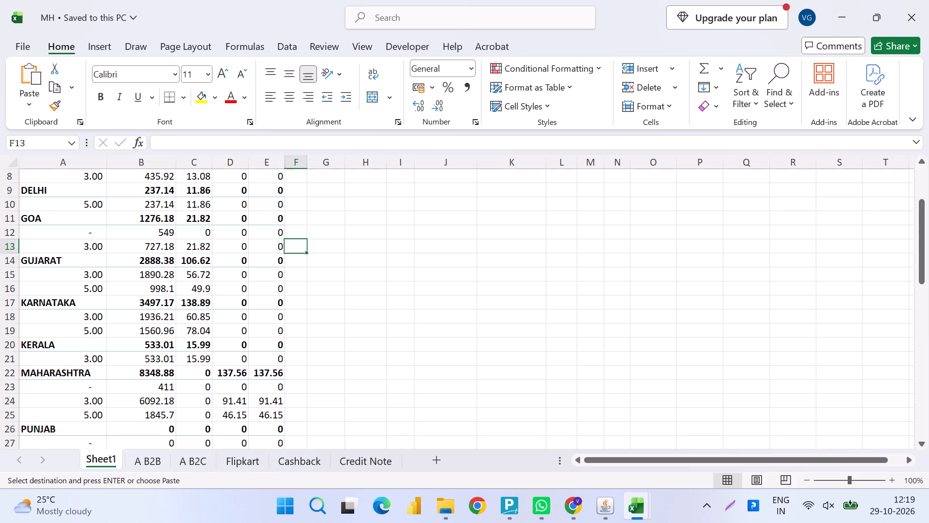
key("Right")
key("Down")
key("Return")
Enter the formula =B15+H15 in H16 to add the two GUJARAT 3-rate taxable values.
key("Up")
key("Left")
key("Down")
key("Left")
key("Down")
key("Right")
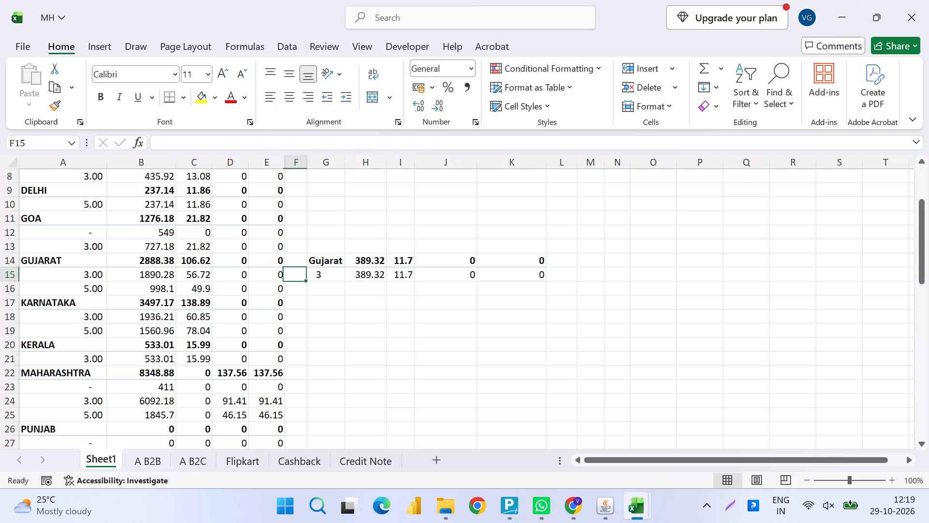
key("Down")
key("Right")
key("Right")
key("equal")
key("Left")
key("Up")
key("Left")
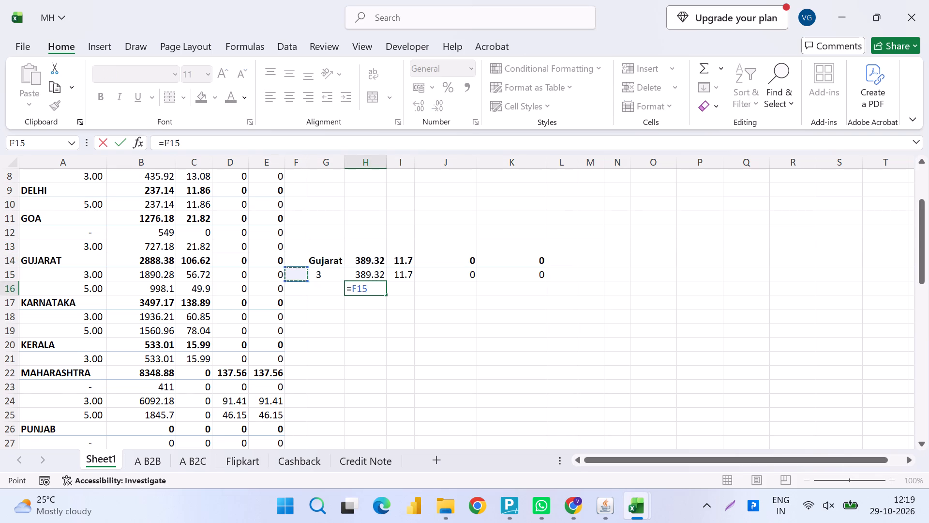
key("Left")
key("Left")
key("Left")
key("Left")
key("shift+plus")
key("Up")
key("Up")
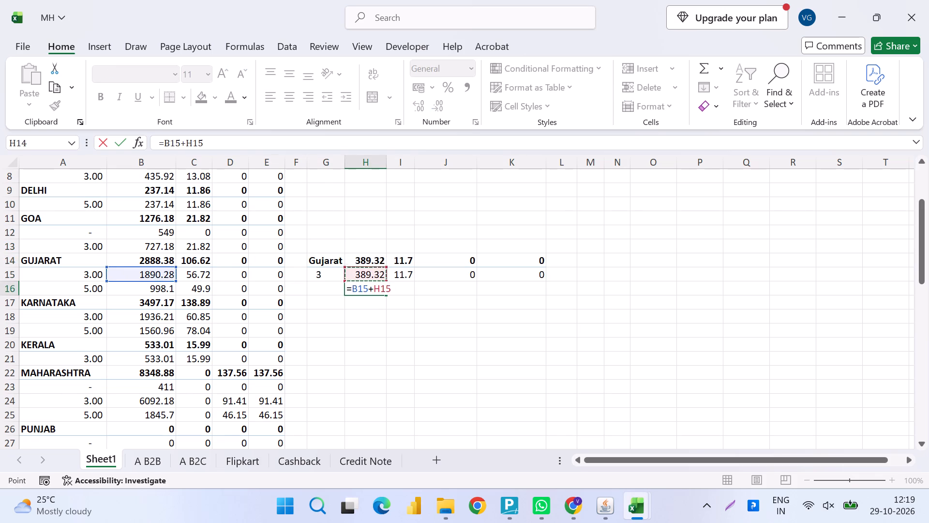
key("Down")
key("Return")
Fill the H16 sum formula across through L16.
key("Up")
key("shift+Right")
key("shift+Right")
key("shift+Right")
key("shift+Right")
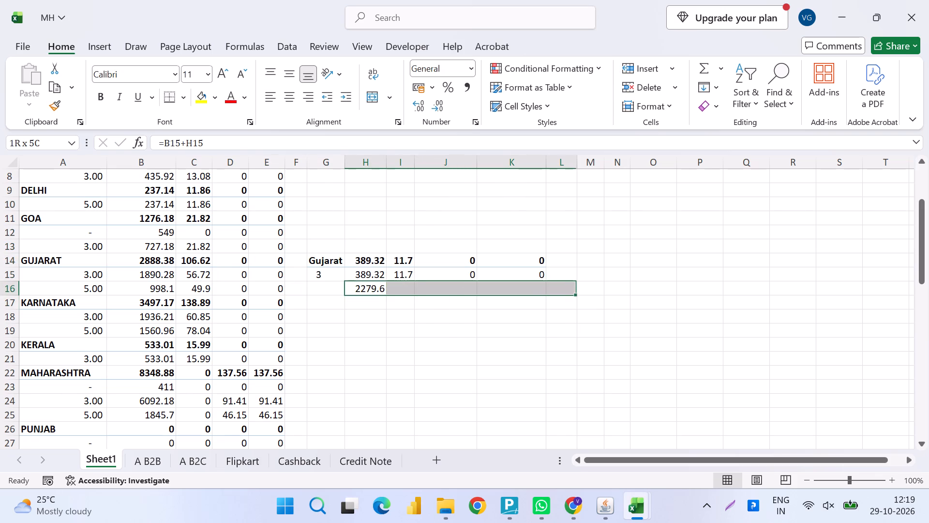
key("ctrl+r")
Copy the H16:L16 sums and paste them as values over the GUJARAT 3.00 row, starting at B15.
key("ctrl+c")
key("Left")
key("Left")
key("Left")
key("Up")
key("Left")
key("Left")
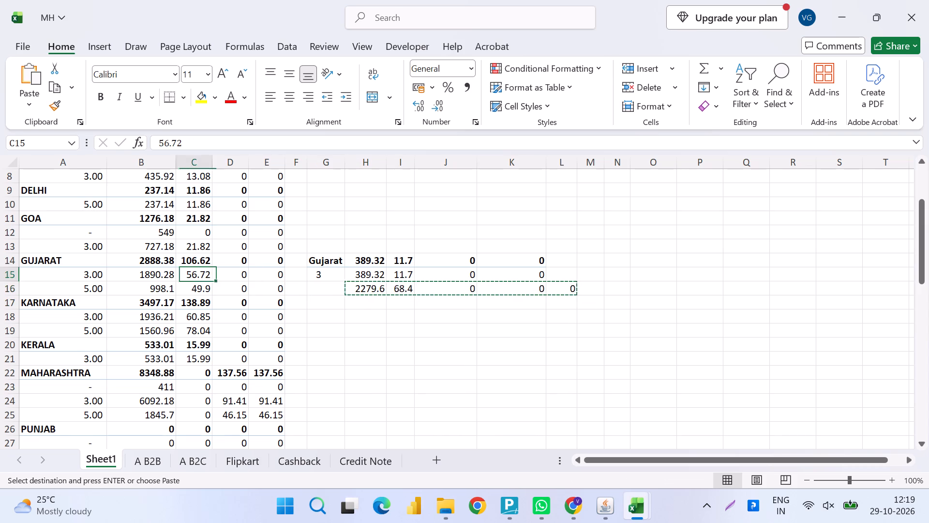
key("Left")
key("ctrl+alt+v")
key("v")
key("Return")
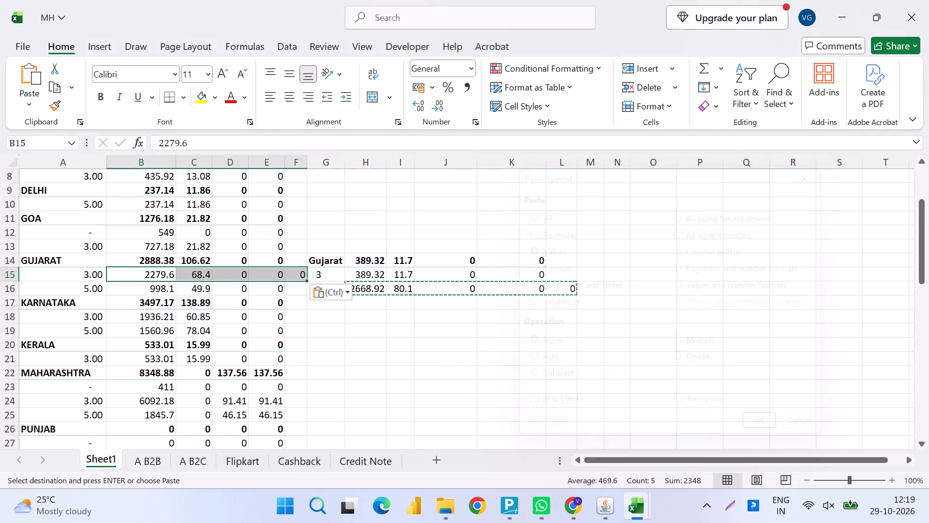
Enter a formula in B14 adding B16 and B15 as the GUJARAT taxable value total.
key("Up")
key("equal")
key("Down")
key("Down")
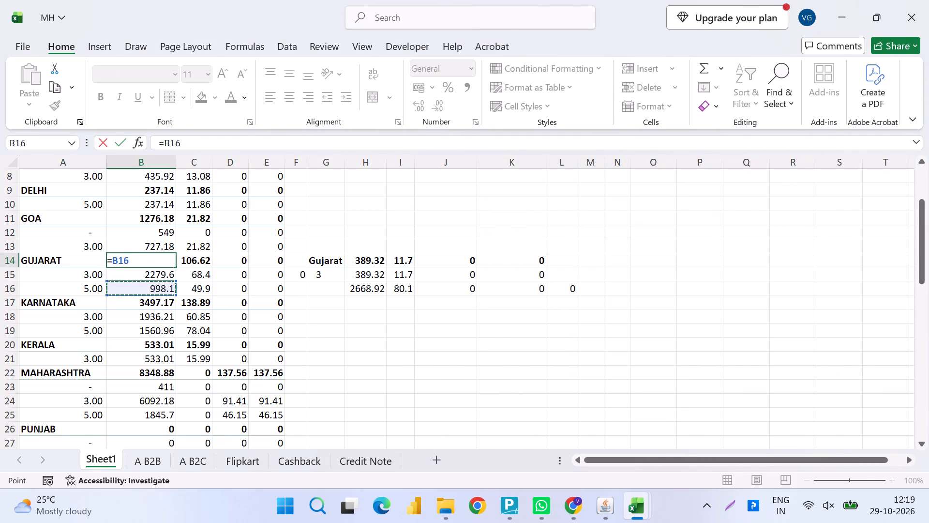
key("shift+plus")
key("Down")
key("Up")
key("Down")
key("Return")
Fill the GUJARAT total formula from B14 across C14, D14 and E14.
key("Up")
key("Up")
key("Up")
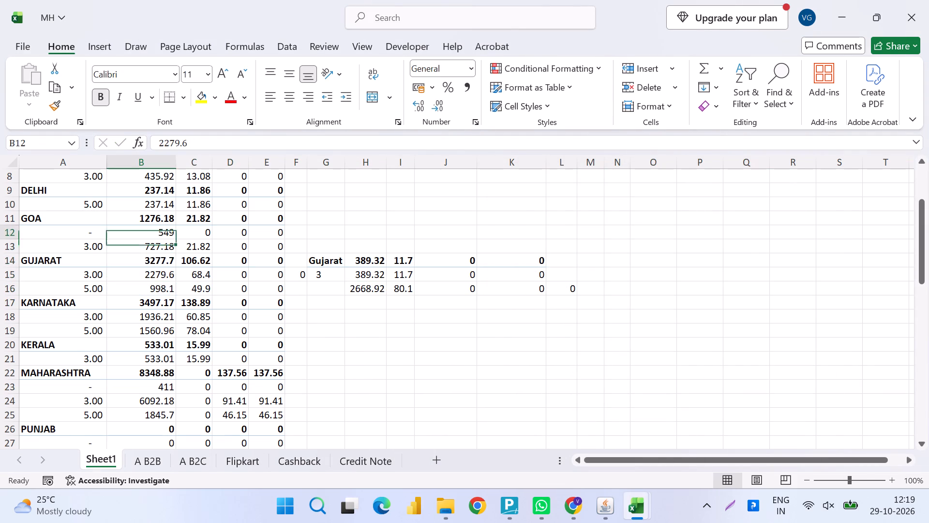
key("Right")
key("Down")
key("Down")
key("ctrl+r")
key("Right")
key("ctrl+r")
key("Right")
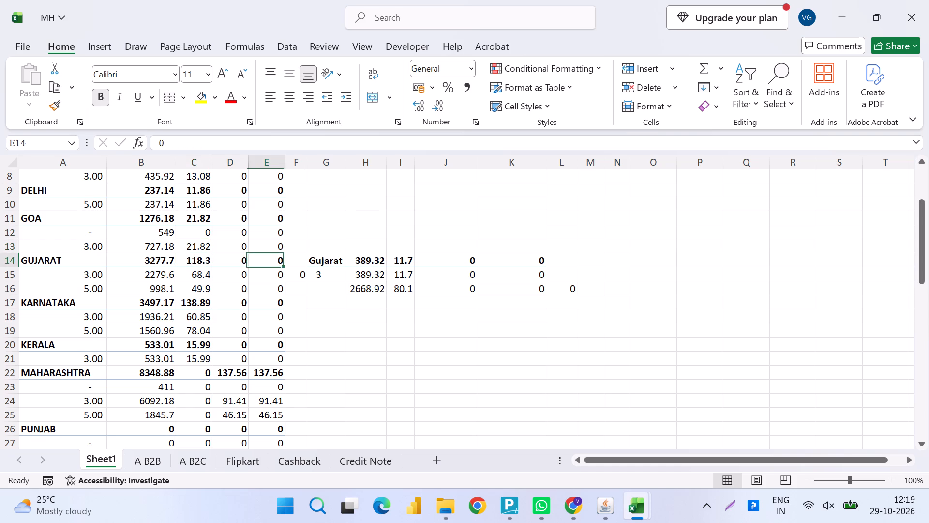
key("ctrl+r")
Clear all contents and formatting from the Gujarat working block G14:K16 and save the workbook.
key("Right")
key("Right")
key("ctrl+shift+Right")
key("ctrl+shift+Down")
key("shift+Down")
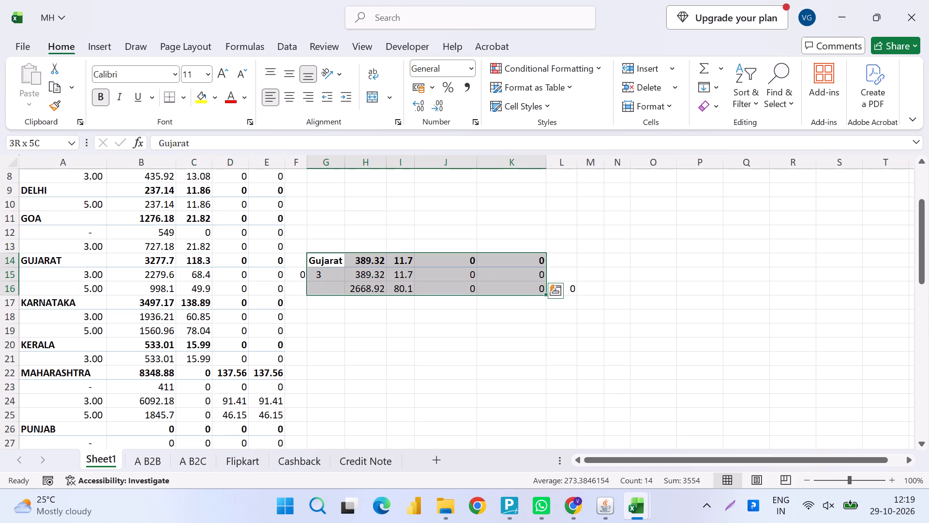
key("alt+h")
type("ea")
key("ctrl+s")
Delete the stray 0 in F15 beside the GUJARAT 3.00 row.
key("Left")
key("Down")
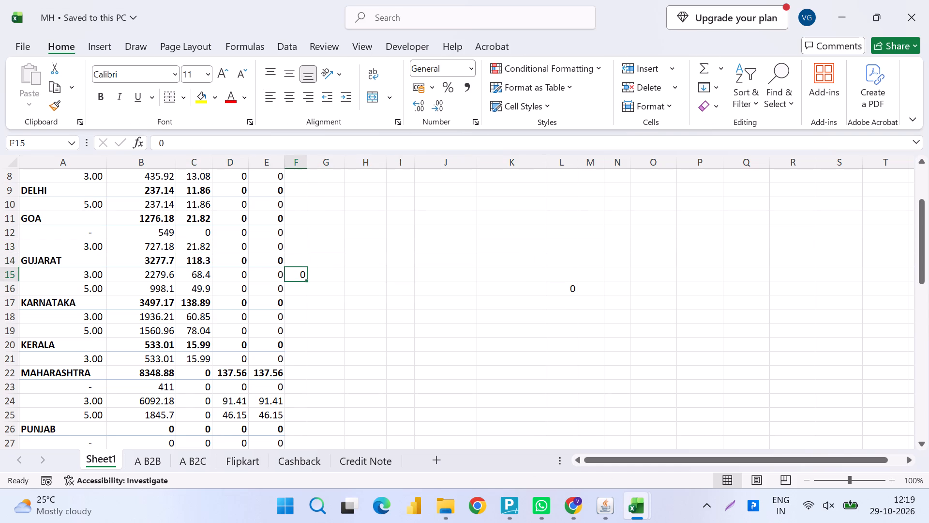
key("Delete")
Insert two blank rows directly above KARNATAKA in the first summary.
key("Left")
key("Left")
key("ctrl+Down")
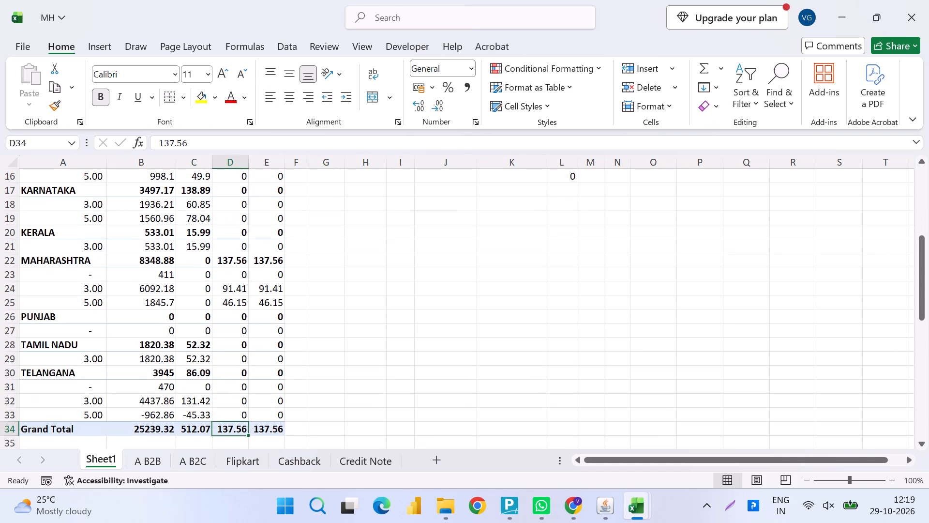
key("Down")
key("Down")
key("Down")
key("Down")
key("Down")
key("Down")
key("Down")
key("Down")
key("Down")
key("Down")
key("Down")
key("Down")
key("Down")
key("Down")
key("Down")
key("Down")
key("Down")
key("Down")
key("Down")
key("Down")
key("Down")
key("Up")
key("Up")
key("Up")
key("Up")
key("Up")
key("Up")
key("Up")
key("Up")
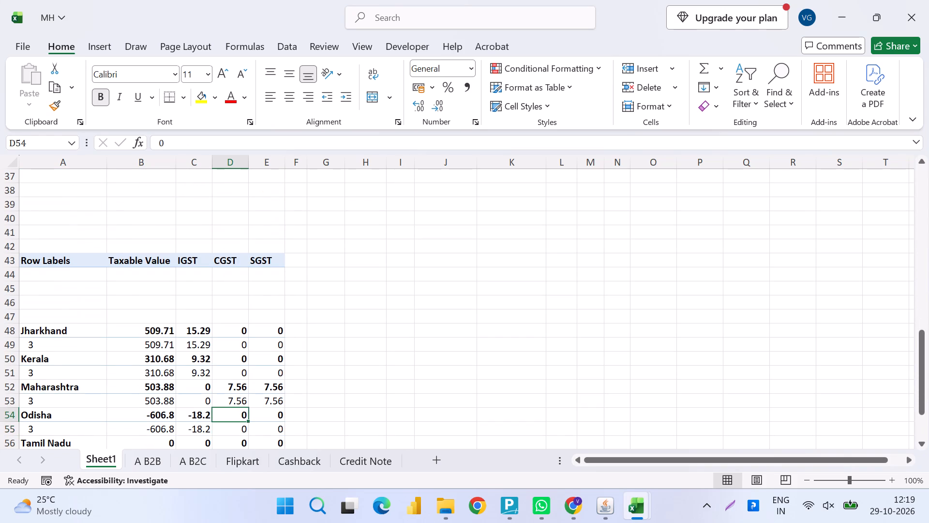
key("Up")
key("Left")
scroll(450, 363, "up", 2)
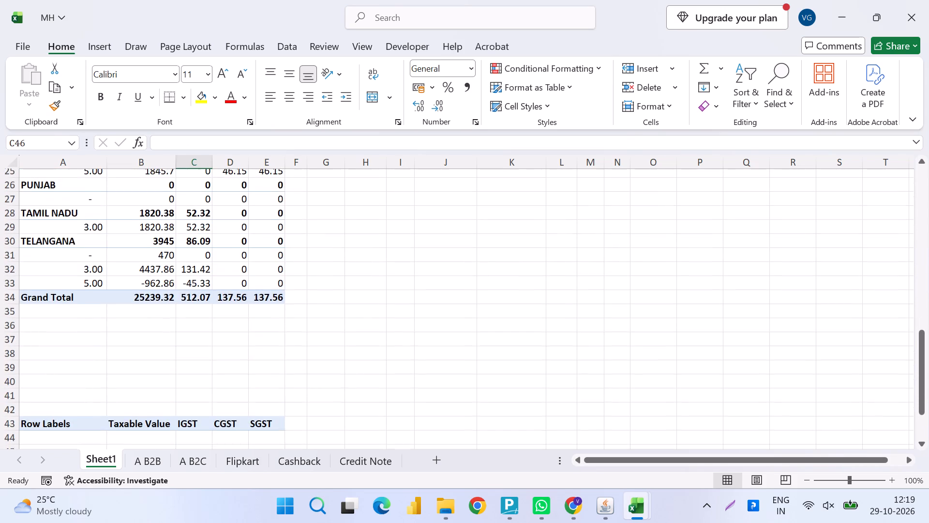
scroll(450, 363, "up", 4)
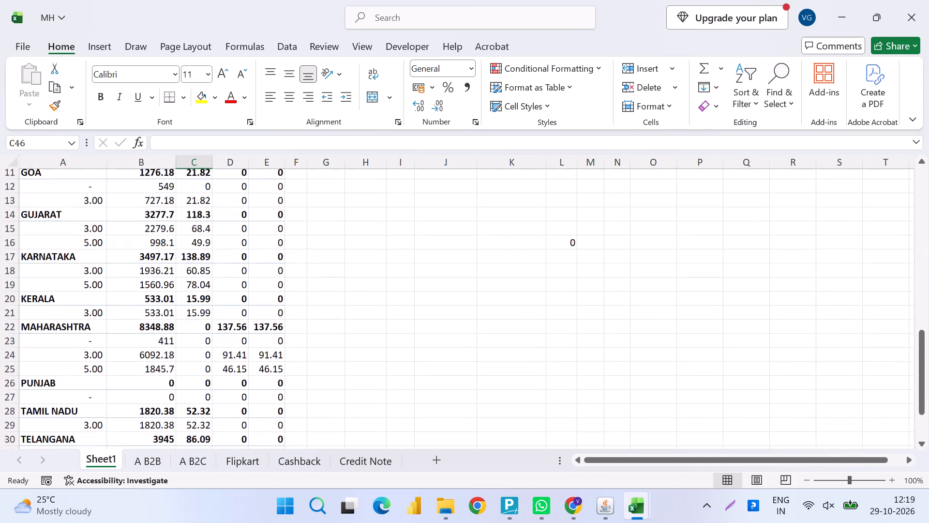
scroll(450, 363, "up", 2)
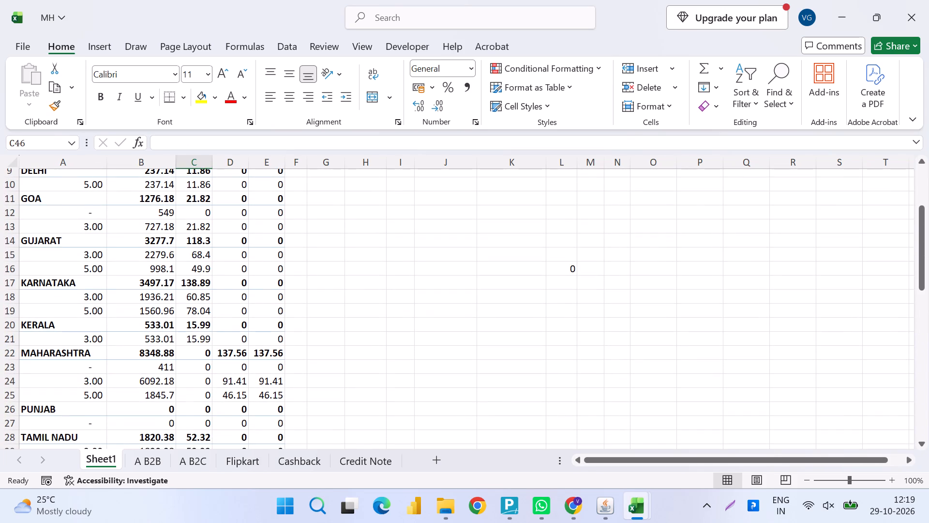
left_click(73, 281)
key("shift+space")
key("ctrl+shift+equal")
key("ctrl+shift+equal")
Move the Flipkart Jharkhand rows A50:E51 into the blank rows above KARNATAKA, starting at A17.
scroll(73, 281, "down", 2)
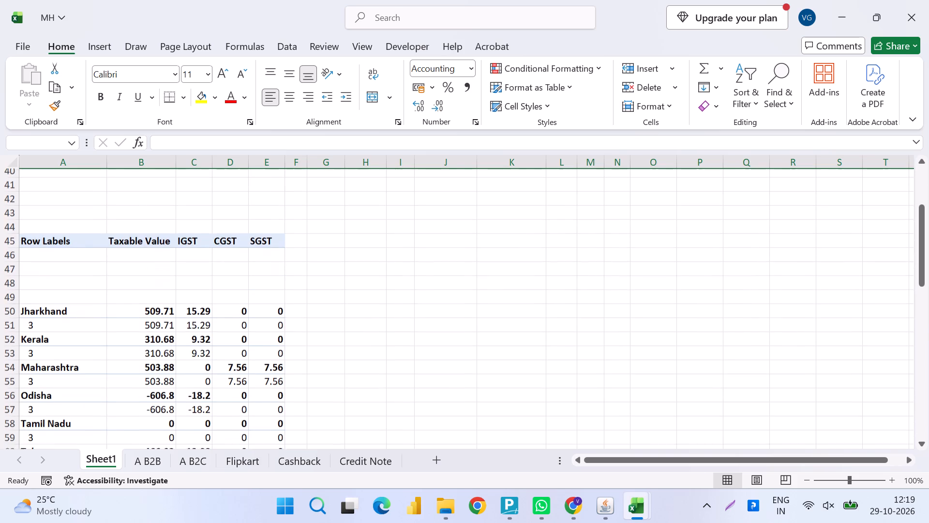
scroll(73, 281, "down", 2)
left_click(45, 314)
key("shift+Down")
key("shift+Left")
key("shift+Right")
key("shift+Right")
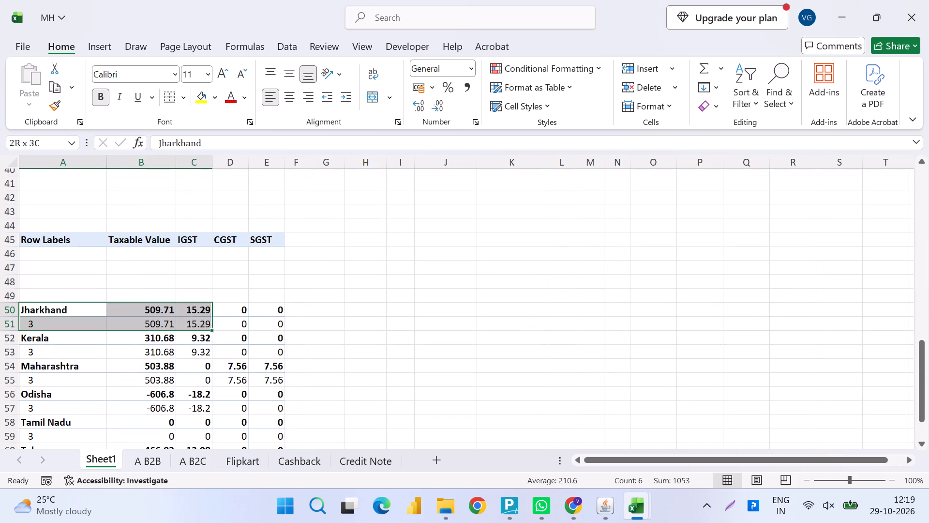
key("shift+Right")
key("shift+Right")
key("shift+Right")
key("shift+Left")
key("ctrl+x")
scroll(45, 314, "up", 4)
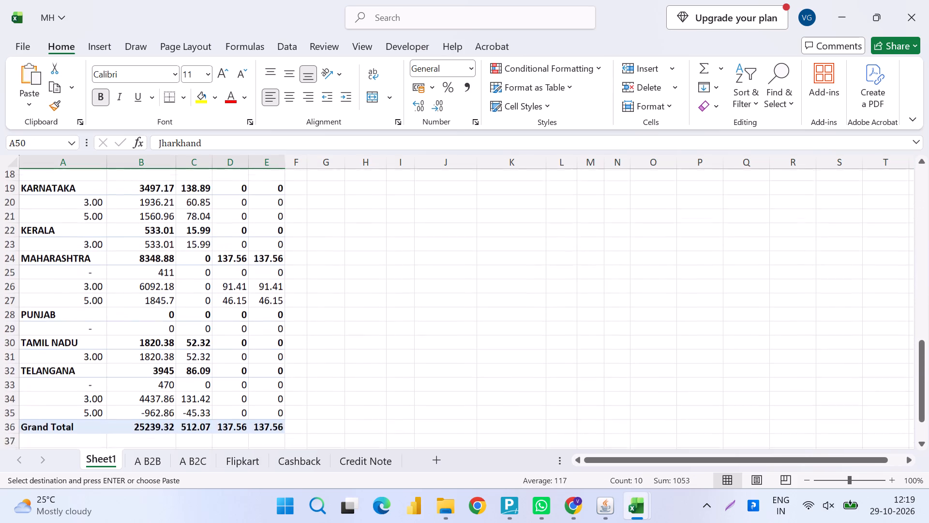
scroll(45, 314, "up", 1)
left_click(57, 269)
key("Return")
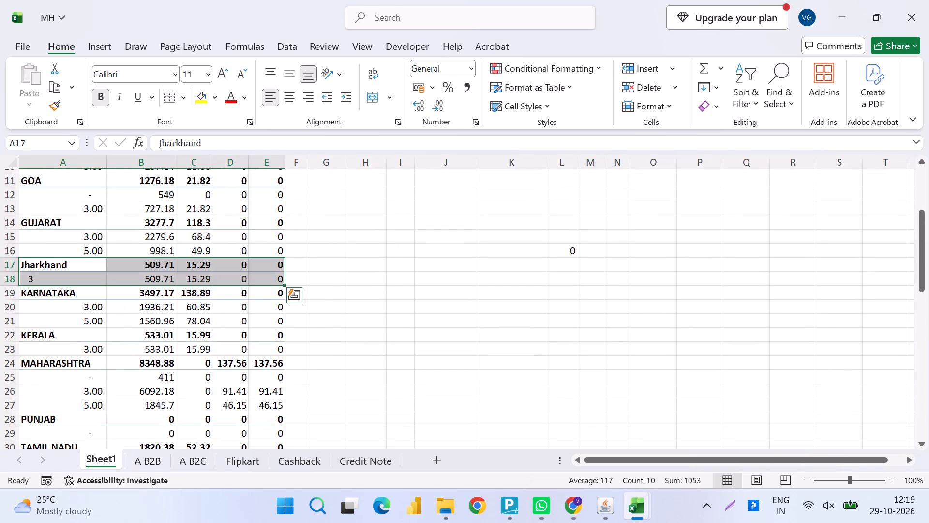
Move the Flipkart Kerala rows A52:E53 beside the KERALA rows of the first summary, starting at H22.
scroll(57, 269, "down", 4)
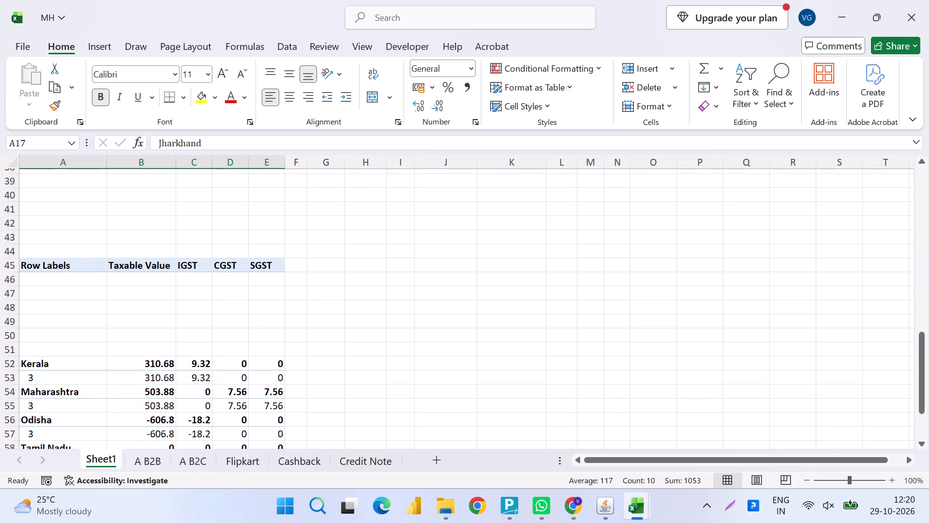
left_click_drag(41, 363, 260, 380)
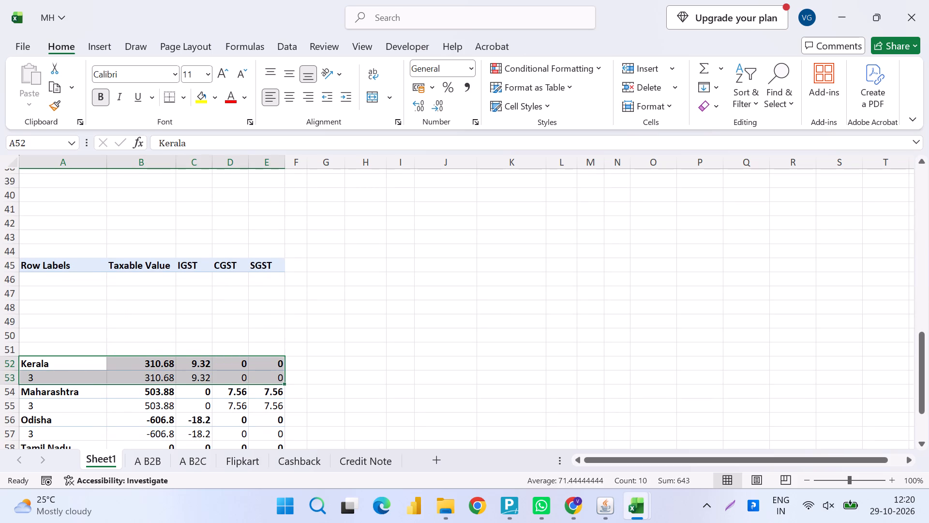
key("ctrl+x")
scroll(260, 379, "up", 3)
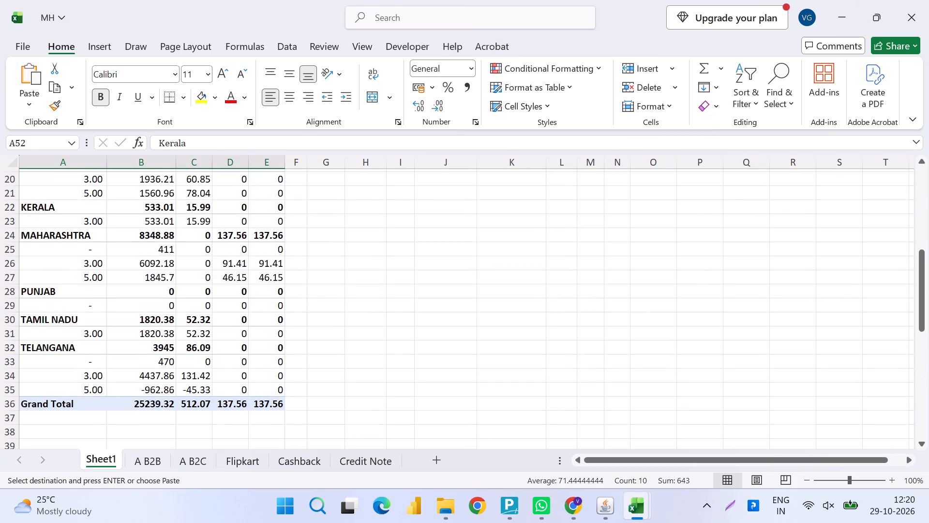
left_click(128, 233)
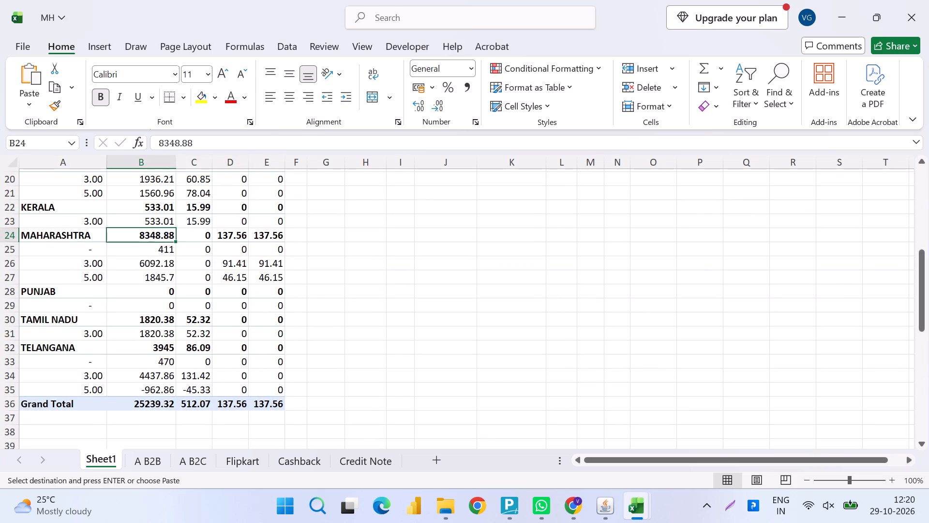
left_click(365, 208)
key("ctrl+v")
key("Escape")
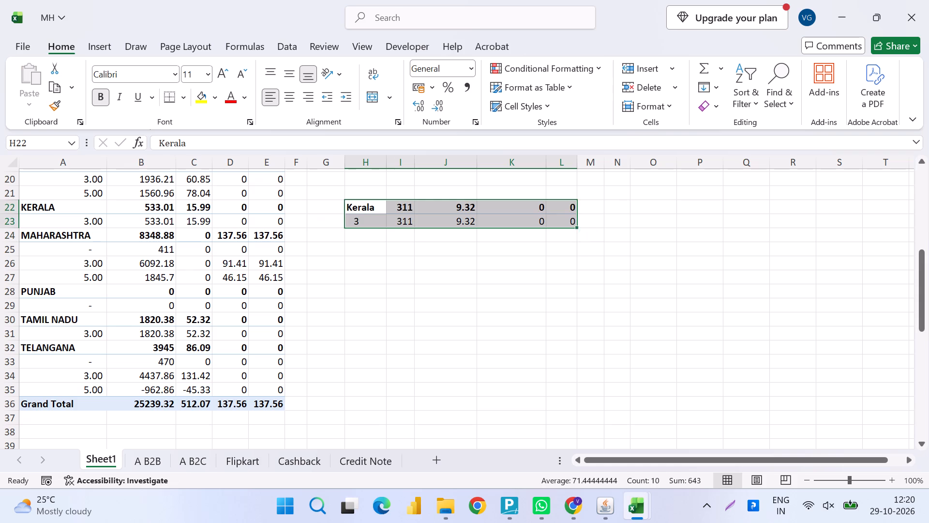
Enter the formula =B23+I23 in I24 to add the two Kerala 3-rate taxable values.
key("Down")
key("Left")
key("Right")
key("Right")
key("Down")
key("equal")
key("Up")
key("Down")
key("Left")
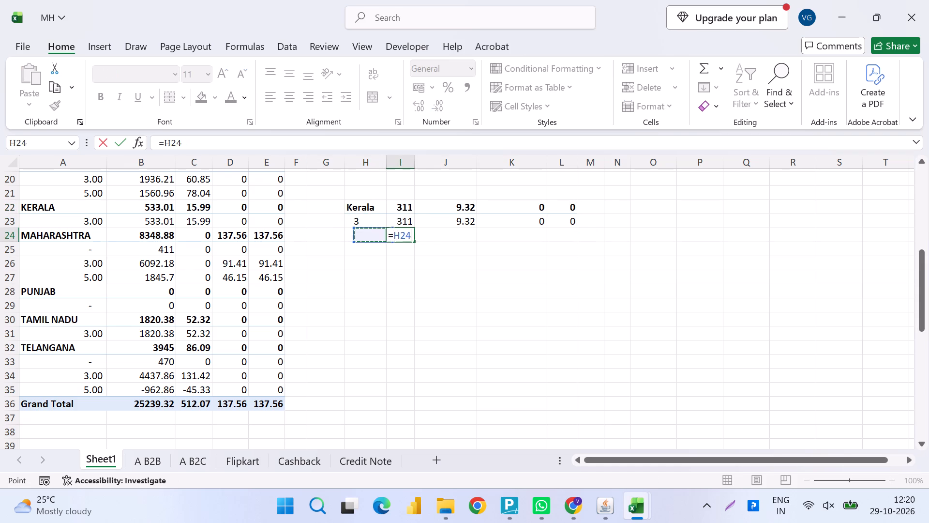
key("Left")
key("Left")
key("Up")
key("Left")
key("Left")
key("Left")
key("Left")
key("shift+plus")
key("Up")
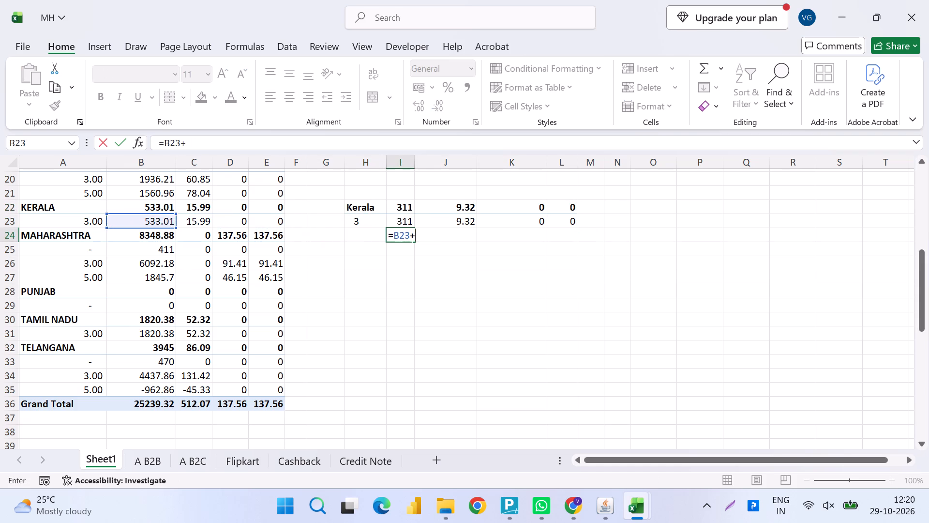
key("Return")
Fill the I24 sum formula across through L24.
key("Up")
key("shift+Right")
key("shift+Right")
key("shift+Right")
key("ctrl+r")
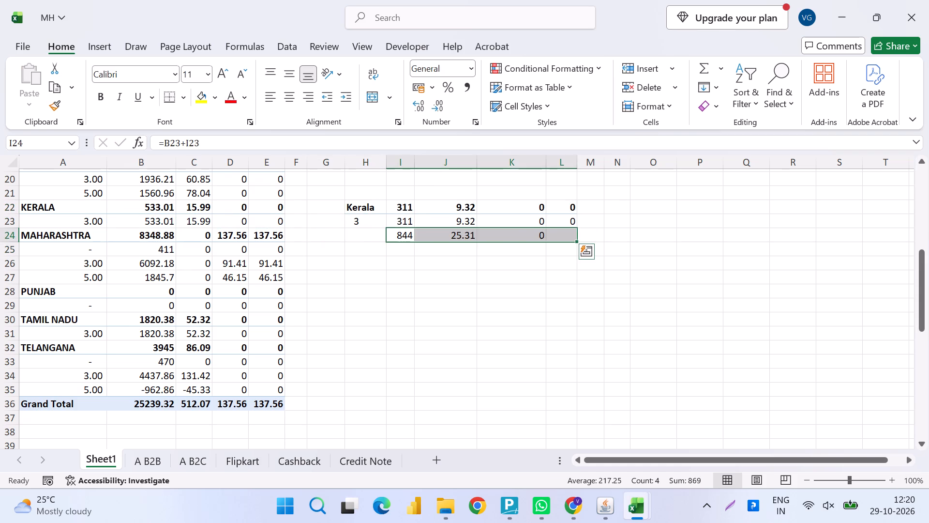
Copy the I24:L24 sums and paste them as values over the KERALA 3.00 row, starting at B23.
key("ctrl+c")
key("Left")
key("Up")
key("Left")
key("Left")
key("Left")
key("Left")
key("Left")
key("Left")
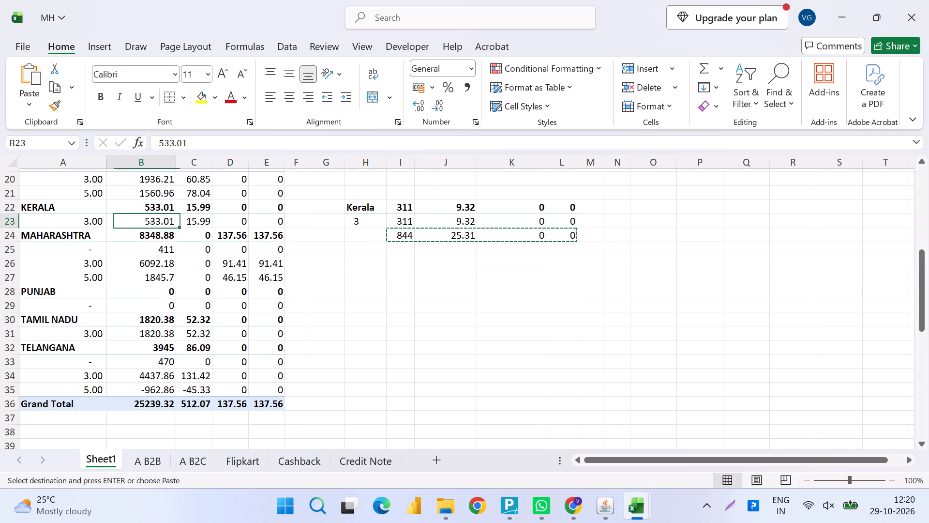
key("ctrl+alt+v")
key("v")
key("Return")
Copy the KERALA 3.00 values B23:E23 and paste them as values into the KERALA total row, starting at B22.
key("ctrl+c")
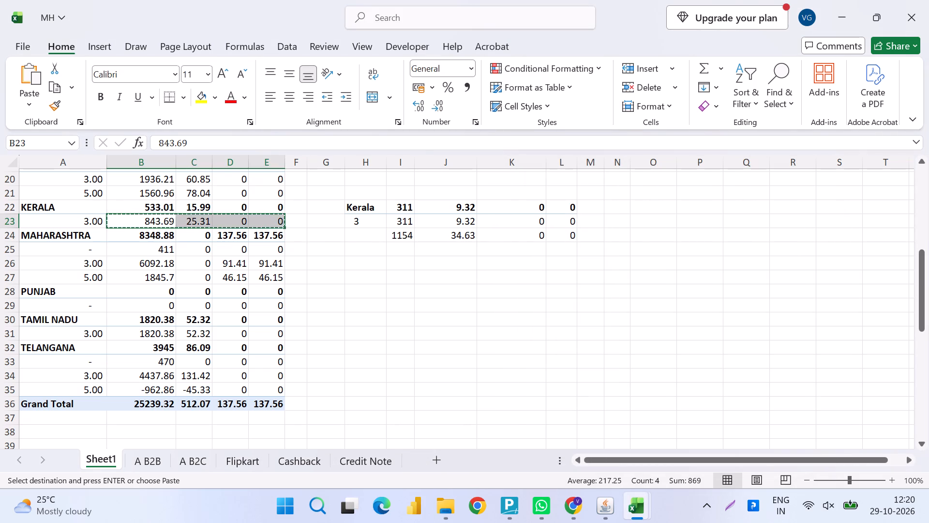
key("Up")
key("ctrl+alt+v")
key("Down")
key("Down")
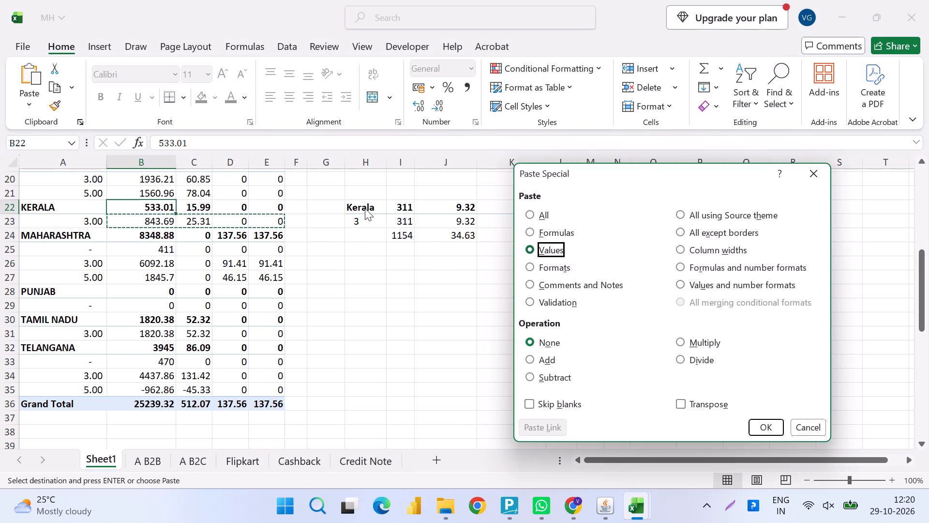
key("Return")
Clear all contents and formatting from the Kerala working block H22:L24.
key("Right")
key("Right")
key("Right")
key("Right")
key("Right")
key("Right")
key("ctrl+shift+Right")
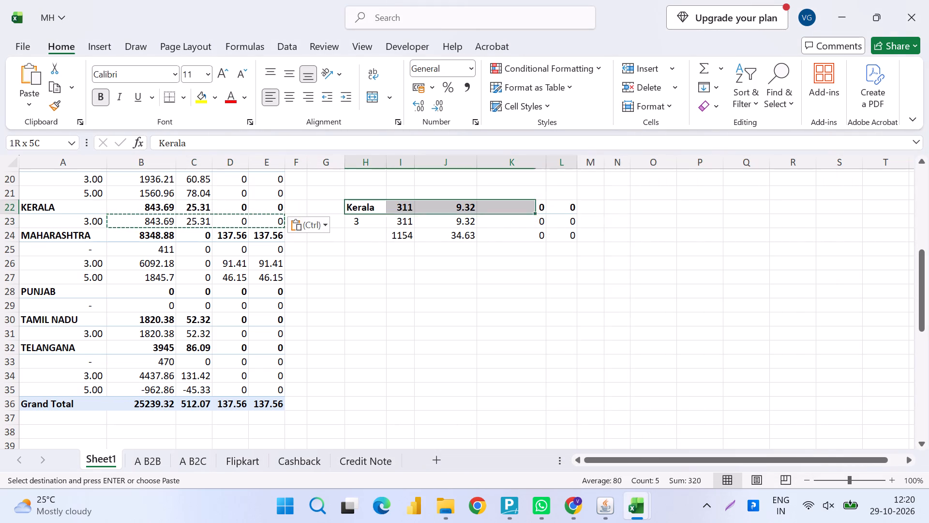
key("ctrl+shift+Down")
key("shift+Down")
key("alt+h")
type("ea")
Delete the blank rows 37 to 44 between the first summary's Grand Total and the Flipkart header row.
key("Down")
key("Left")
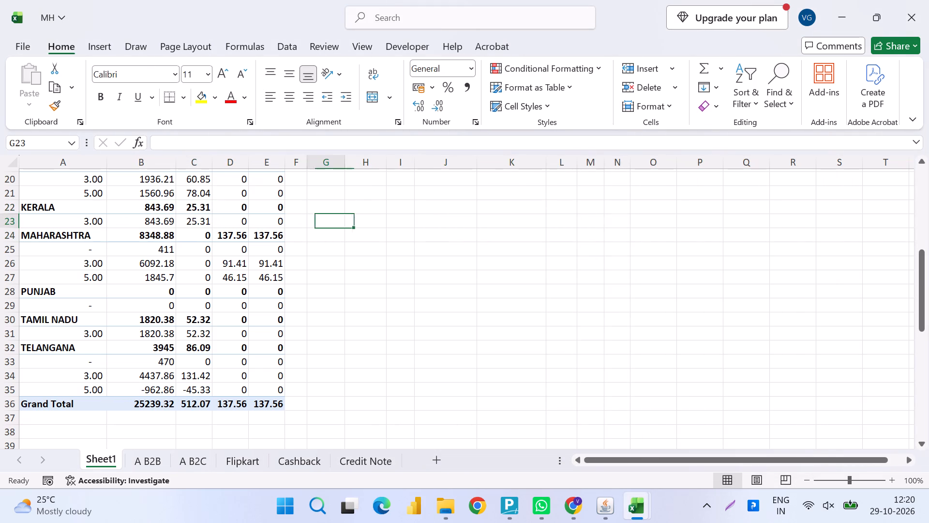
key("ctrl+Left")
key("ctrl+Down")
key("Down")
key("ctrl+shift+Down")
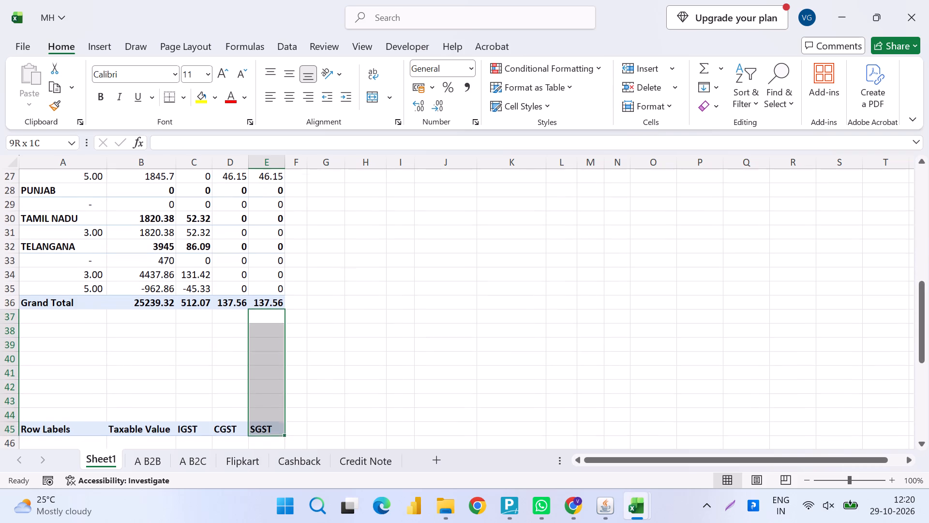
key("shift+Up")
key("shift+space")
key("ctrl+minus")
Delete the blank rows 38 to 45 between the Flipkart header row and Maharashtra.
key("Down")
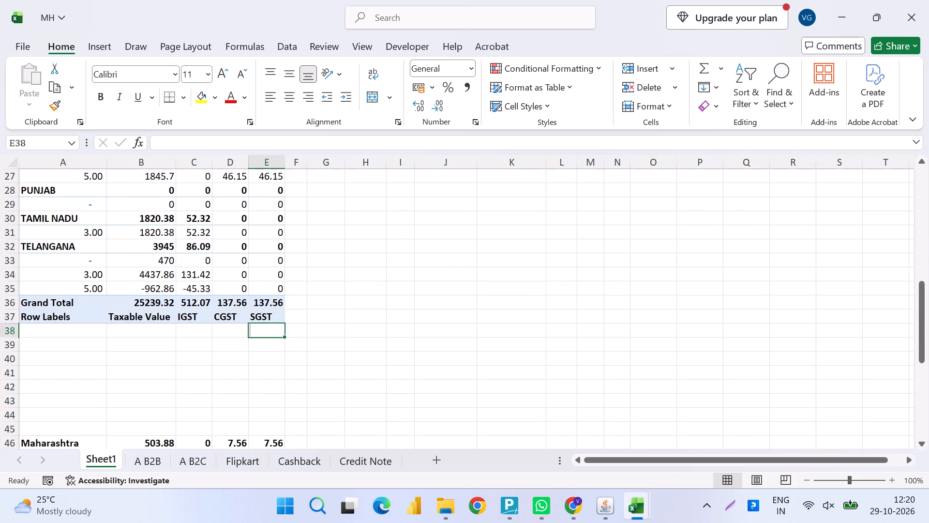
key("shift+space")
key("ctrl+shift+Down")
key("shift+Up")
key("ctrl+minus")
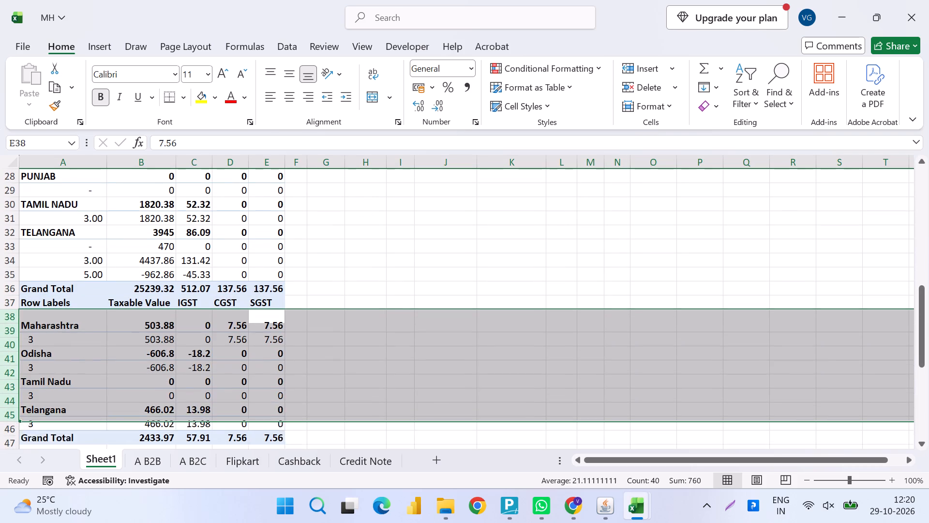
Examine the MAHARASHTRA rate rows in the first summary against the Flipkart Maharashtra figures.
key("Up")
key("Up")
key("Up")
key("Up")
key("Up")
key("Up")
key("Up")
key("Up")
key("Up")
key("Up")
key("Up")
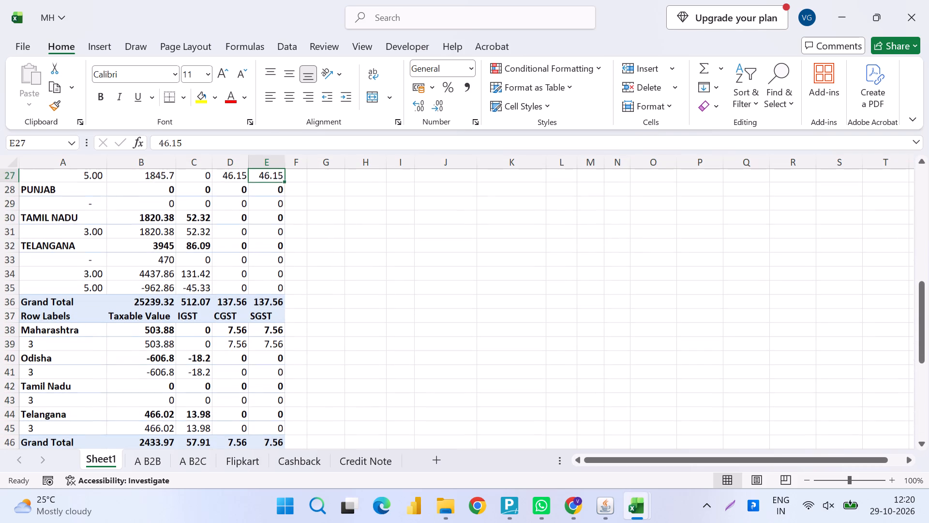
key("Up")
key("Up")
key("Up")
key("Up")
key("Down")
key("Down")
key("Left")
key("Down")
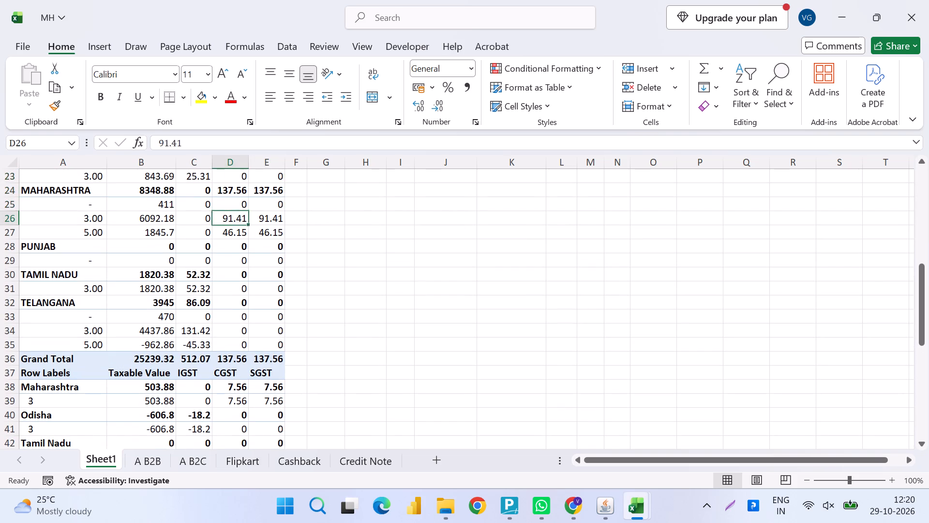
key("Left")
key("Down")
key("Left")
key("Up")
key("Left")
key("Down")
key("Right")
key("Right")
key("Right")
key("Down")
key("Up")
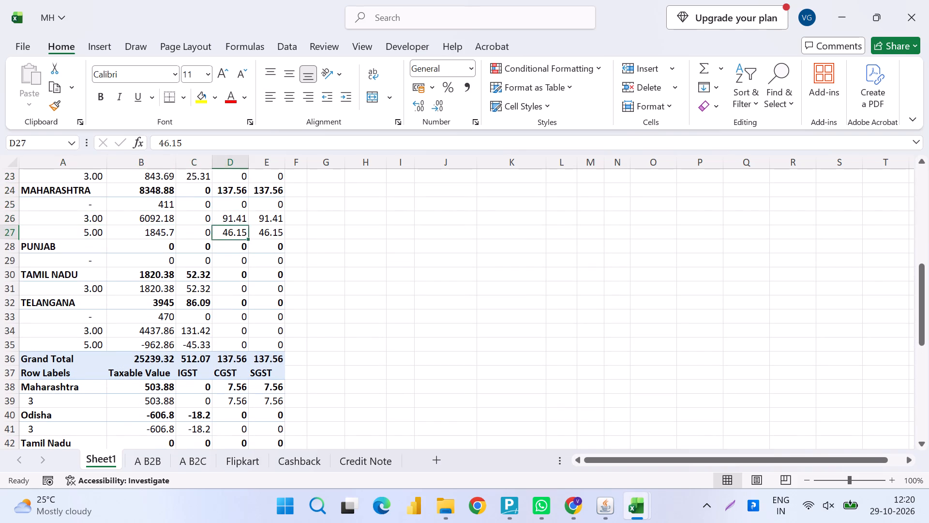
key("Right")
key("Up")
key("Left")
Insert a blank row 40 below the Flipkart Maharashtra 3 row and enter =B26+B39 in B40.
key("Down")
key("Down")
key("Down")
key("Down")
key("Down")
key("Down")
key("Down")
key("Down")
key("Down")
key("Down")
key("Down")
key("Down")
key("Down")
key("Left")
key("Left")
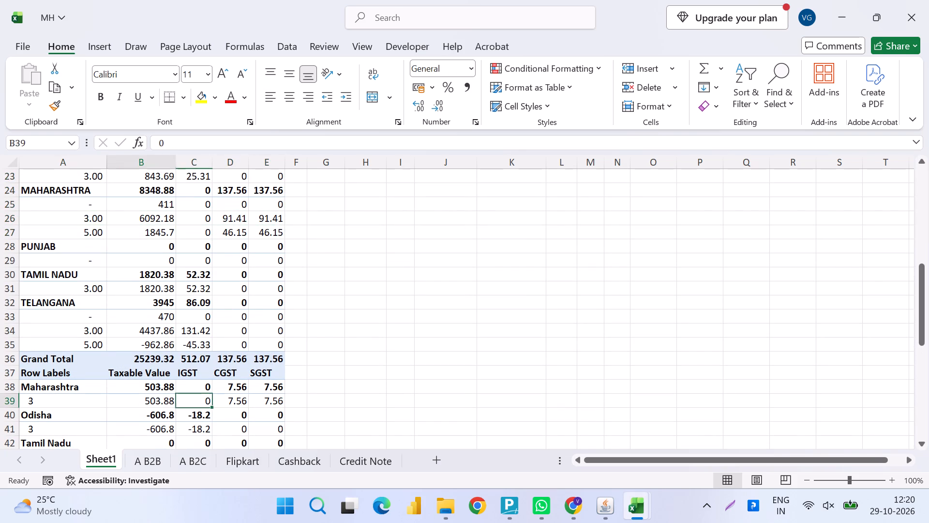
key("Down")
key("shift+space")
key("ctrl+shift+equal")
key("equal")
key("Up")
key("Up")
key("Up")
key("Up")
key("Up")
key("Up")
key("Up")
key("Up")
key("Up")
key("Up")
key("Up")
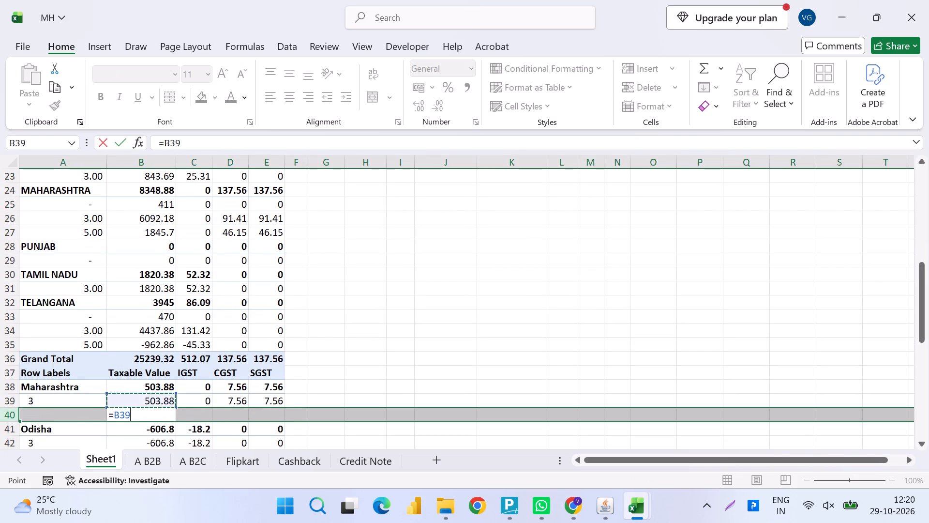
key("Up")
key("Up")
key("Up")
key("shift+plus")
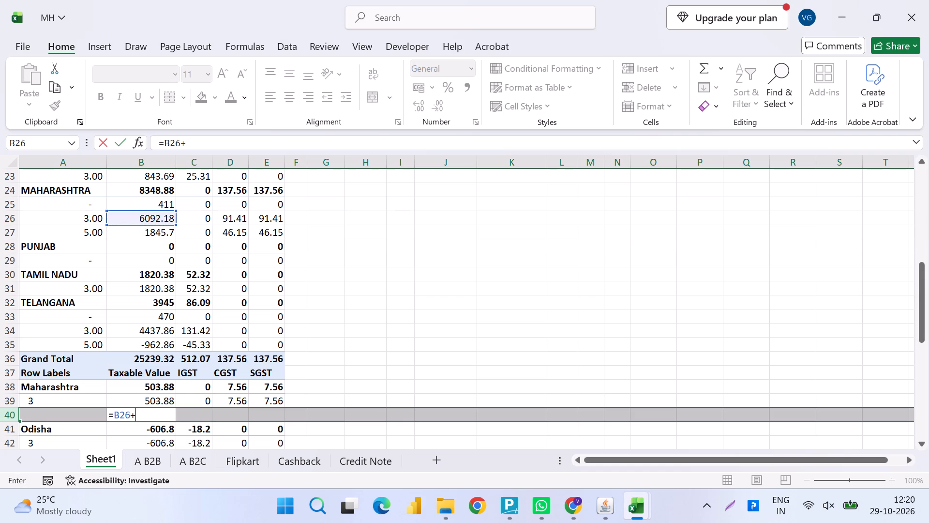
key("Up")
key("Up")
key("Down")
key("Return")
Fill the B40 sum formula across the IGST, CGST and SGST columns, C40:E40.
key("Up")
key("Down")
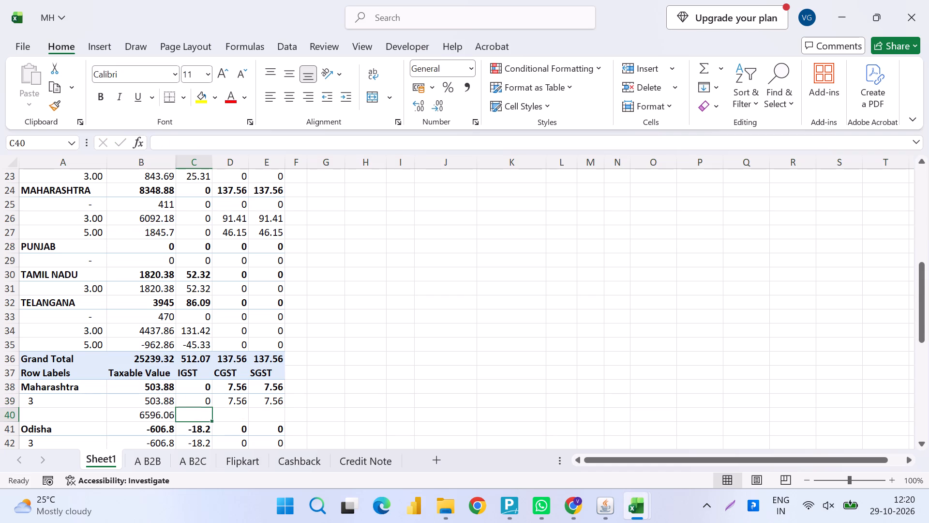
key("ctrl+r")
key("Right")
key("ctrl+r")
key("Right")
key("ctrl+r")
Copy the combined totals B40:E40 and paste them as values into the MAHARASHTRA 3.00 row, starting at B26.
key("ctrl+shift+Left")
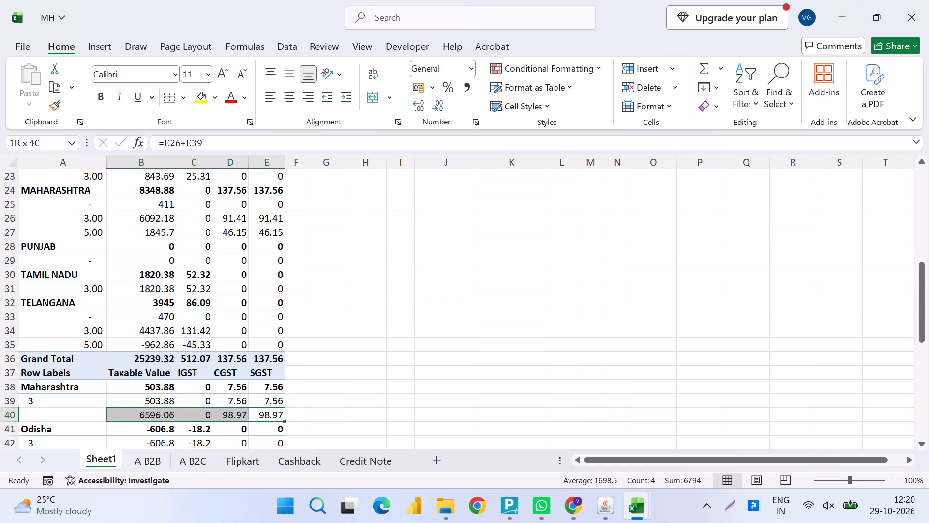
key("ctrl+c")
key("Up")
key("Up")
key("Up")
key("Up")
key("Up")
key("Up")
key("Up")
key("Up")
key("Up")
key("Up")
key("Left")
key("Left")
key("Up")
key("Left")
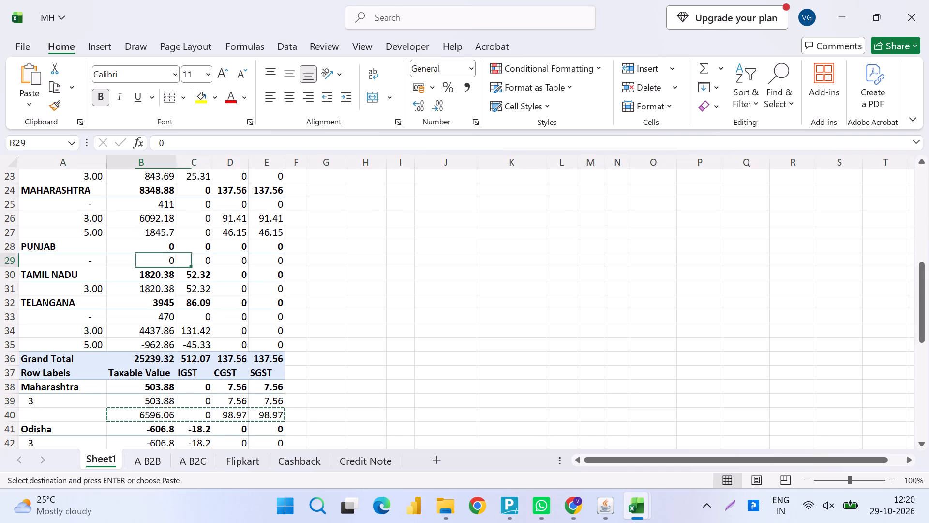
key("Up")
key("Left")
key("Up")
key("Up")
key("Right")
key("ctrl+alt+v")
key("v")
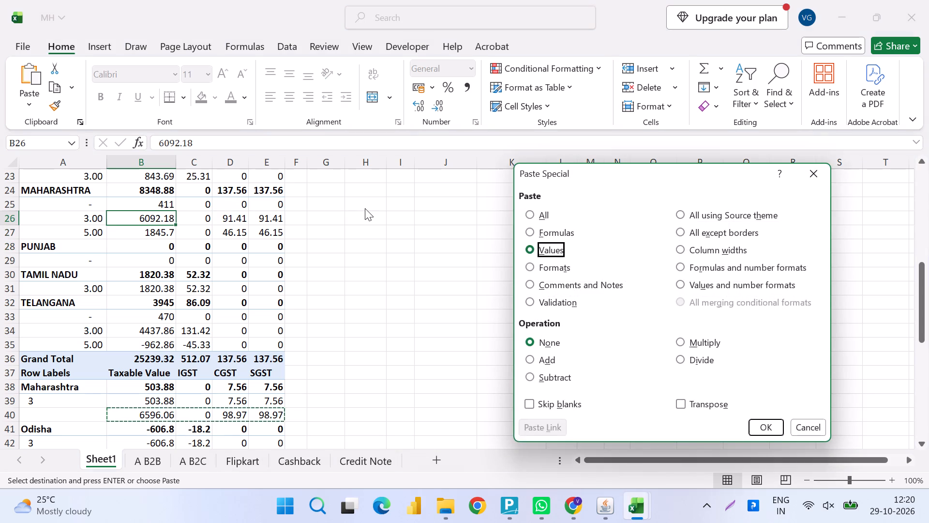
key("Return")
Enter the formula =B25+B26+B27 as the MAHARASHTRA taxable value total in B24.
key("Up")
key("Up")
key("equal")
key("Down")
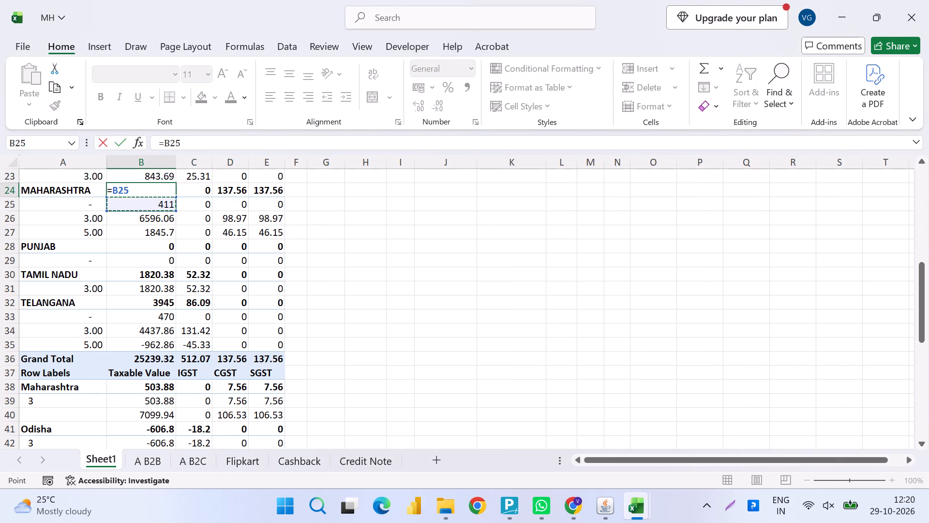
key("shift+plus")
key("Down")
key("Down")
key("shift+plus")
key("Down")
key("Down")
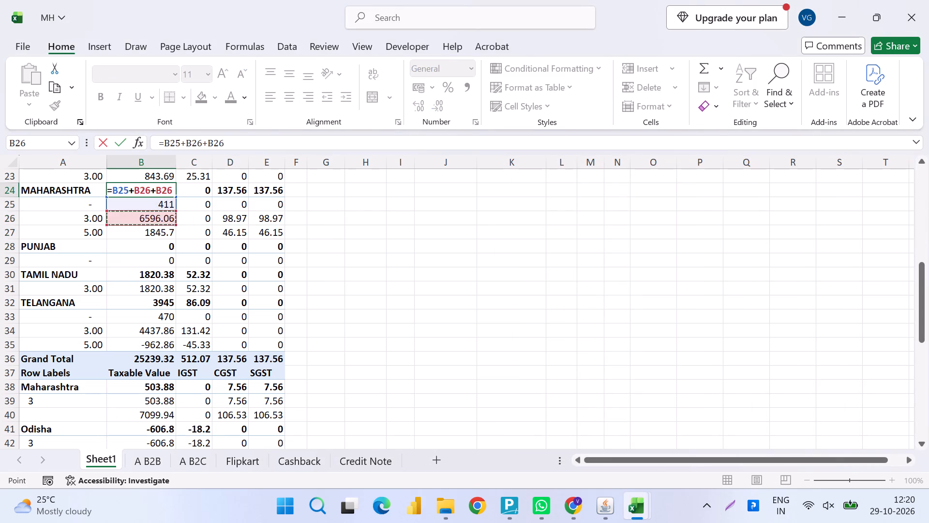
key("Down")
key("Return")
Fill the MAHARASHTRA total formula from B24 across C24:E24.
key("Up")
key("shift+Right")
key("shift+Right")
key("shift+Right")
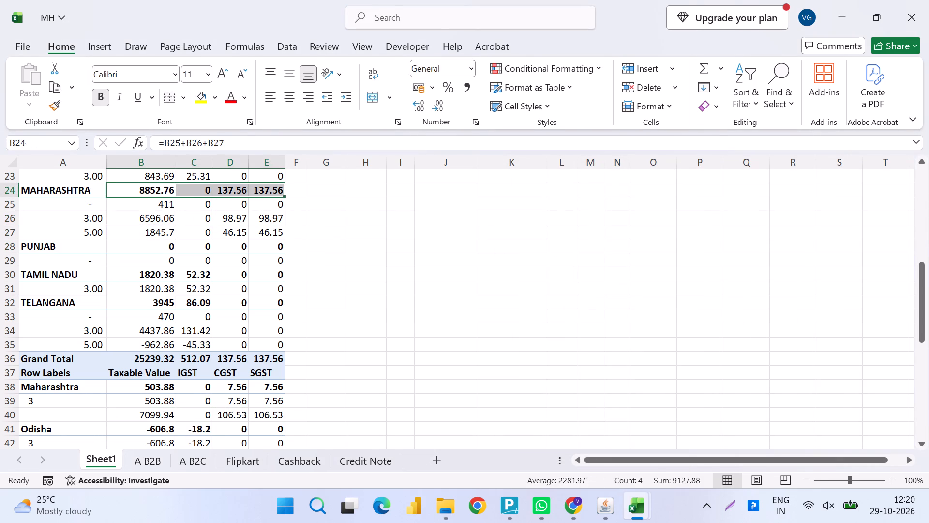
key("ctrl+r")
Replace the MAHARASHTRA total formulas in B24:E24 with their values.
key("ctrl+c")
key("ctrl+alt+v")
key("v")
key("Return")
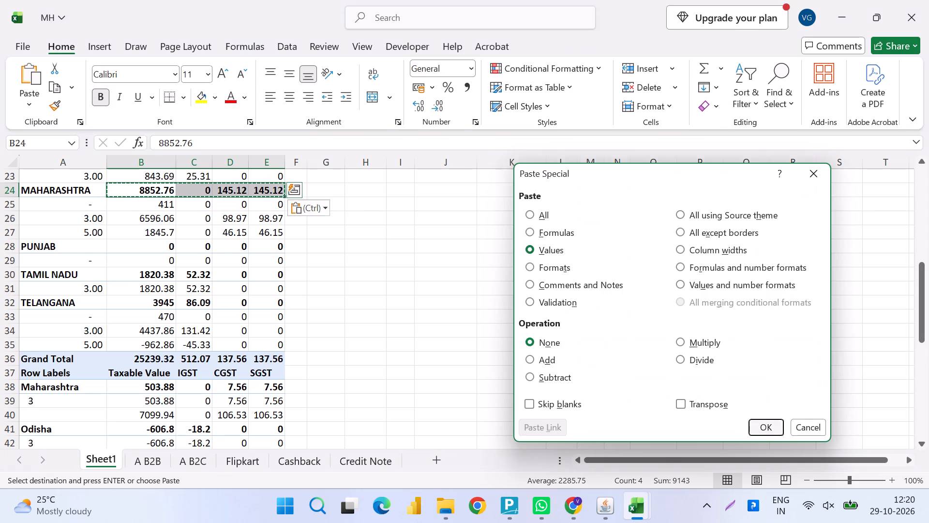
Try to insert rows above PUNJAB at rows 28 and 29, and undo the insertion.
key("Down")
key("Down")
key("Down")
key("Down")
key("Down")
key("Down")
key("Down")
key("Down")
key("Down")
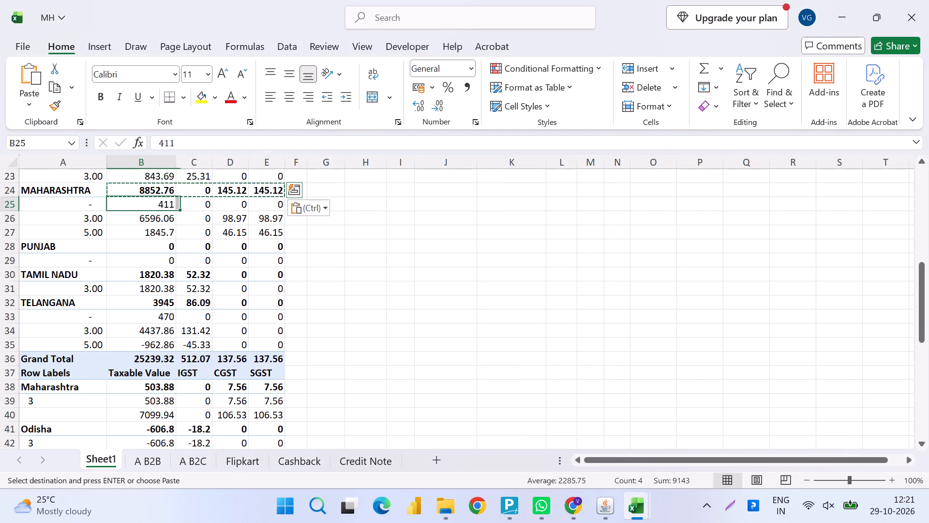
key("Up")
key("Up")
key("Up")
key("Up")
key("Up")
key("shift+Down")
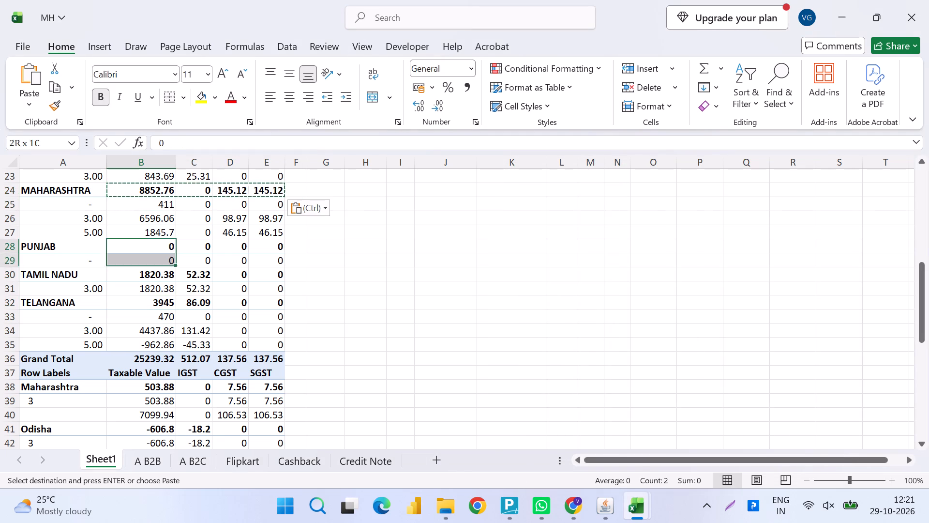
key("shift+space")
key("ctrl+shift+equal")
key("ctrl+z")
Copy the Flipkart Odisha rows A41:E42 over the PUNJAB rows at A28:E29 in the first summary.
key("Down")
key("Down")
key("Down")
key("Down")
key("Down")
key("Down")
key("Down")
key("Down")
key("Down")
key("Down")
key("Down")
key("Down")
key("Down")
key("Down")
key("Down")
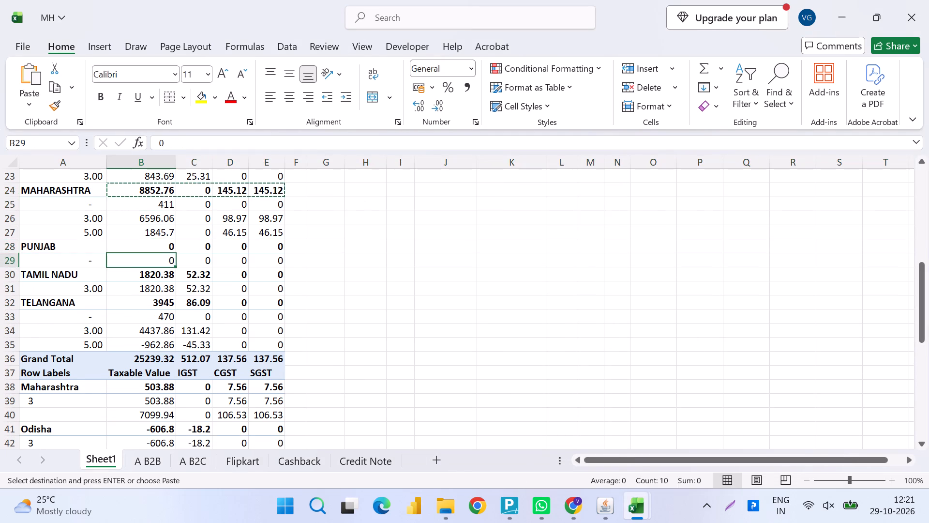
key("Left")
key("Up")
key("Up")
key("shift+Right")
key("shift+Down")
key("shift+Right")
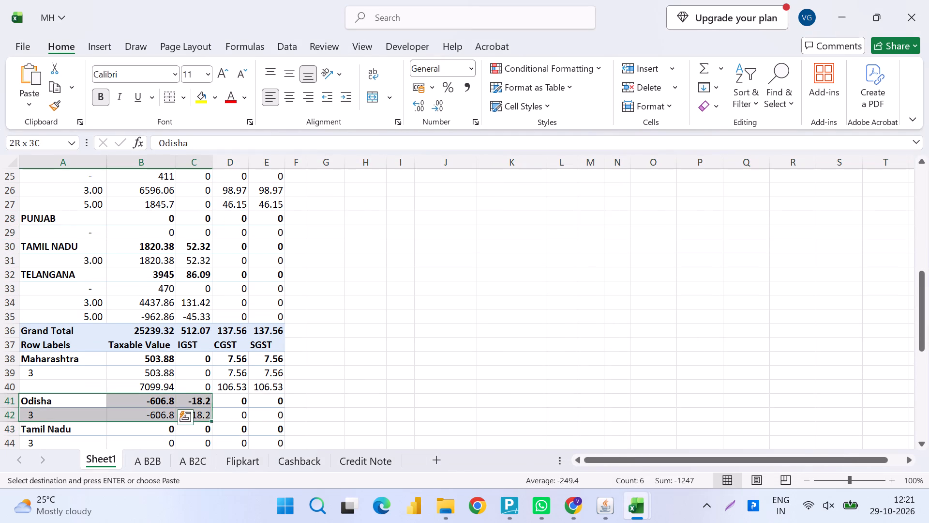
key("shift+Right")
key("shift+Right")
key("ctrl+c")
key("Up")
key("Up")
key("Up")
key("Up")
key("Up")
key("Up")
key("Up")
key("Up")
key("Up")
key("Up")
key("Up")
key("Up")
key("Up")
key("Up")
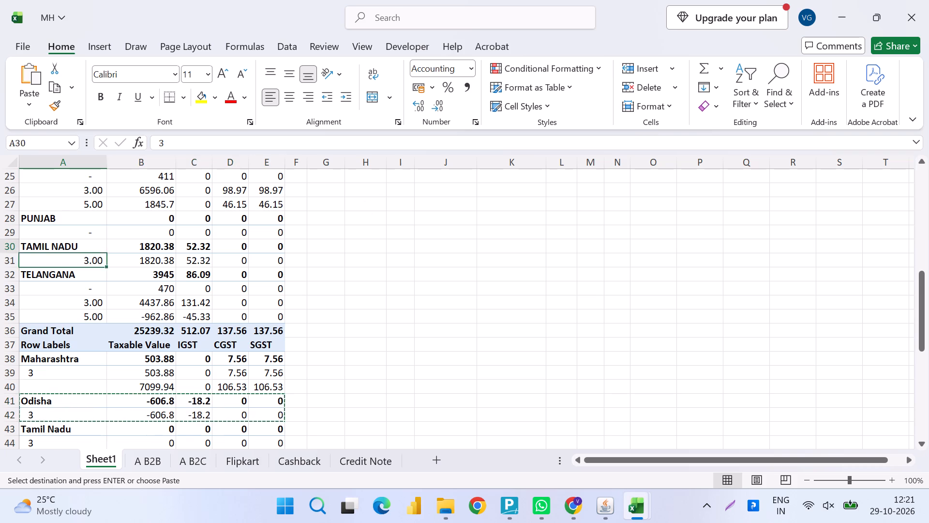
key("Down")
key("Return")
Delete the Flipkart Maharashtra and Odisha rows, rows 38 to 42, from the second summary.
key("Down")
key("Down")
key("Down")
key("Down")
key("Down")
key("Down")
key("Down")
key("Down")
key("Down")
key("Down")
key("Down")
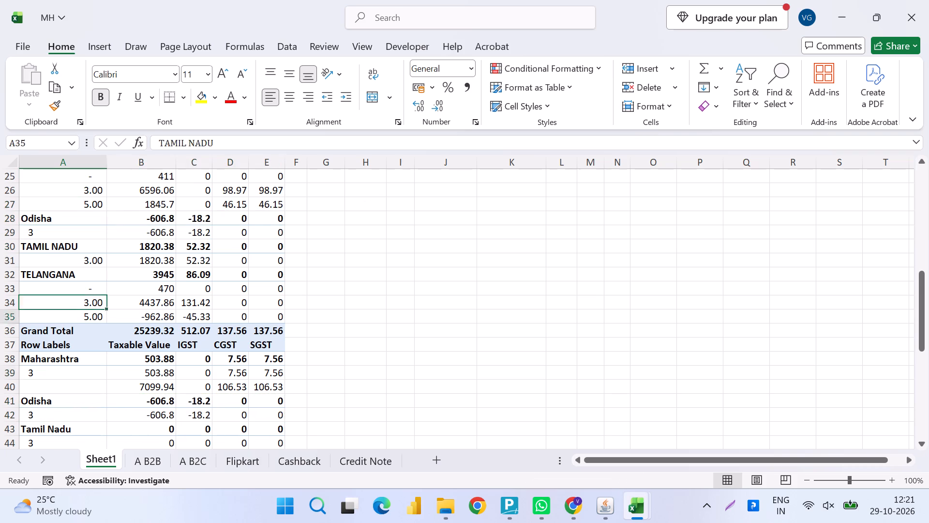
key("Up")
key("shift+Down")
key("shift+Down")
key("shift+Down")
key("shift+Down")
key("shift+space")
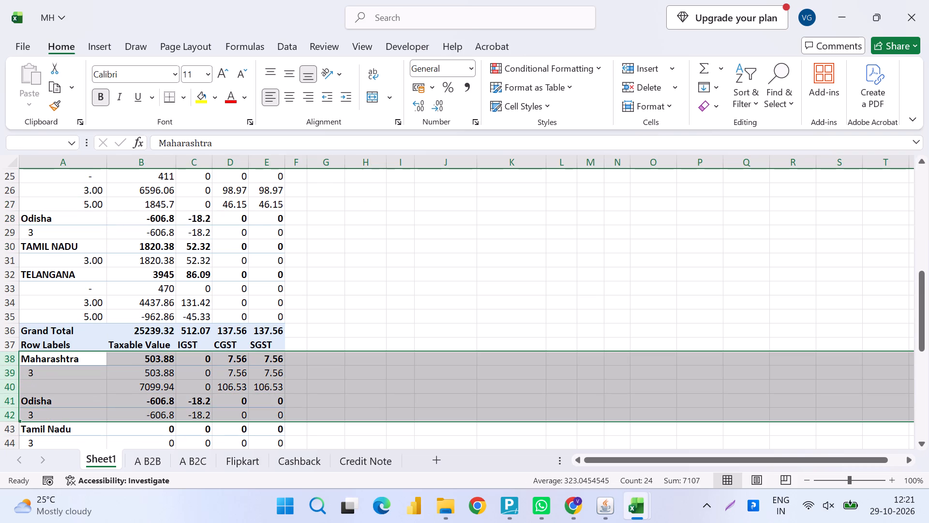
key("ctrl+equal")
key("ctrl+minus")
Delete the two Flipkart Tamil Nadu rows, rows 38 and 39, from the second summary.
key("Up")
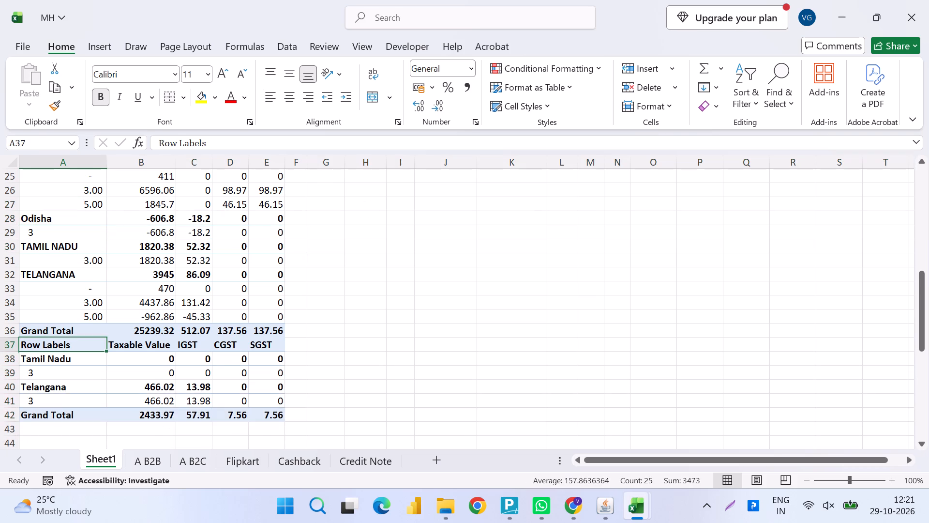
key("Up")
key("Right")
key("Down")
key("Down")
key("Down")
key("Down")
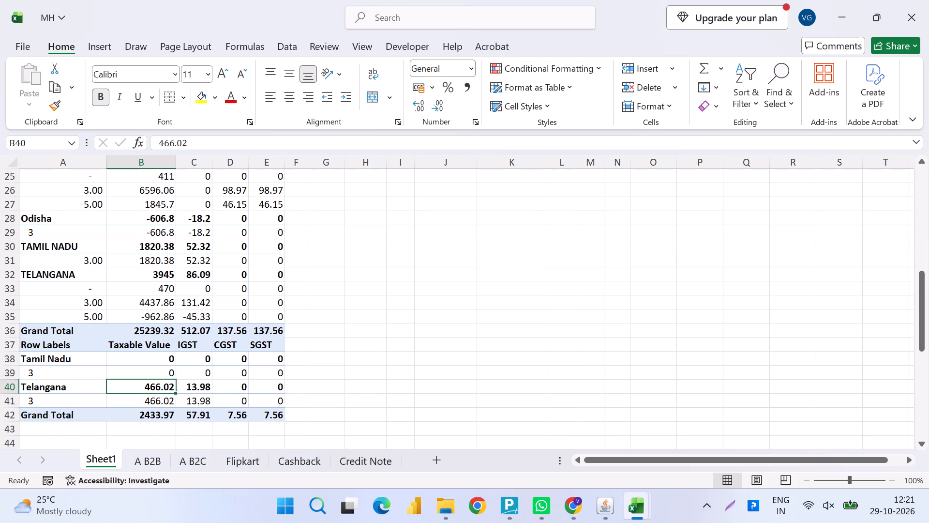
key("Up")
key("Left")
key("Up")
key("shift+space")
key("shift+Down")
key("shift+Down")
key("shift+Up")
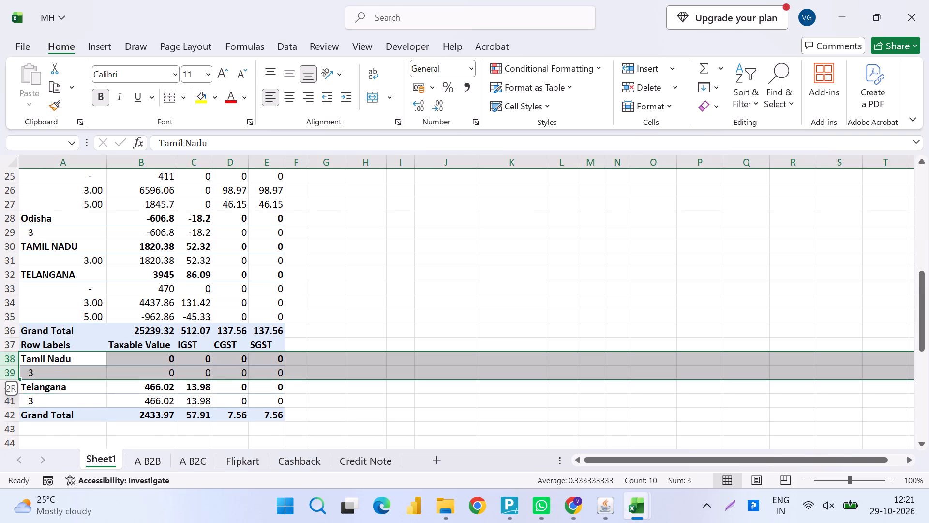
key("ctrl+minus")
Delete the Flipkart Telangana heading row, the second Row Labels row and the second Grand Total row.
key("Down")
key("Down")
key("Right")
key("Up")
key("Up")
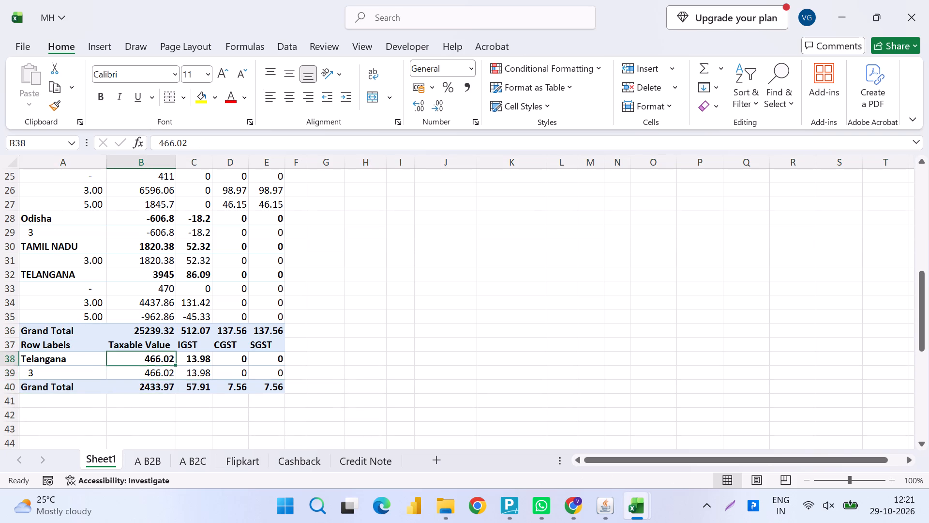
key("shift+space")
key("ctrl+minus")
key("Up")
key("shift+space")
key("ctrl+minus")
key("Down")
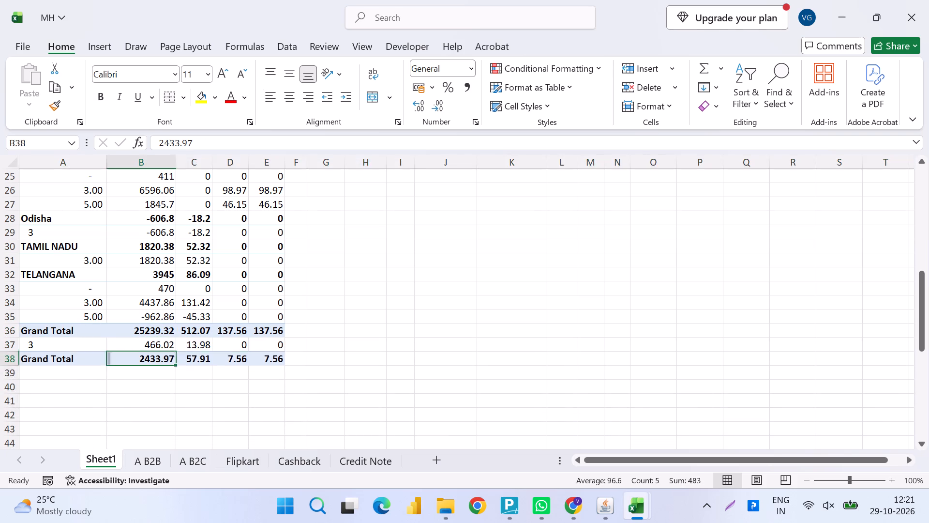
key("shift+space")
key("ctrl+minus")
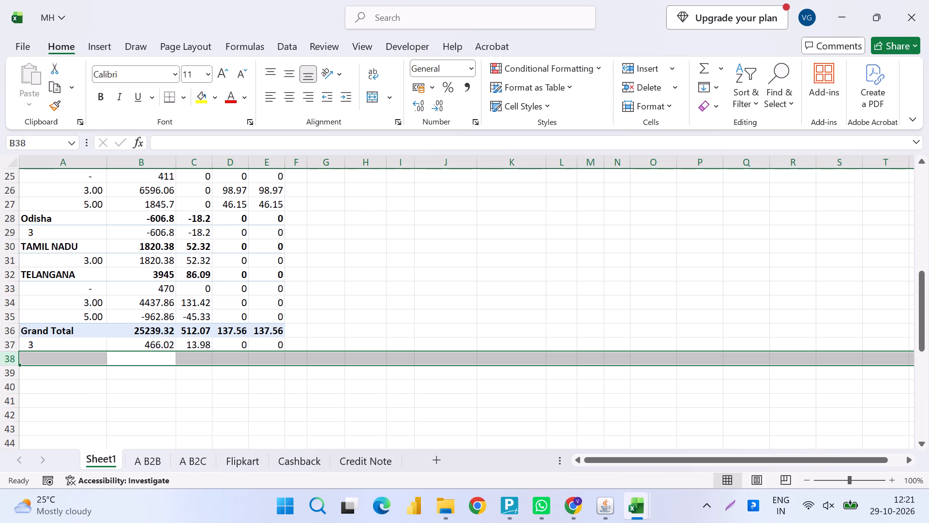
Enter the formula =B34+B37 in B38 to add the two TELANGANA 3% taxable values.
key("equal")
key("Up")
key("Up")
key("Up")
key("Up")
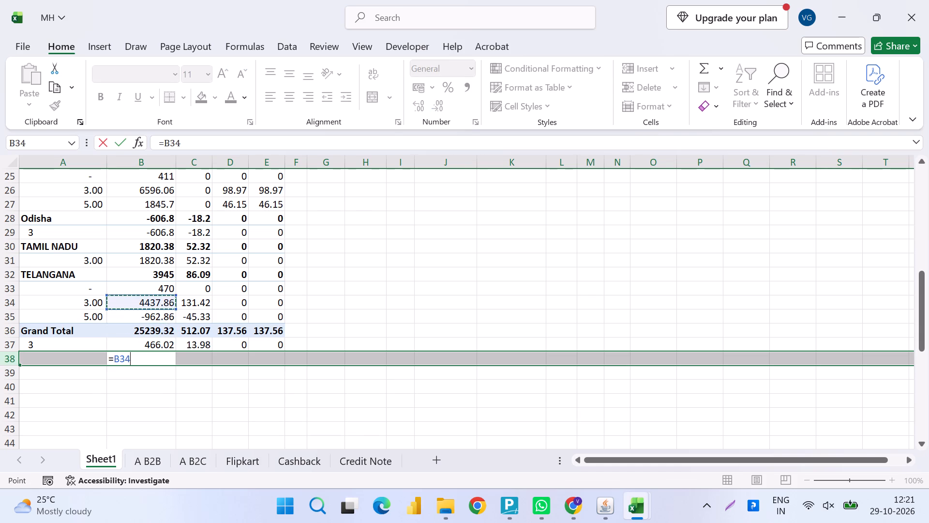
key("shift+plus")
key("Up")
key("Up")
key("Down")
key("Return")
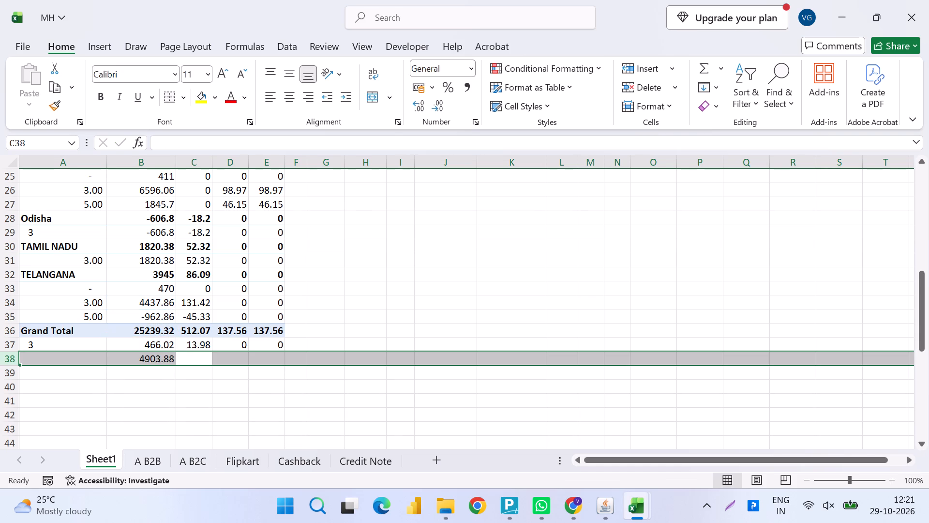
Fill the combined TELANGANA 3% formula from B38 across C38:E38.
key("ctrl+r")
key("ctrl+z")
key("Right")
key("Left")
key("ctrl+r")
key("Right")
key("ctrl+r")
key("Right")
key("ctrl+r")
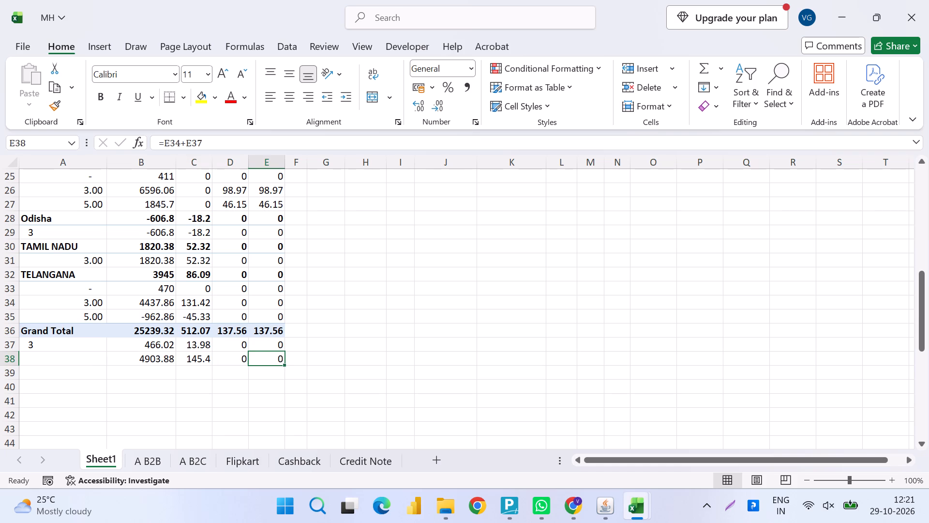
Paste B38:E38 as values over the TELANGANA 3.00 row at B34:E34 and save the workbook.
key("ctrl+shift+Left")
key("ctrl+c")
key("Up")
key("Up")
key("Left")
key("Up")
key("Up")
key("Left")
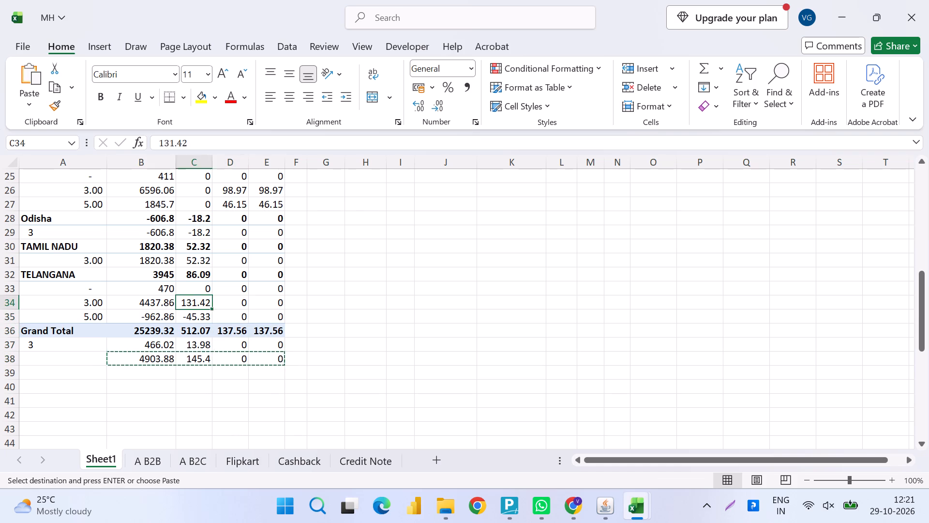
key("Left")
key("ctrl+alt+v")
key("v")
key("Return")
key("ctrl+s")
Enter the formula =B33+B34+B35 as the TELANGANA taxable value total in B32.
key("Up")
key("Up")
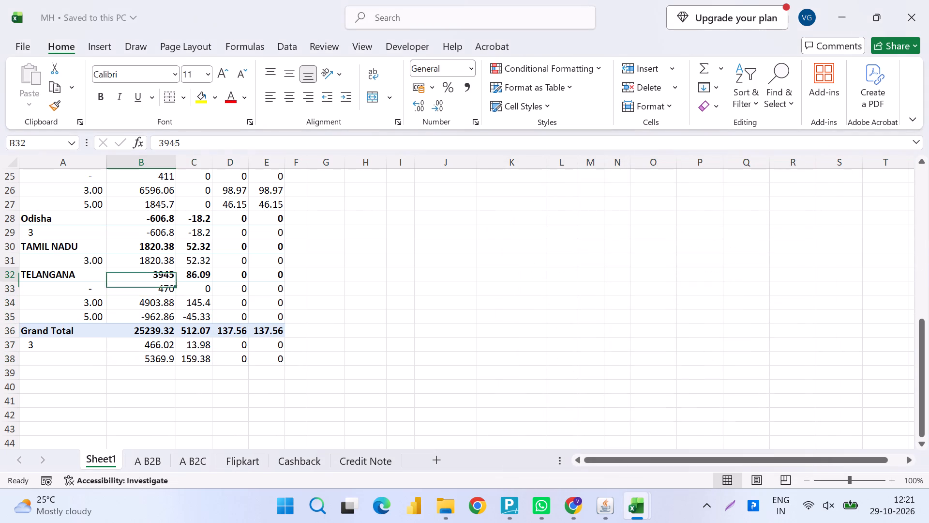
key("equal")
key("Up")
key("Up")
key("Down")
key("Down")
key("Down")
key("shift+plus")
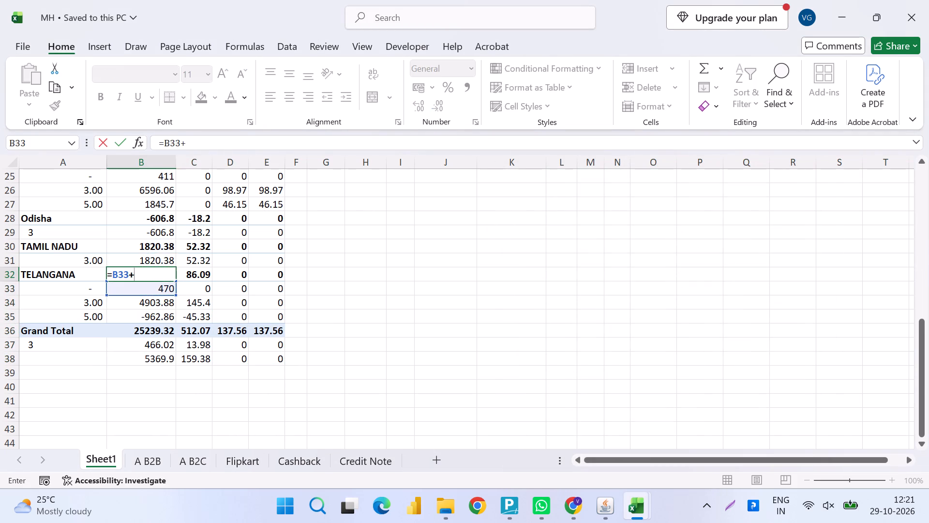
key("Down")
key("Down")
key("shift+plus")
key("Down")
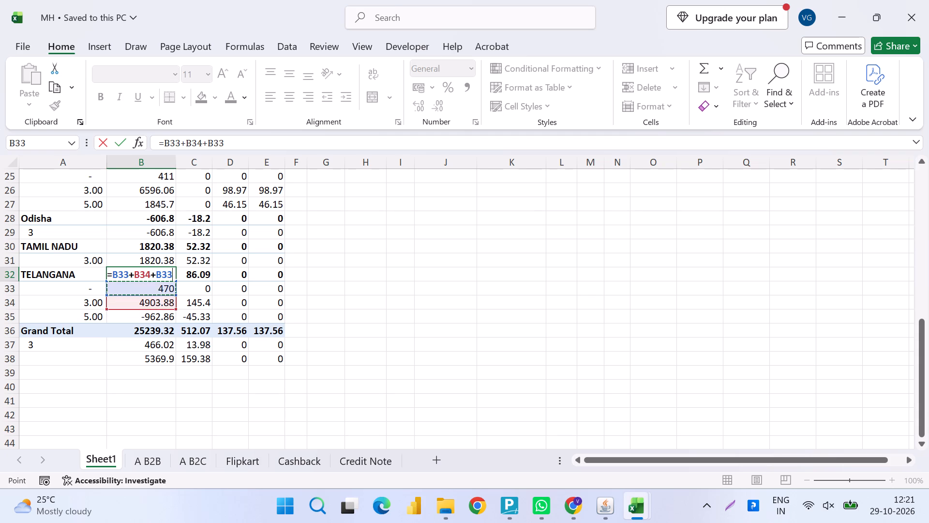
key("Down")
key("Down")
key("Return")
Fill the TELANGANA total formula from B32 across C32:E32.
key("Up")
key("Right")
key("ctrl+r")
key("Right")
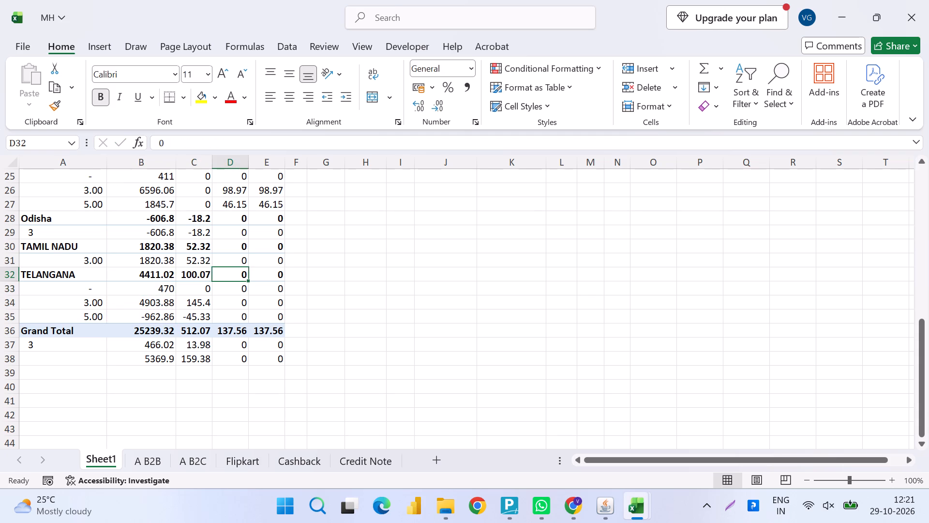
key("ctrl+r")
key("Right")
key("ctrl+r")
Replace the TELANGANA total formulas in B32:E32 with their values.
key("ctrl+shift+Left")
key("shift+Right")
key("shift+Left")
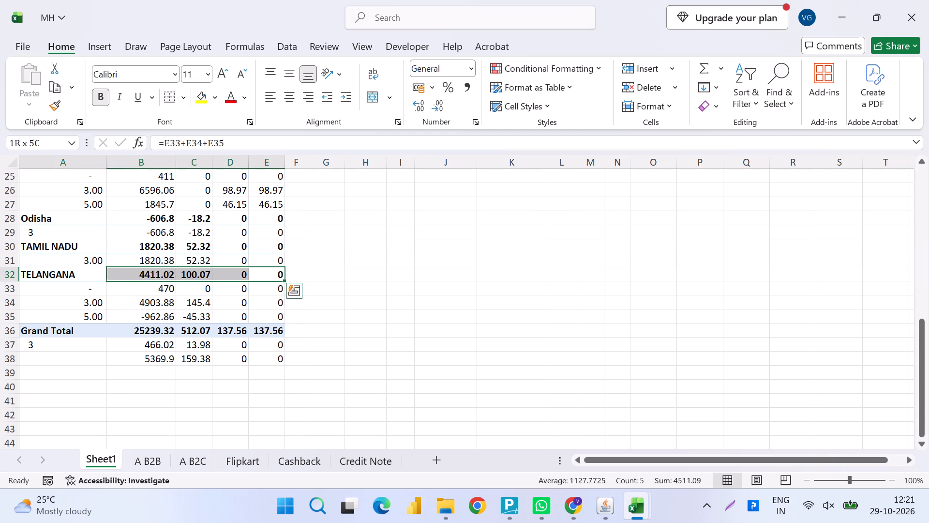
key("ctrl+c")
key("ctrl+alt+v")
key("v")
key("Return")
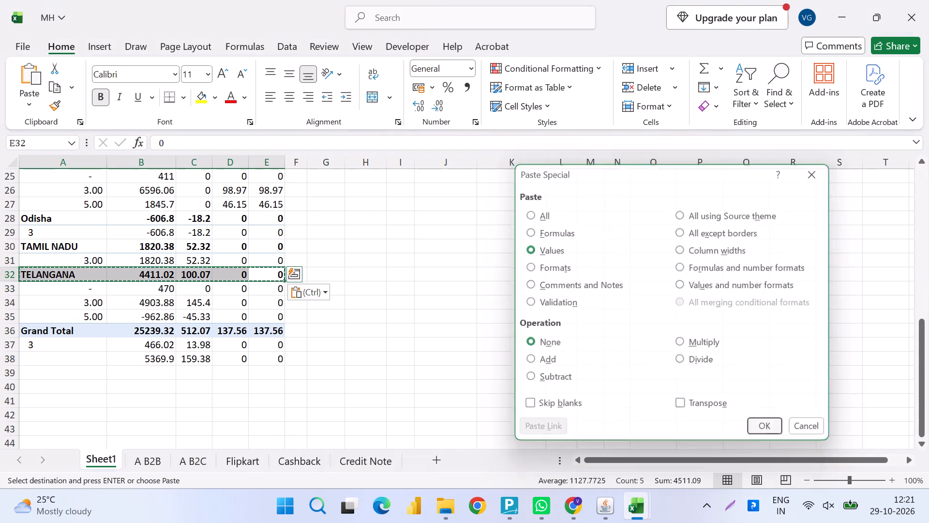
Delete helper rows 37 and 38 below the Grand Total row on Sheet1 and save the workbook.
key("Down")
key("Down")
key("Down")
key("Down")
key("Down")
key("shift+space")
key("shift+Down")
key("ctrl+minus")
key("ctrl+s")
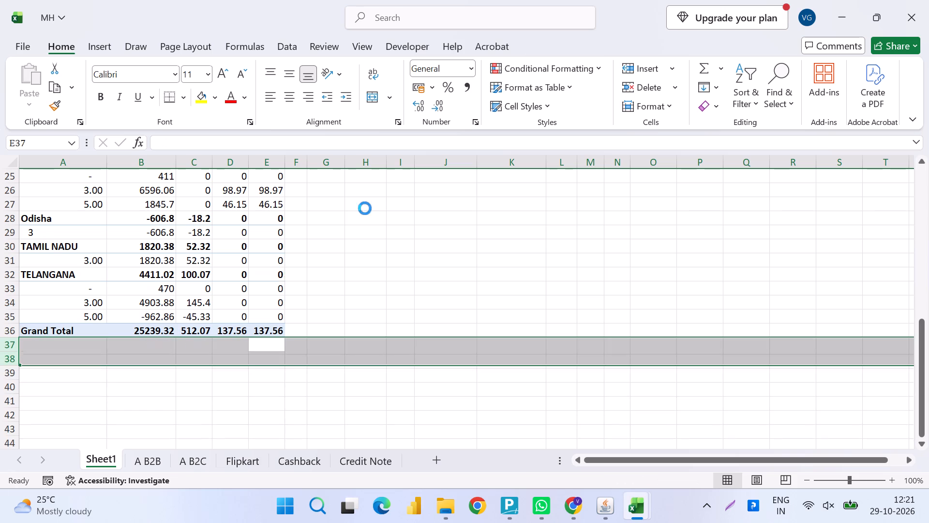
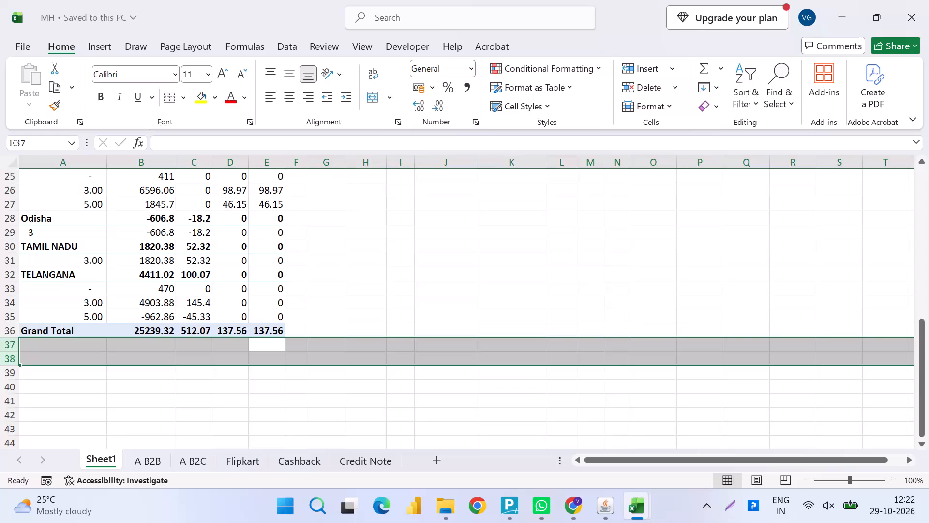
Remove the Ship To State field from the pivot table's rows on the A B2C sheet.
left_click(160, 460)
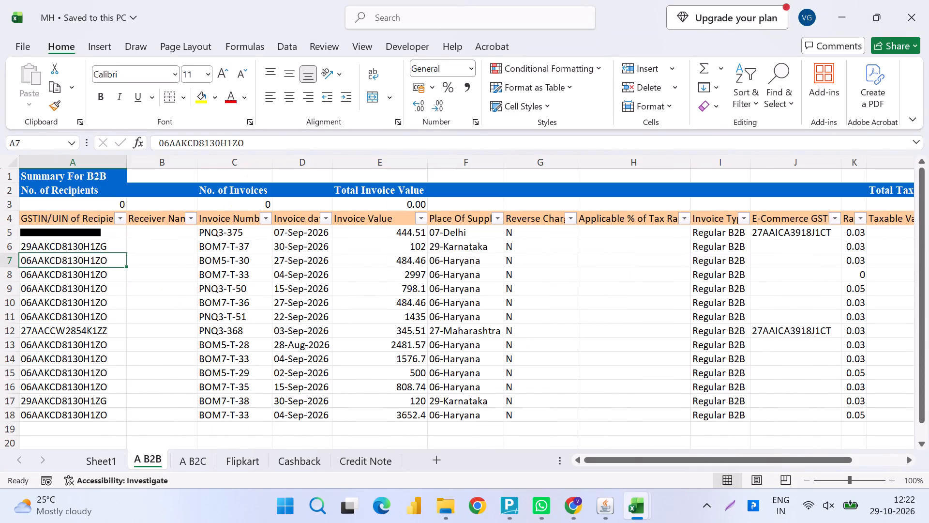
left_click(197, 462)
scroll(566, 294, "up", 3)
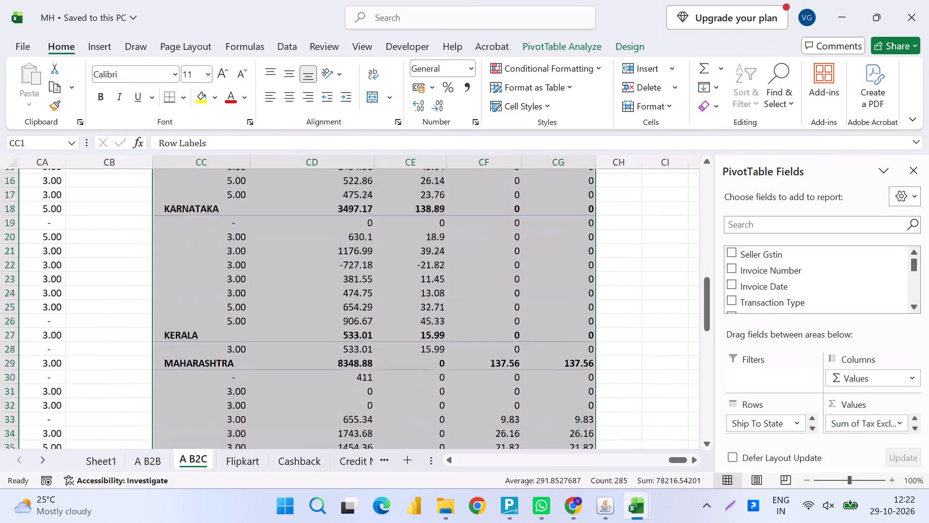
scroll(566, 294, "right", 11)
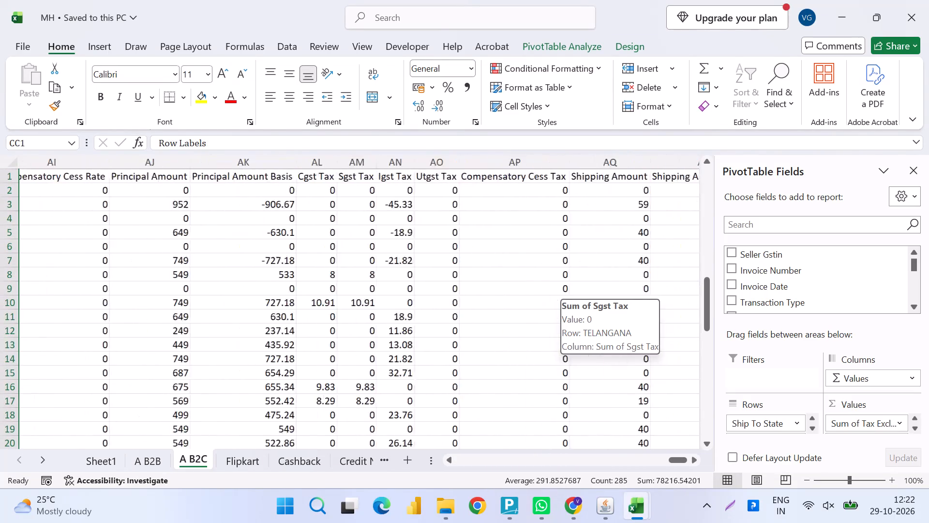
scroll(566, 294, "right", 5)
scroll(566, 294, "left", 6)
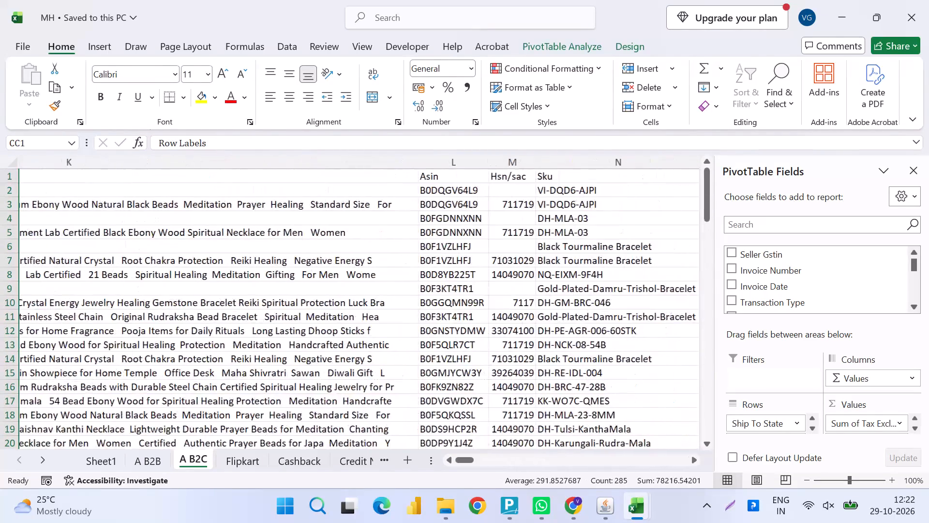
scroll(566, 294, "left", 10)
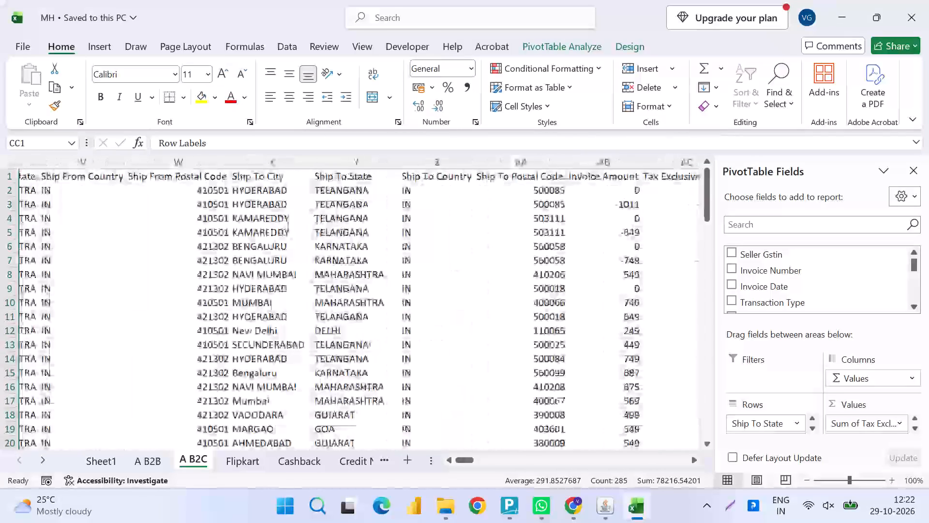
scroll(566, 294, "left", 5)
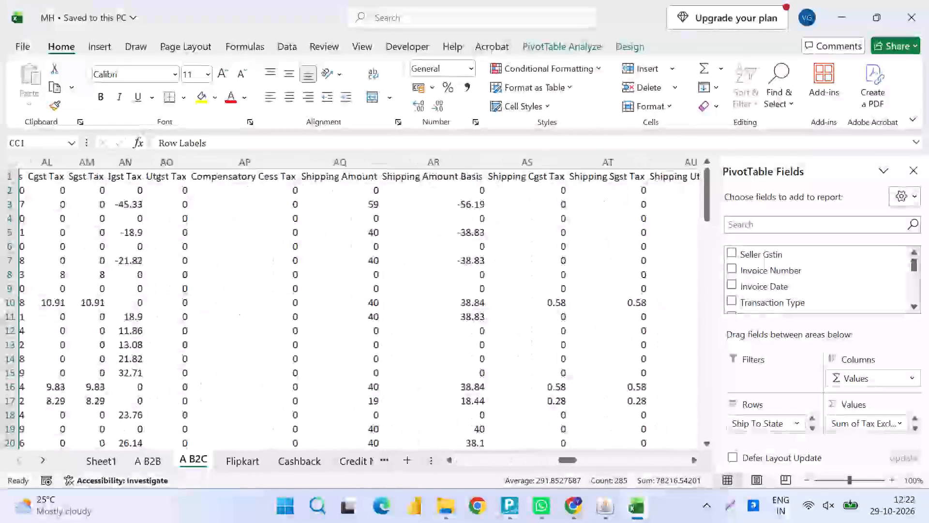
scroll(566, 294, "left", 8)
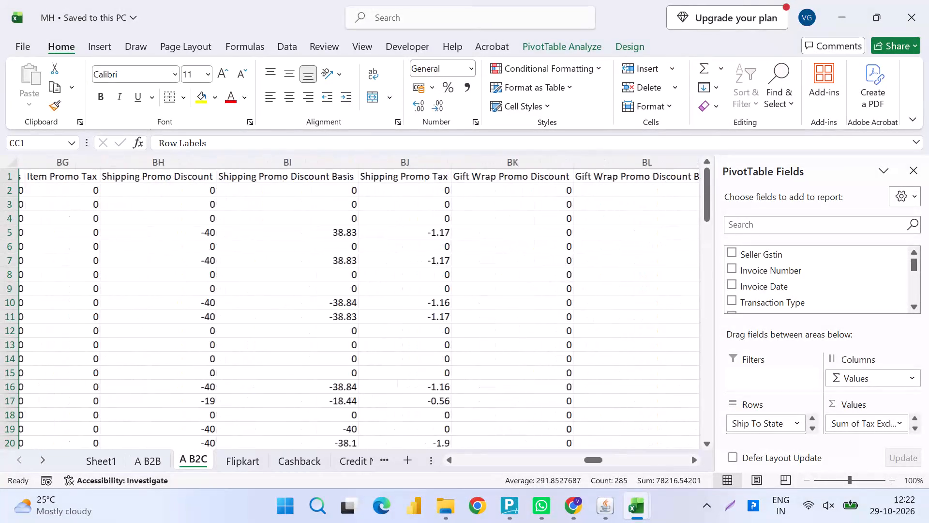
scroll(566, 294, "left", 3)
scroll(566, 294, "right", 1)
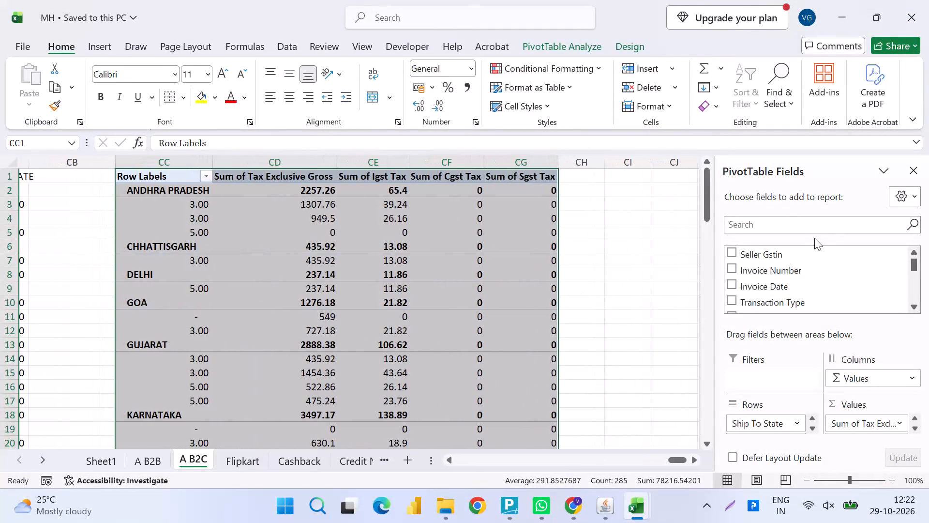
left_click(801, 422)
left_click(795, 389)
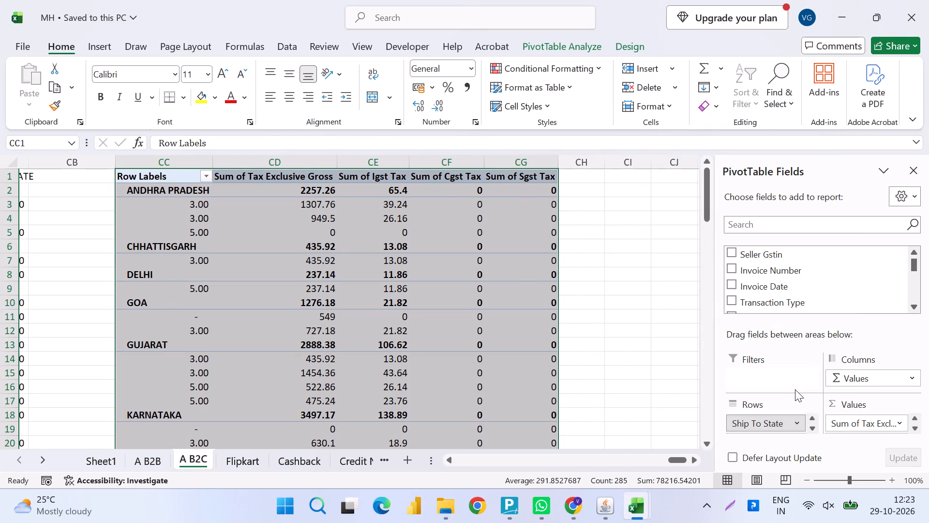
Find the Hsn/sac field and add it to the pivot table's rows above VGST RATE.
left_click(760, 229)
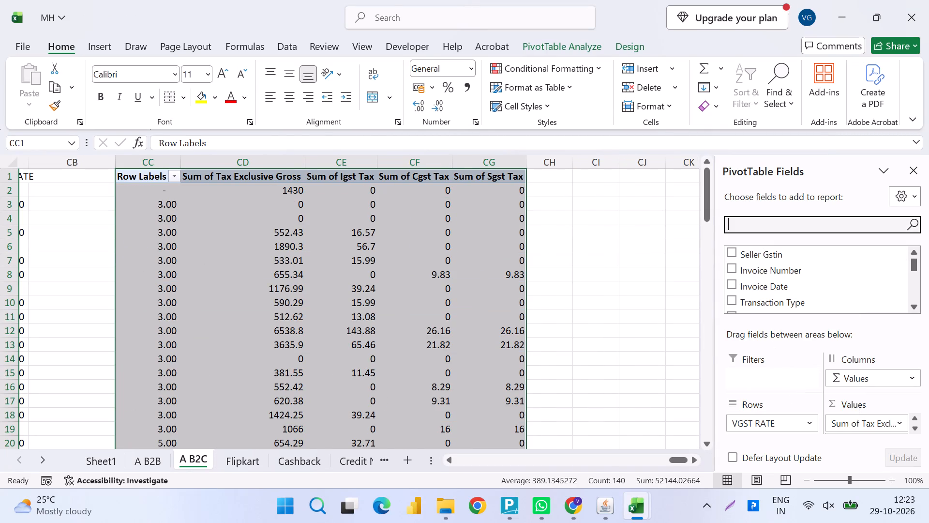
type("HSN")
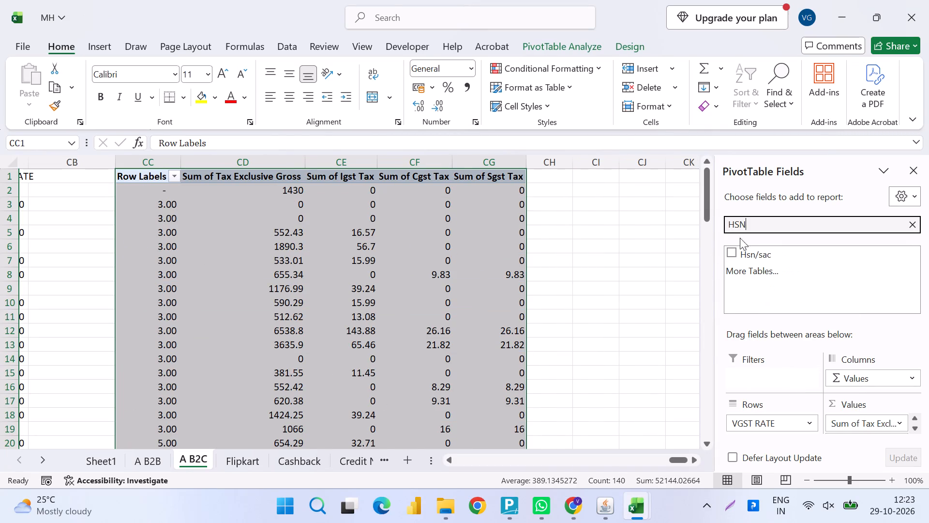
left_click(732, 248)
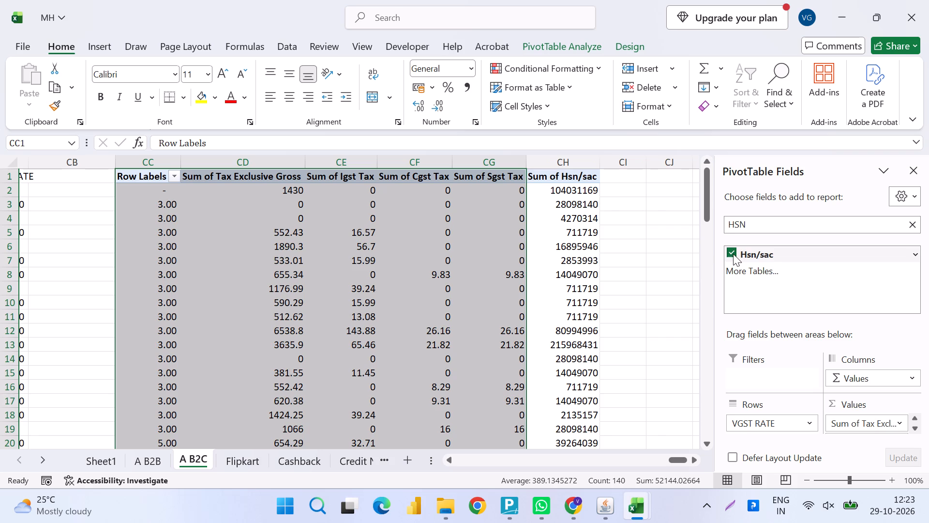
left_click(733, 254)
left_click_drag(753, 252, 752, 415)
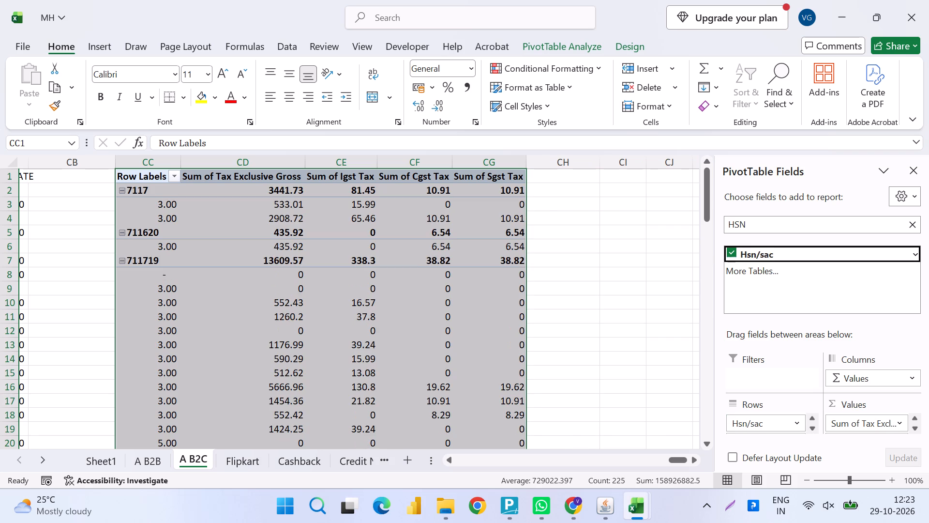
Find the Quantity field and add it as the pivot table's first value, before Sum of Tax Exclusive Gross.
left_click(754, 229)
key("BackSpace")
key("BackSpace")
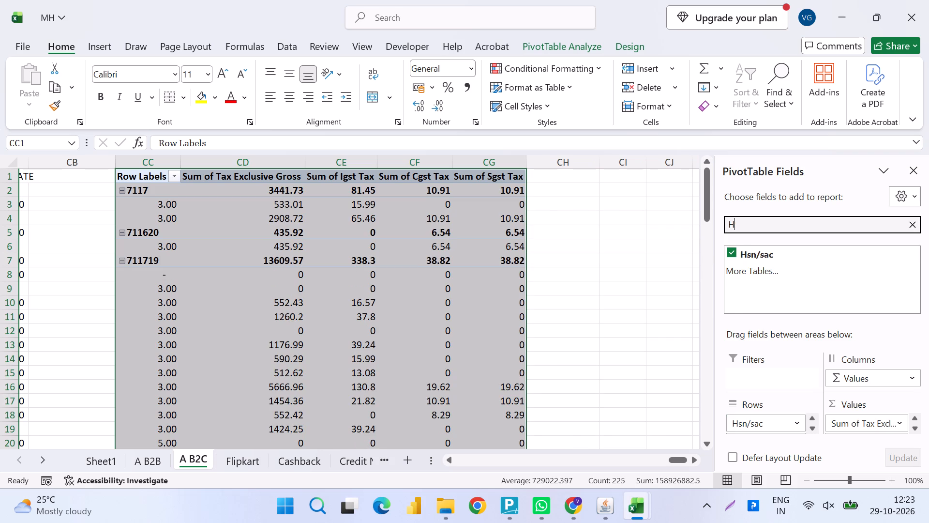
key("BackSpace")
key("BackSpace")
key("q")
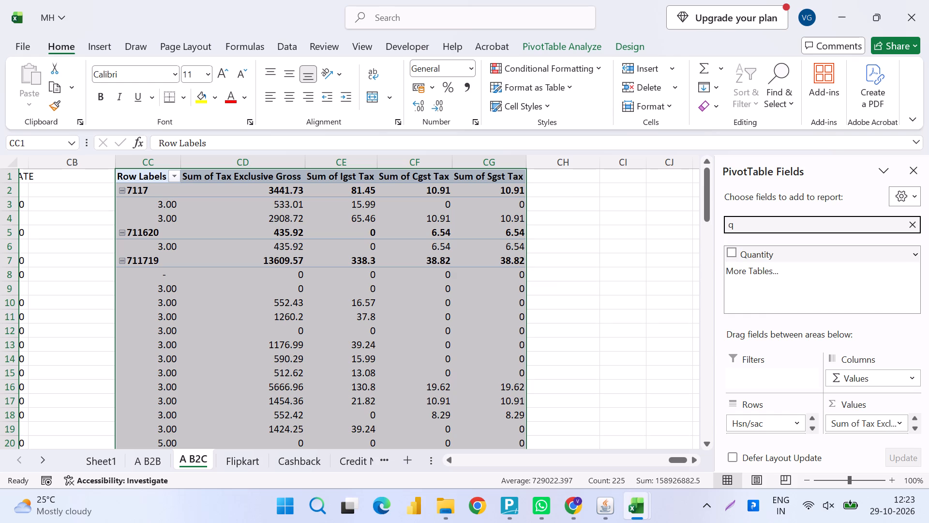
left_click_drag(749, 250, 853, 413)
left_click(878, 420)
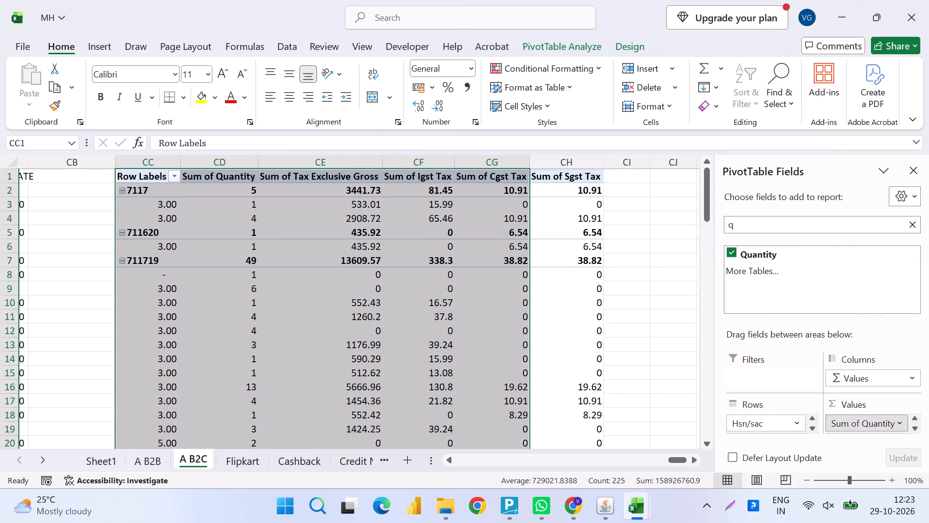
left_click(662, 314)
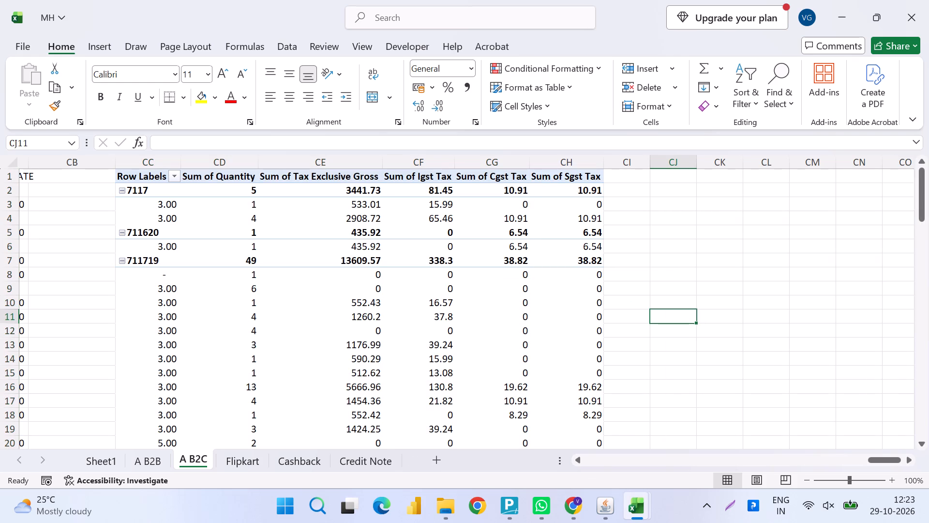
Turn on header filters for the A B2C source data, through the VGST RATE column.
scroll(506, 323, "down", 1)
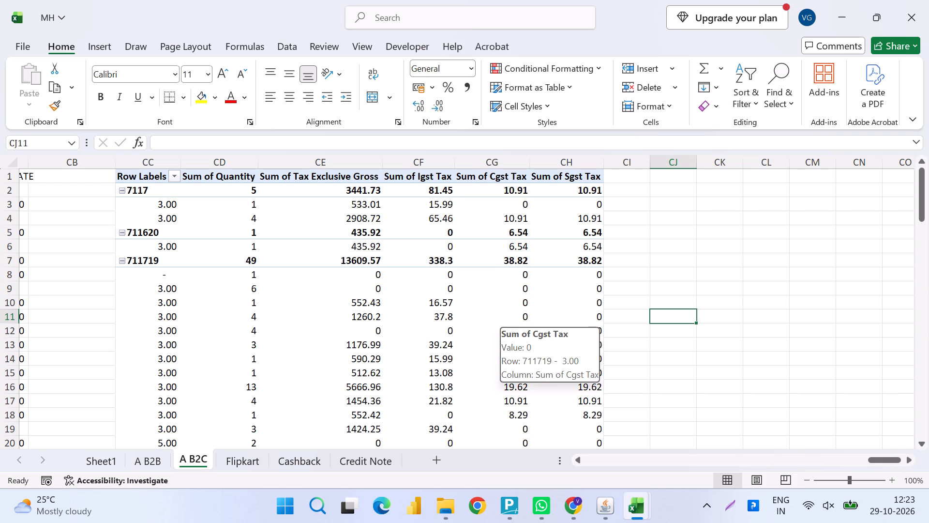
scroll(251, 265, "right", 2)
left_click(135, 187)
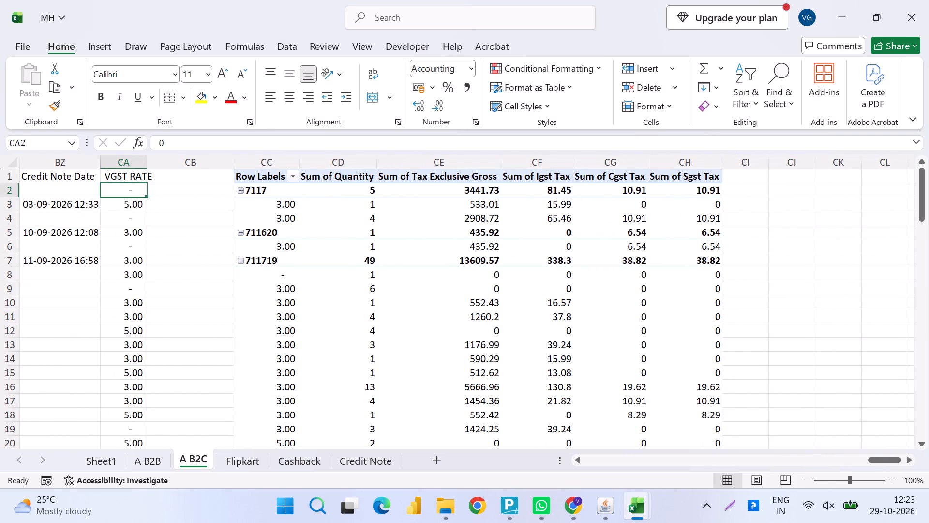
key("Up")
key("ctrl+shift+Left")
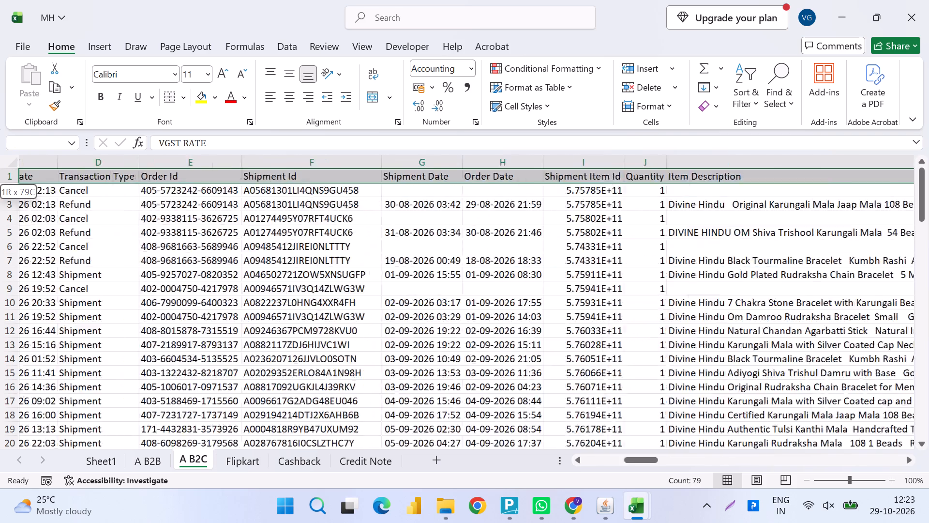
key("ctrl+shift+Down")
key("ctrl+shift+l")
key("Up")
key("Right")
key("Right")
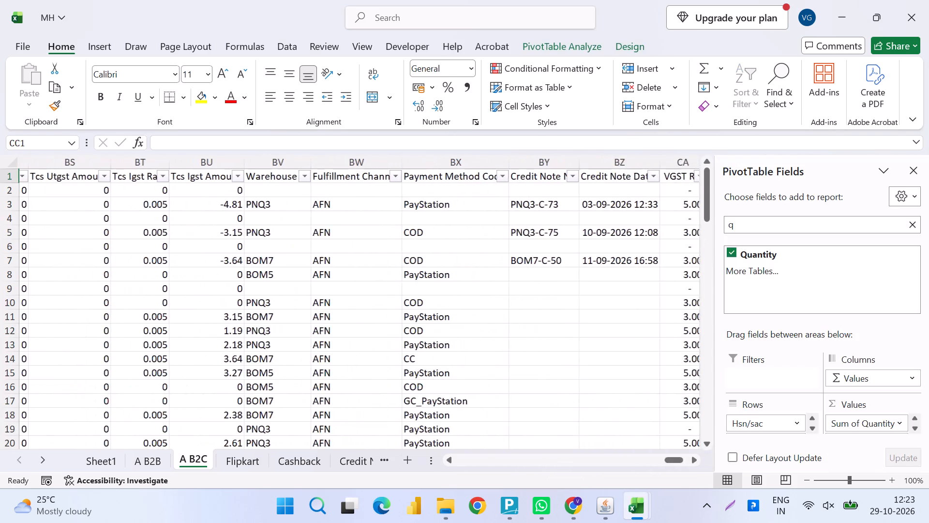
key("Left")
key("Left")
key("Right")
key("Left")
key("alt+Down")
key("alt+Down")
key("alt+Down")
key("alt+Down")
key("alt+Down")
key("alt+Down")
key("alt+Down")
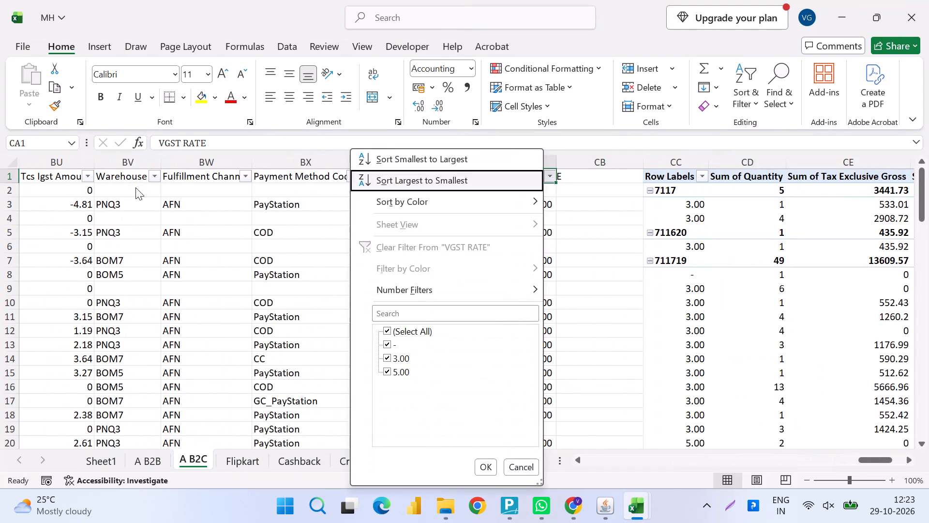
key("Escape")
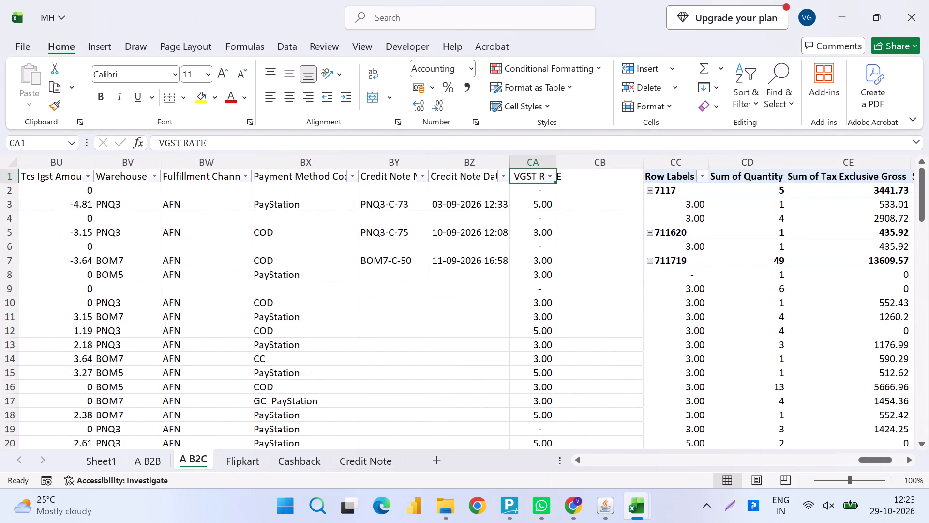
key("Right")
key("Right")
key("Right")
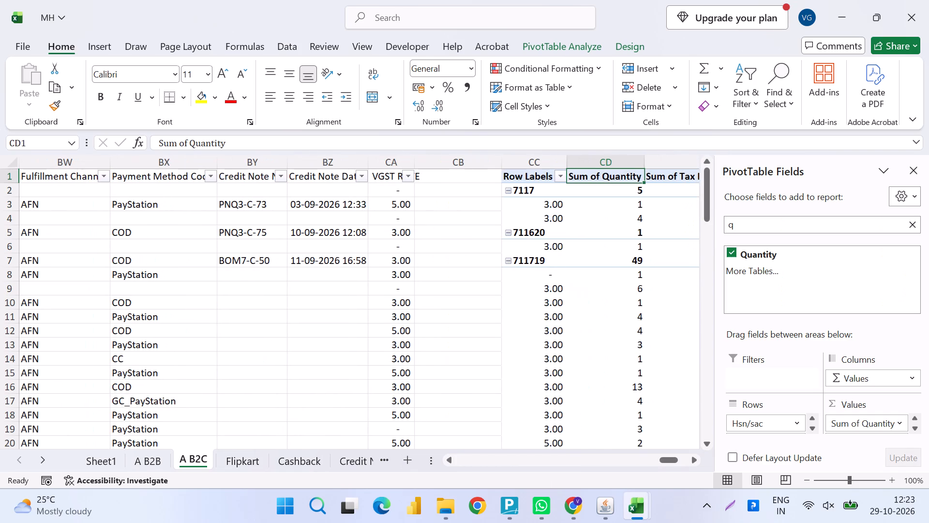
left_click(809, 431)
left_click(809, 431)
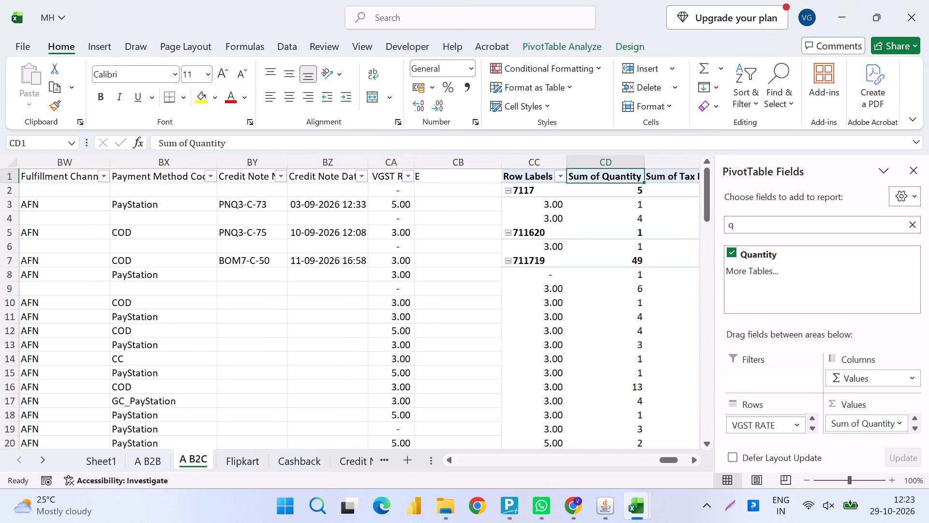
Filter the VGST RATE column to show only the rows marked "-".
left_click(405, 202)
key("Up")
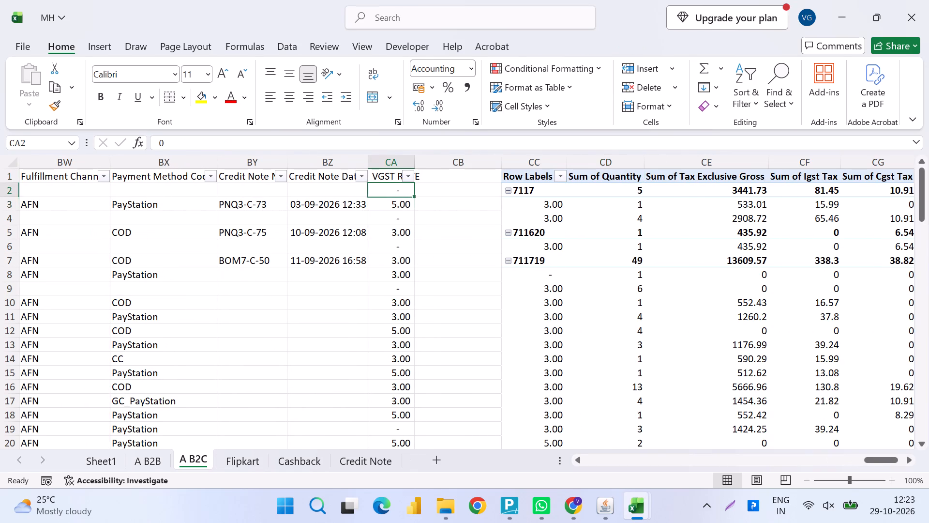
key("ctrl+shift+Down")
key("Up")
key("alt+Down")
key("alt+Down")
key("alt+Down")
key("alt+Down")
key("alt+Down")
key("alt+Down")
key("alt+Down")
key("alt+Down")
key("alt+Down")
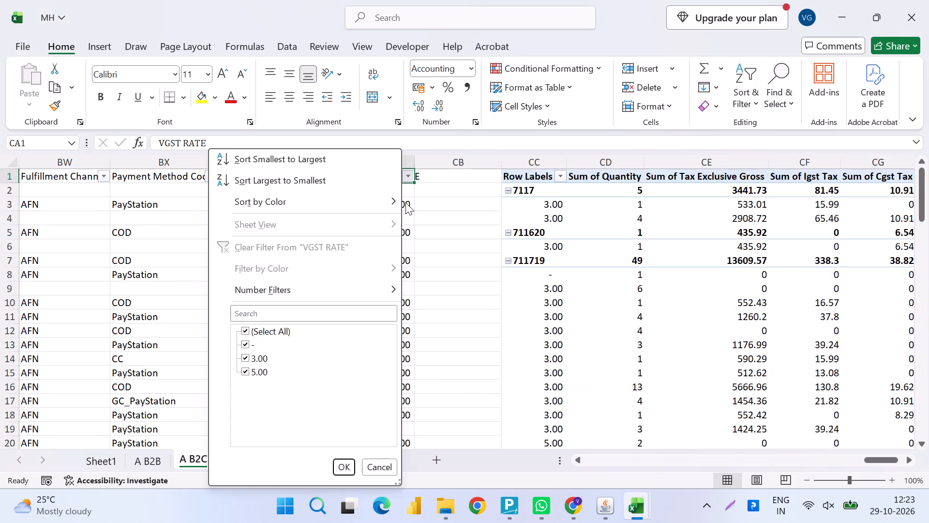
key("Down")
key("space")
key("Down")
key("space")
key("Return")
Enter 0 as the VGST RATE in CA2 and fill it down the visible filtered rows.
key("Down")
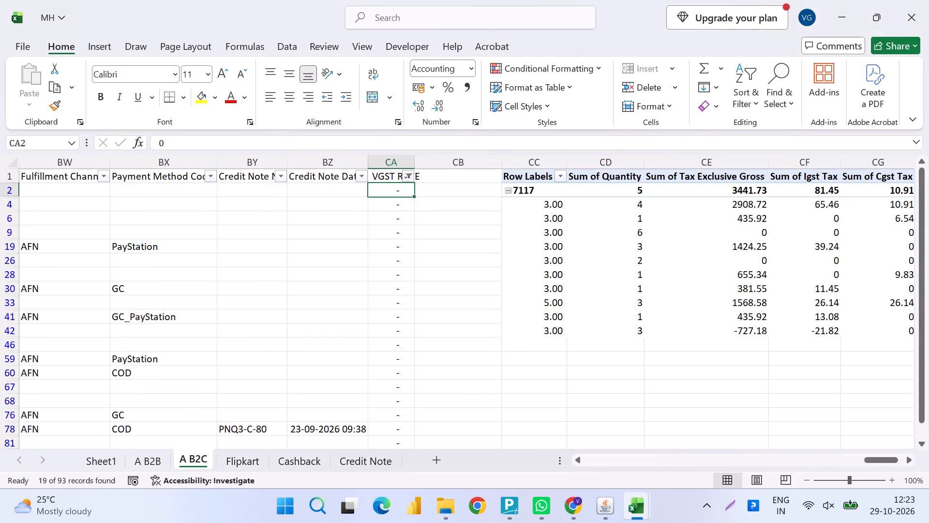
key("0")
key("Return")
key("Up")
key("ctrl+shift+Down")
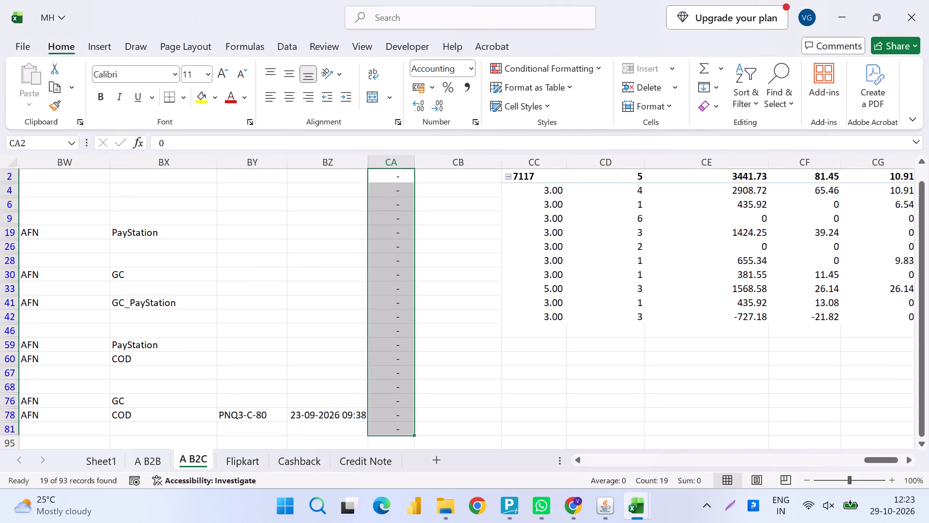
key("alt+semicolon")
key("ctrl+d")
Change the VGST RATE filter to show only the 3.00 rows.
key("Up")
key("alt+Down")
key("alt+Down")
key("alt+Down")
key("alt+Down")
key("alt+Down")
key("alt+Down")
key("alt+Down")
key("alt+Down")
key("alt+Down")
key("alt+Down")
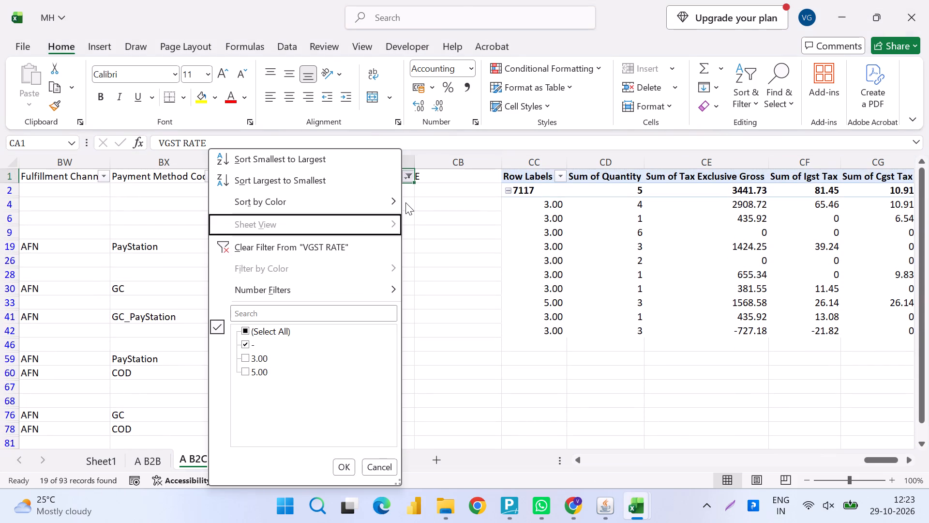
key("Down")
key("space")
key("Down")
key("space")
key("Return")
Enter 3 as the VGST RATE in CA5 and fill it down the visible filtered rows.
key("Down")
key("3")
key("Return")
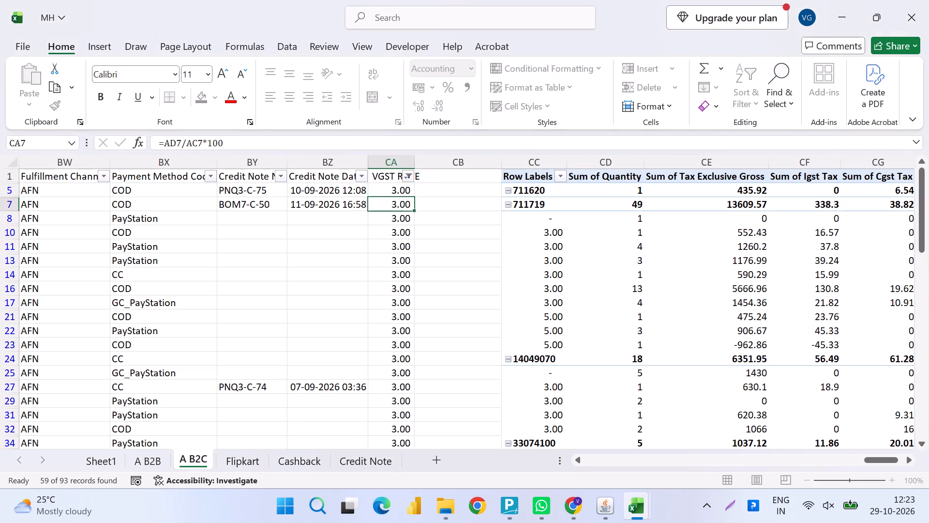
key("Up")
key("ctrl+shift+Down")
key("alt+semicolon")
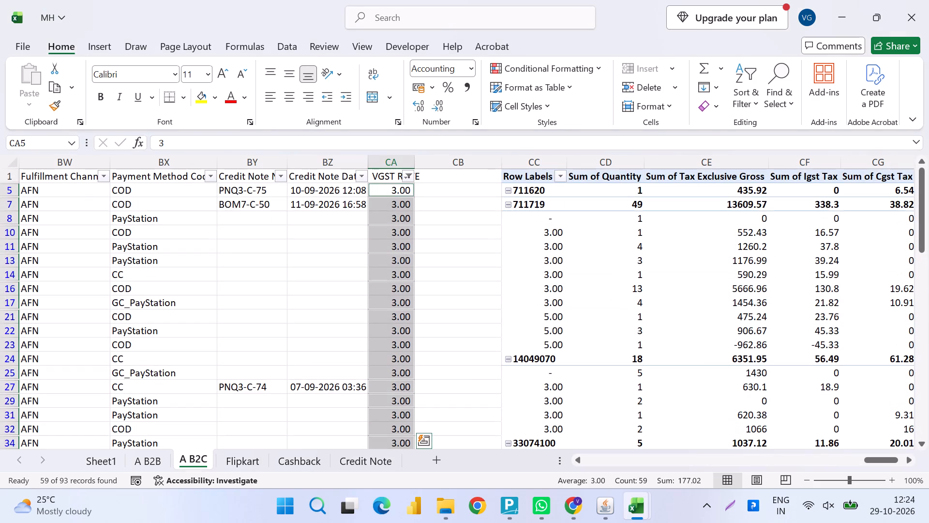
key("ctrl+d")
Change the VGST RATE filter to show only the 5.00 rows.
key("ctrl+Up")
key("alt+Down")
key("alt+Down")
key("alt+Down")
key("alt+Down")
key("alt+Down")
key("alt+Down")
key("alt+Down")
key("alt+Down")
key("alt+Down")
key("alt+Down")
key("alt+Down")
key("alt+Down")
key("space")
key("Down")
key("space")
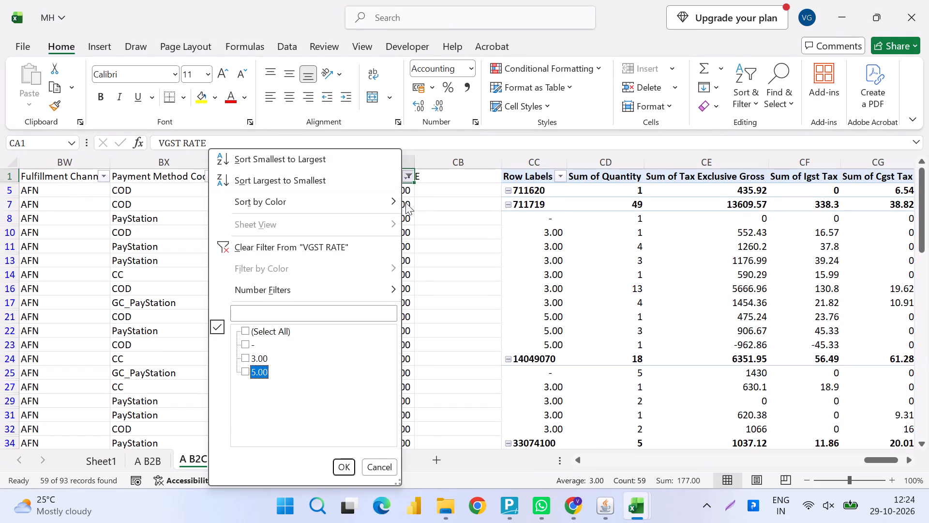
key("Return")
Enter 5 as the VGST RATE in CA3, fill it down the visible filtered rows, and remove the filter from the data.
key("Down")
key("5")
key("Return")
key("Up")
key("ctrl+shift+Down")
key("ctrl+shift+Up")
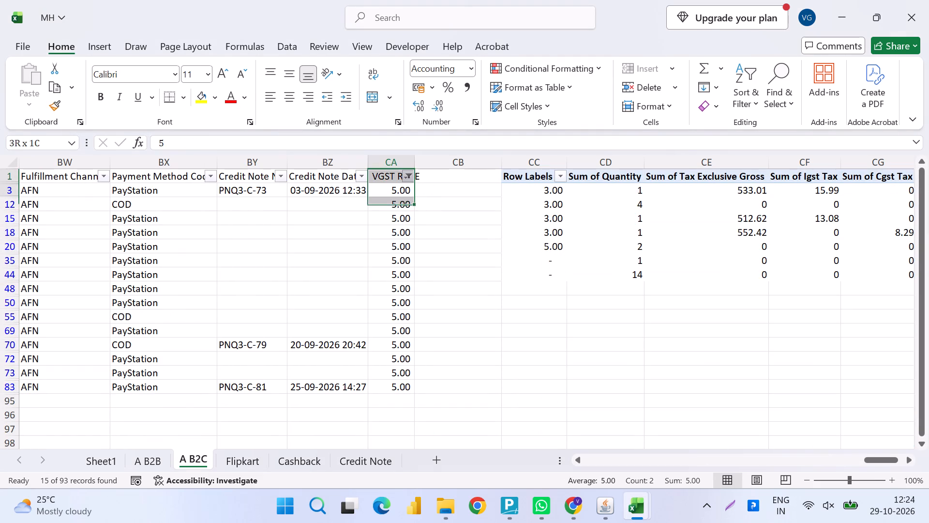
key("Down")
key("Up")
key("ctrl+shift+Down")
key("alt+semicolon")
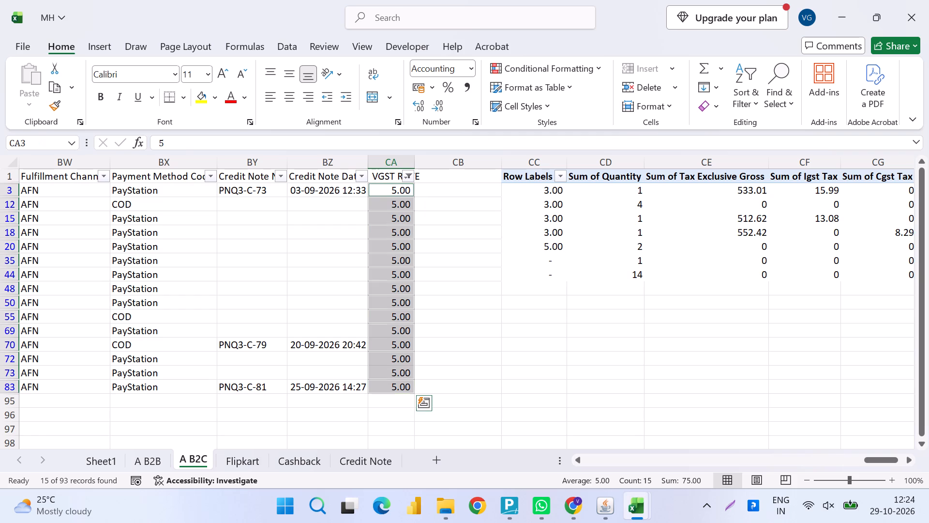
key("ctrl+d")
key("ctrl+shift+l")
Refresh the HSN-wise pivot table on the A B2C sheet and save the workbook.
right_click(604, 238)
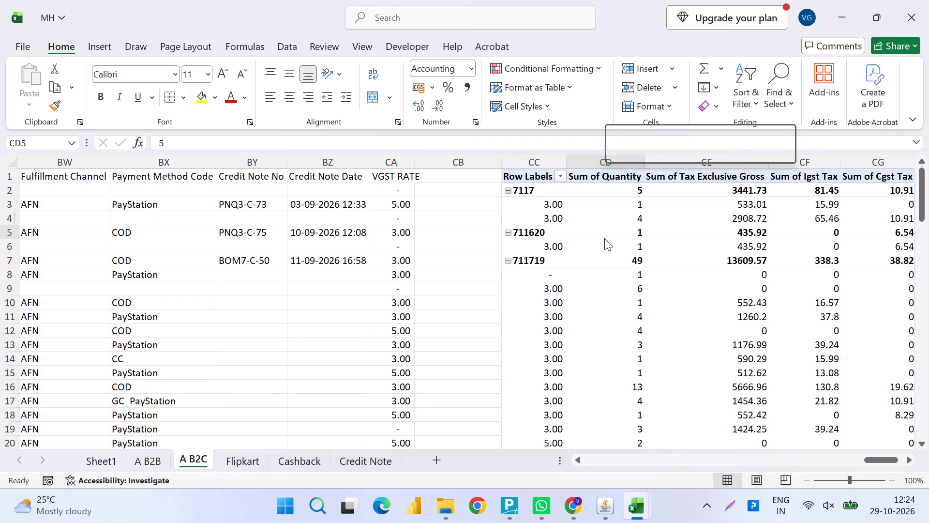
left_click(648, 277)
left_click(577, 292)
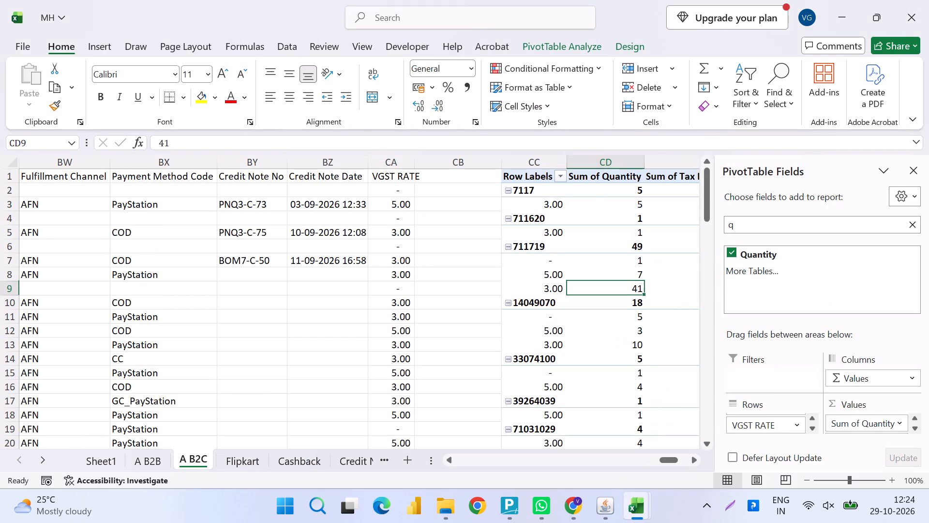
key("ctrl+s")
scroll(577, 292, "down", 1)
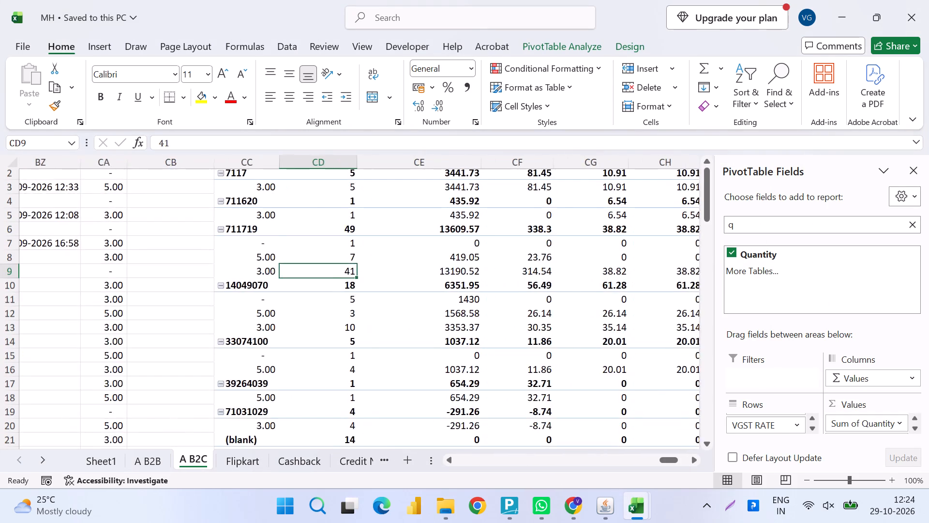
scroll(577, 292, "down", 1)
scroll(577, 292, "up", 2)
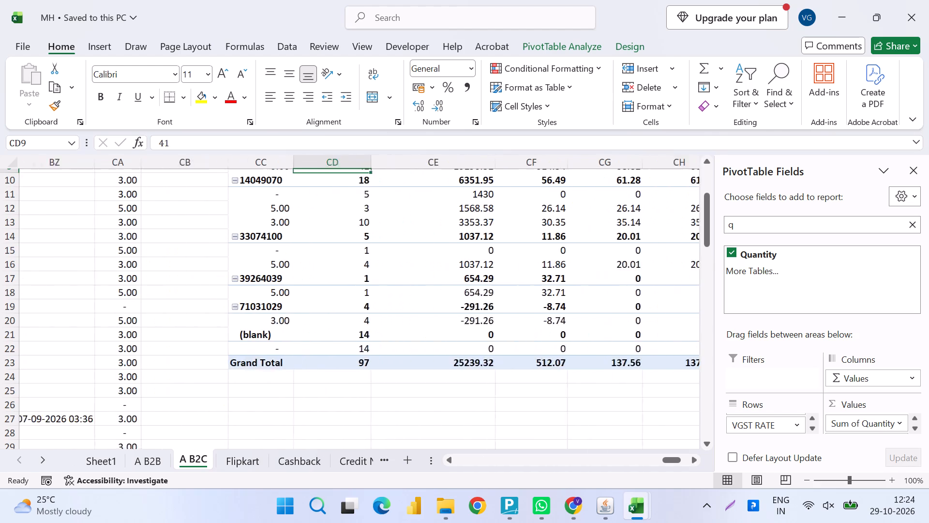
scroll(577, 292, "up", 3)
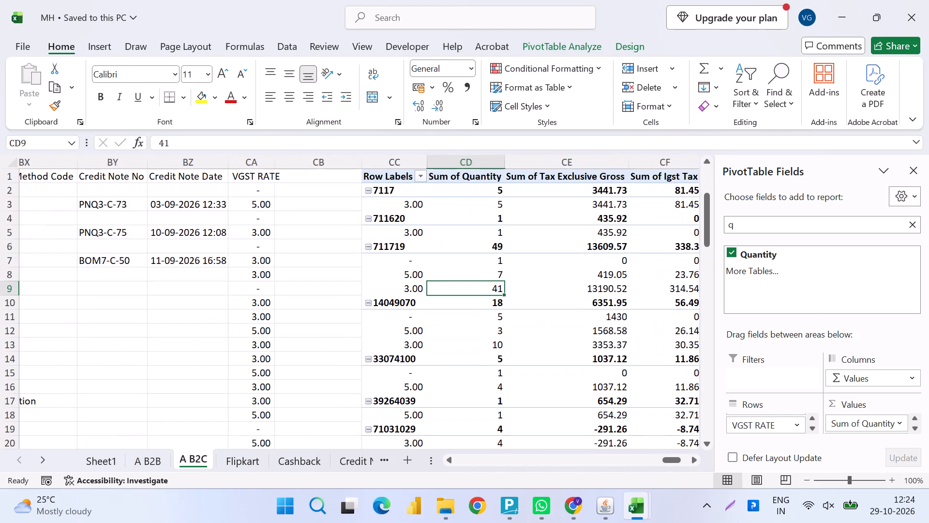
Remove the customer's billing state field from the rows of the Flipkart sheet's pivot table.
left_click(237, 451)
scroll(358, 336, "right", 1)
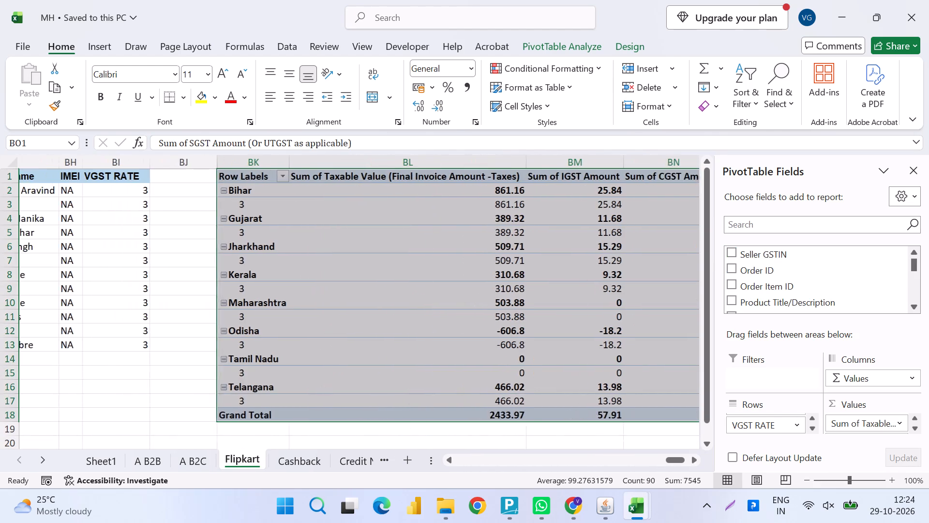
scroll(358, 336, "right", 1)
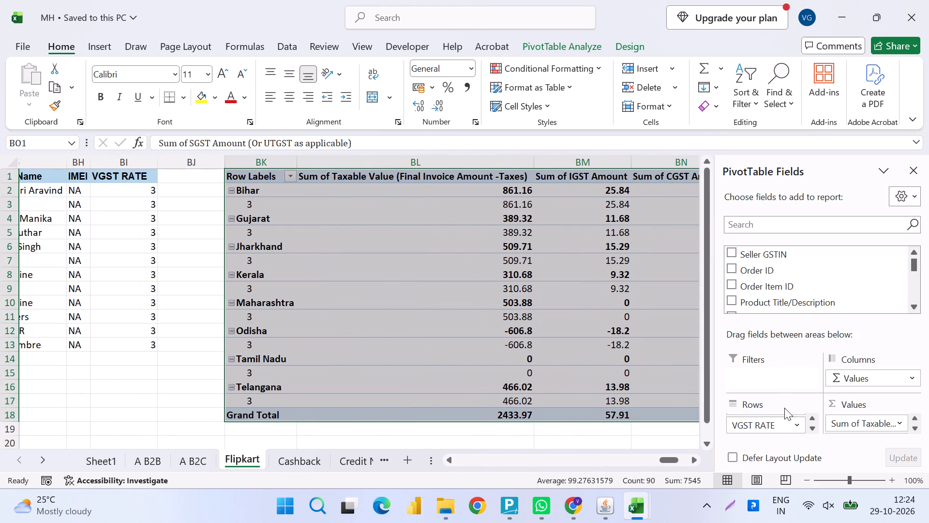
double_click(813, 416)
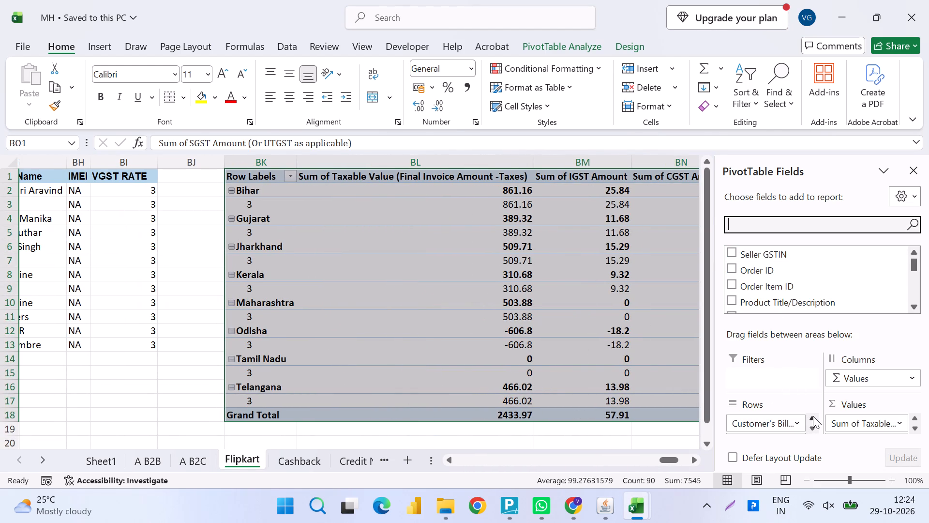
left_click(788, 425)
left_click(786, 388)
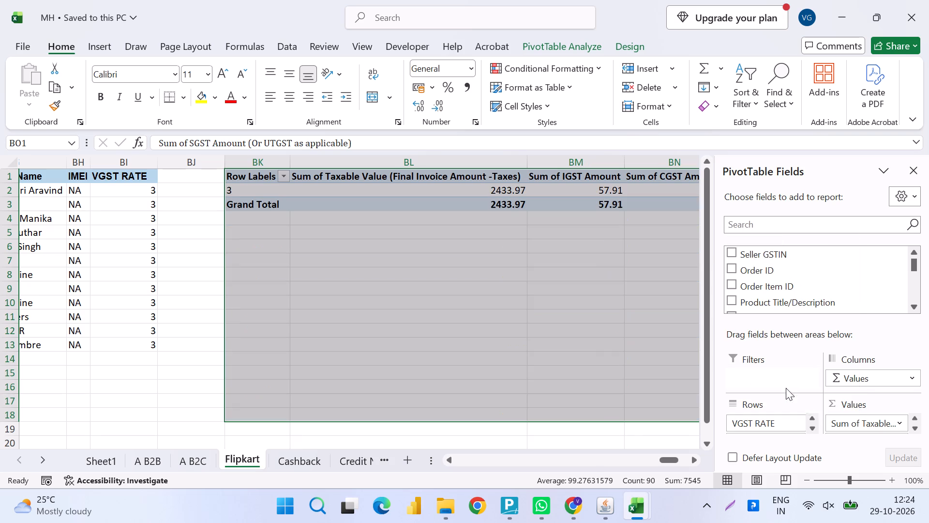
Add HSN Code above VGST RATE in the rows of the Flipkart pivot table and save the workbook.
left_click(776, 226)
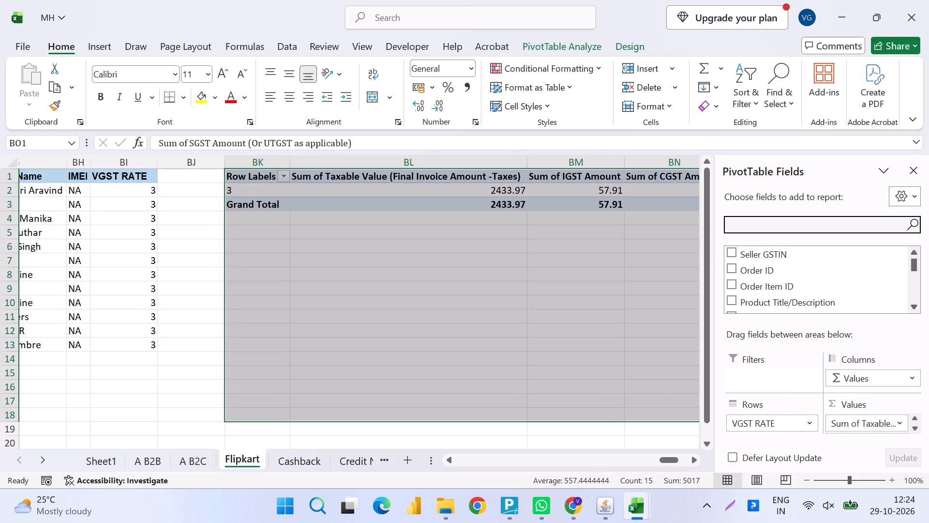
type("hsn")
left_click_drag(760, 247, 752, 399)
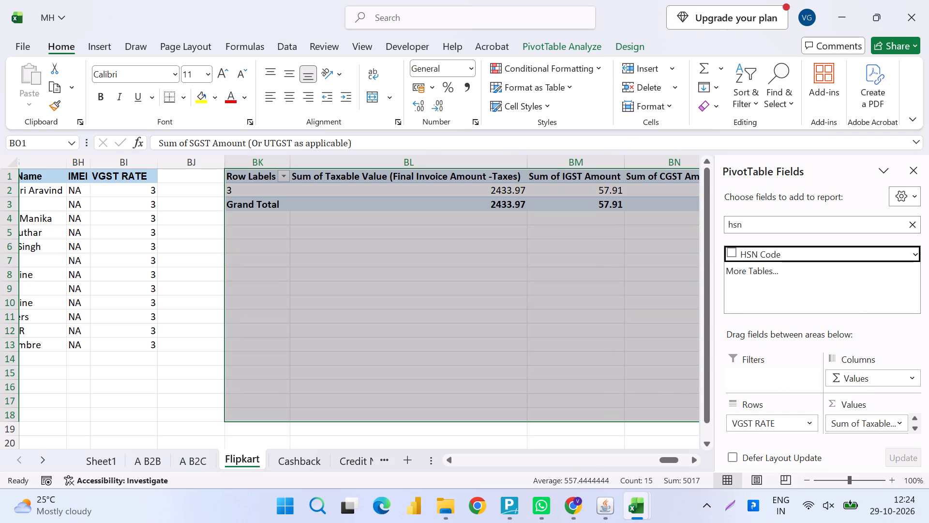
left_click_drag(752, 399, 752, 417)
left_click(510, 351)
key("ctrl+s")
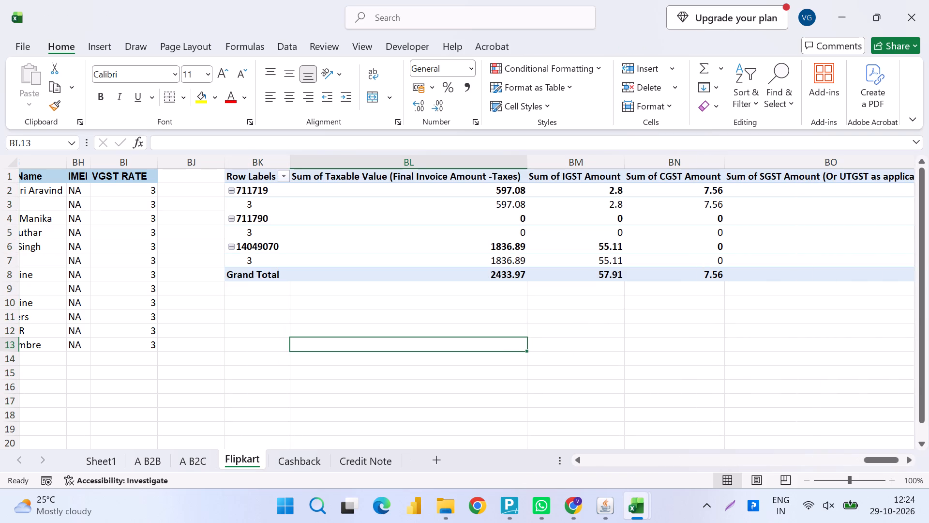
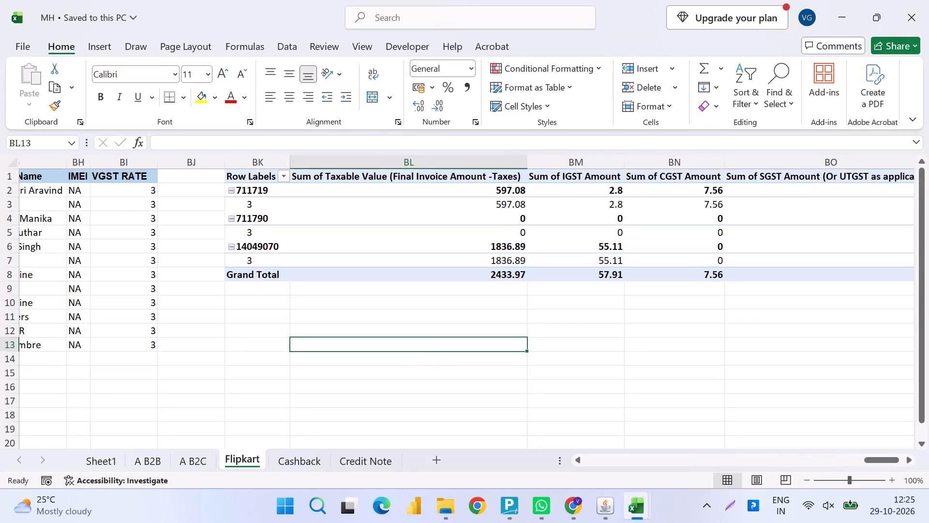
Look over the Credit Note and Cashback sheets and examine the A B2B sheet's columns across to Taxable Value and Cess Amount.
left_click(292, 473)
left_click(343, 461)
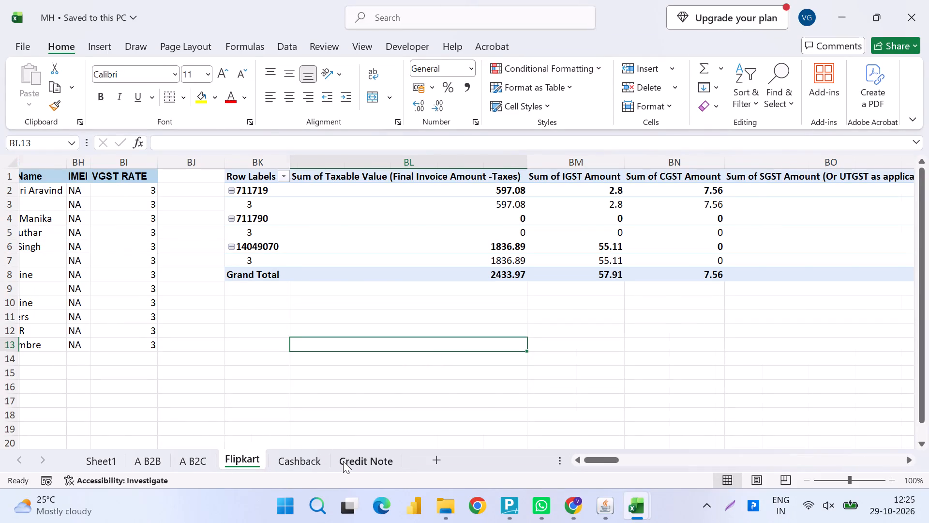
left_click(295, 463)
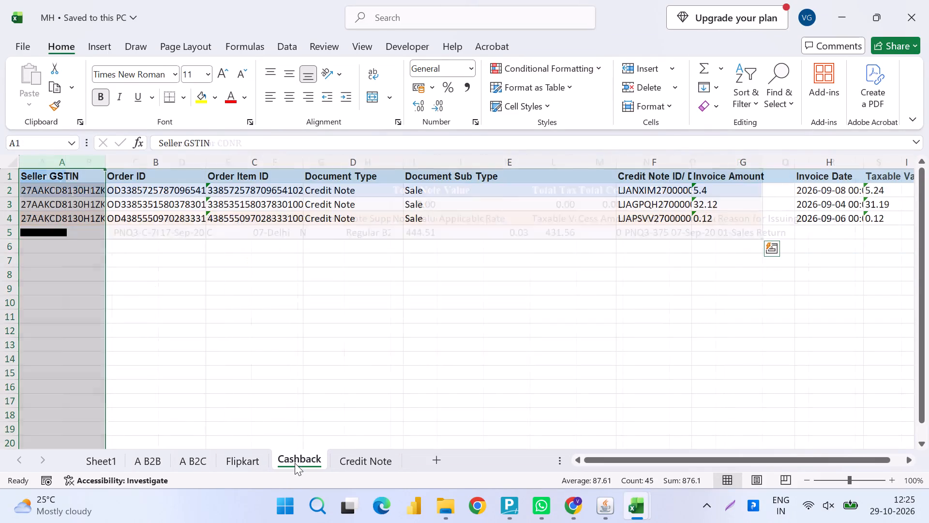
left_click(158, 462)
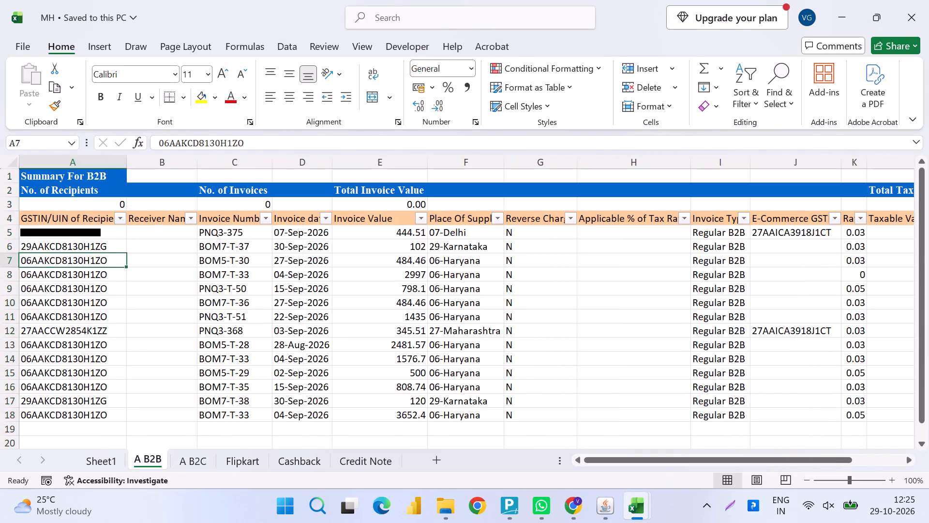
scroll(408, 390, "left", 3)
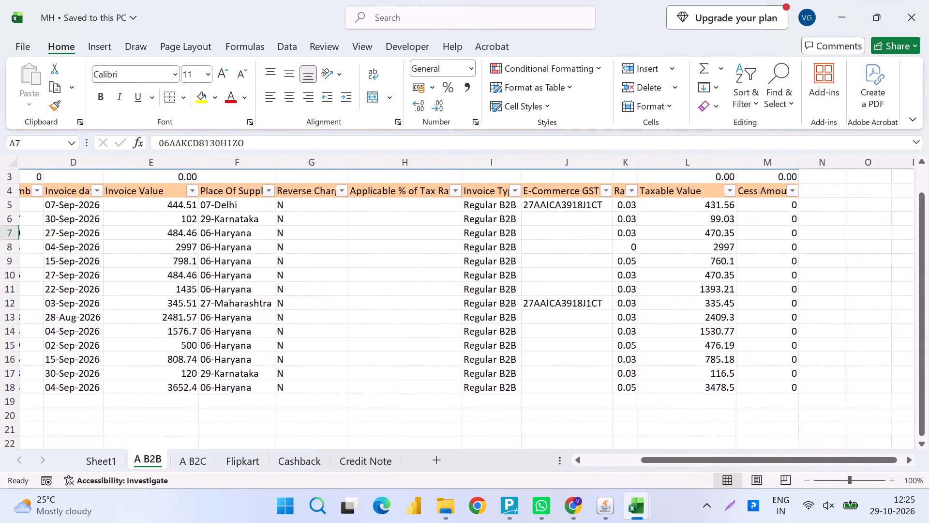
scroll(408, 390, "left", 1)
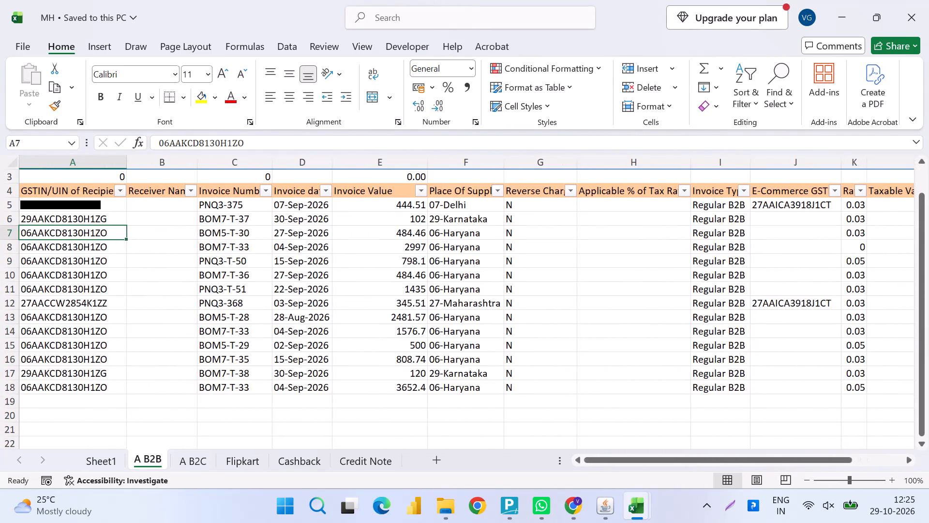
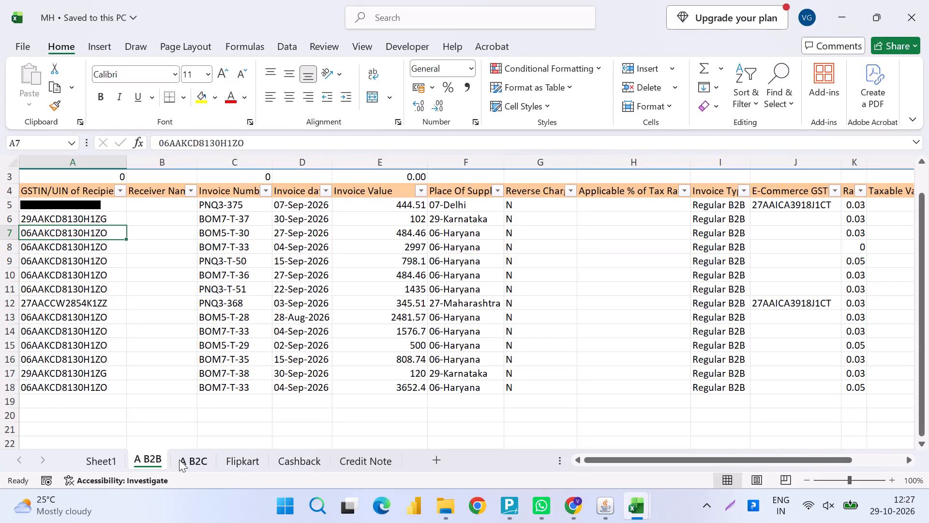
Delete column L with the stray 0 from Sheet1 and save the workbook.
left_click(102, 456)
key("ctrl+s")
scroll(230, 338, "up", 2)
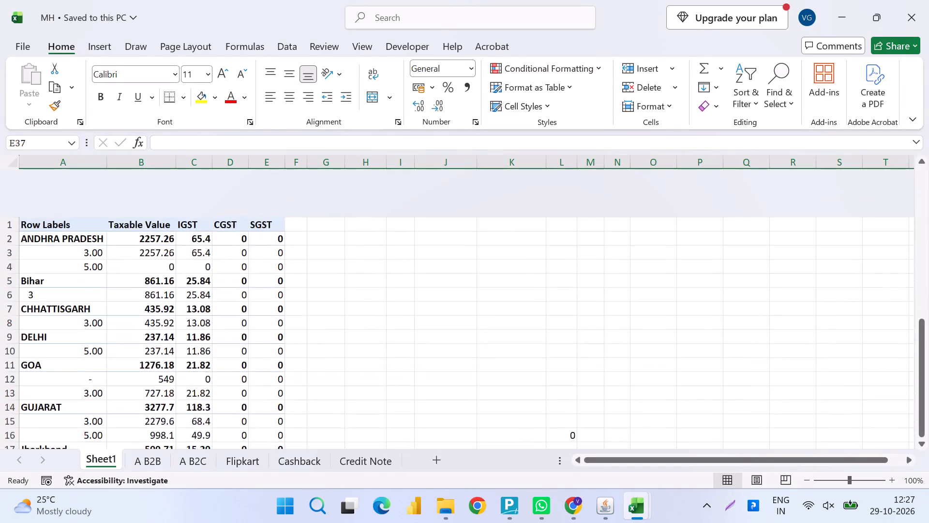
scroll(230, 338, "up", 1)
scroll(230, 338, "down", 2)
left_click(549, 254)
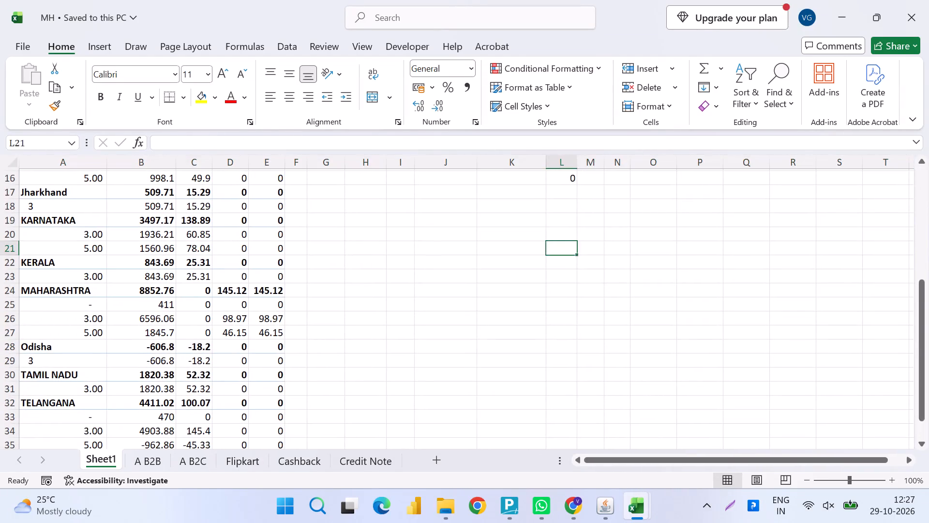
key("ctrl+space")
key("ctrl+minus")
key("ctrl+s")
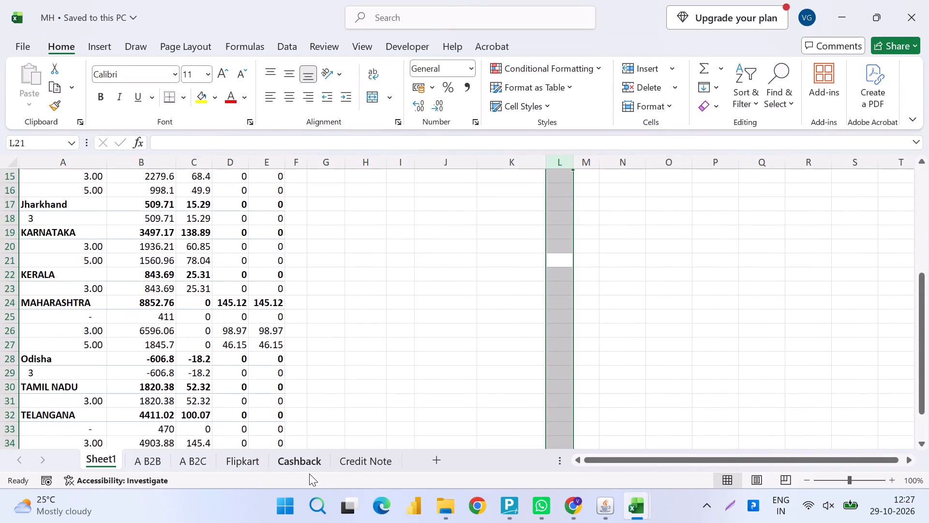
Copy the whole HSN-wise pivot table from the Flipkart sheet and select cell L1 of Sheet1 as the destination.
left_click(239, 466)
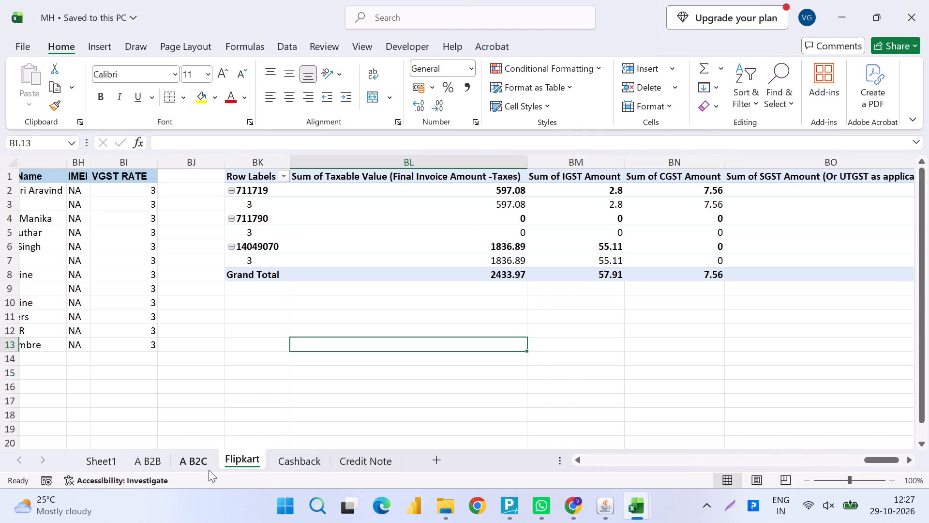
key("ctrl+Up")
key("ctrl+Left")
key("ctrl+Up")
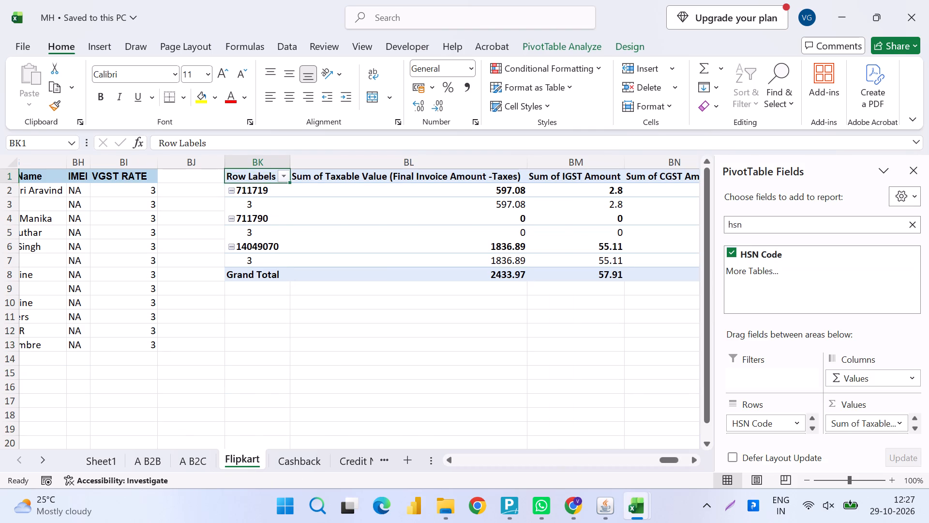
key("ctrl+shift+Right")
key("ctrl+shift+Down")
key("ctrl+c")
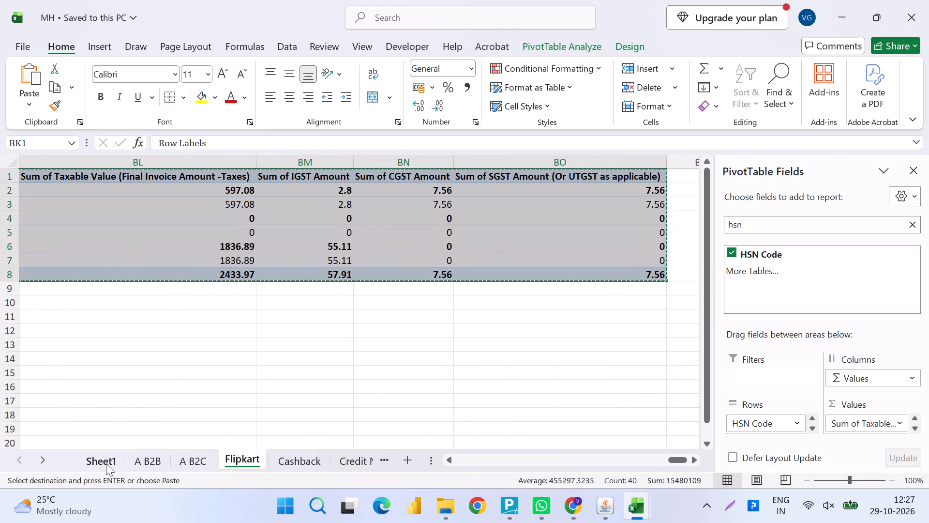
left_click(106, 463)
key("ctrl+Up")
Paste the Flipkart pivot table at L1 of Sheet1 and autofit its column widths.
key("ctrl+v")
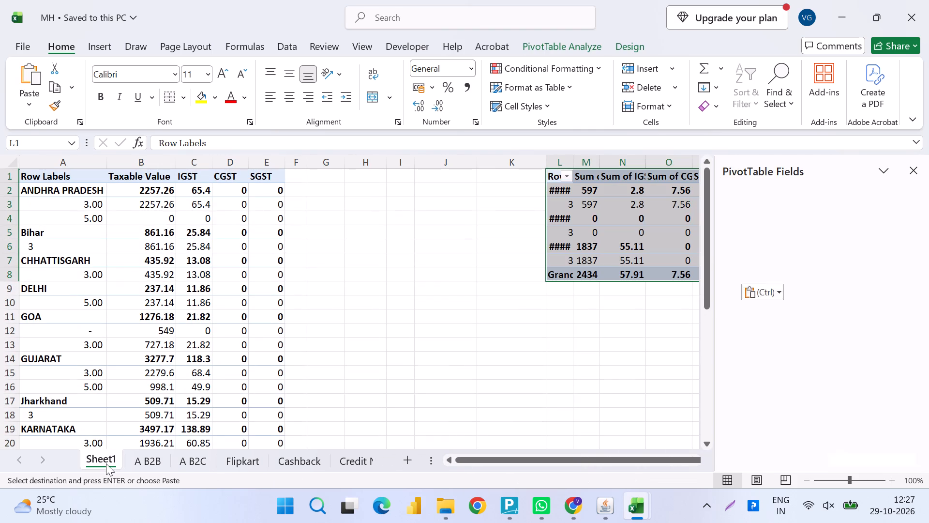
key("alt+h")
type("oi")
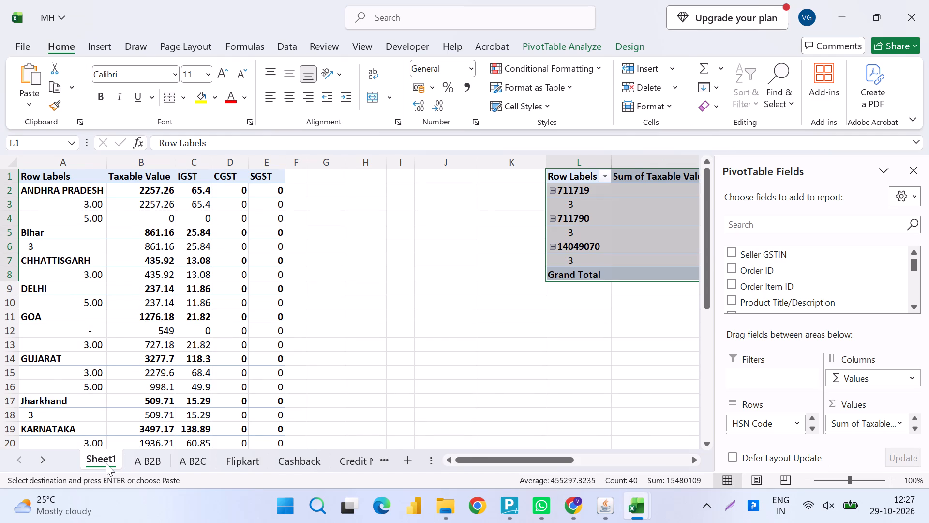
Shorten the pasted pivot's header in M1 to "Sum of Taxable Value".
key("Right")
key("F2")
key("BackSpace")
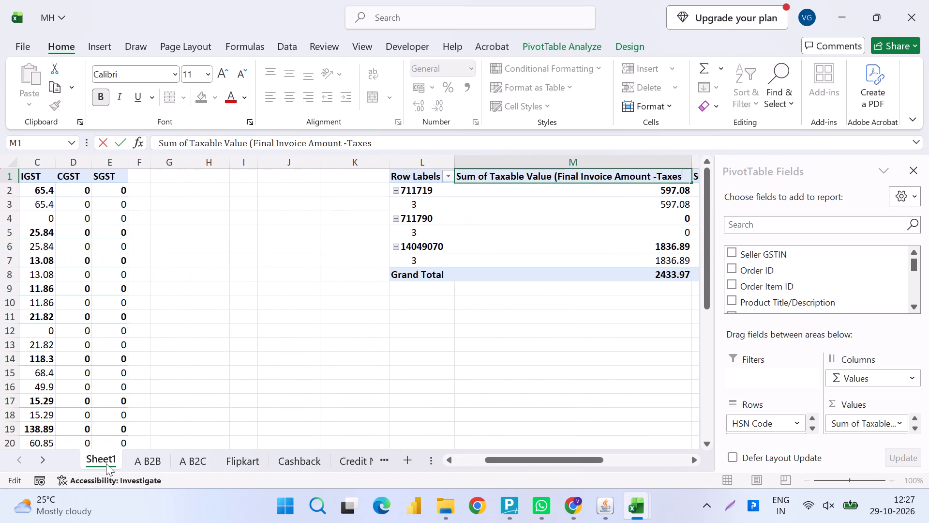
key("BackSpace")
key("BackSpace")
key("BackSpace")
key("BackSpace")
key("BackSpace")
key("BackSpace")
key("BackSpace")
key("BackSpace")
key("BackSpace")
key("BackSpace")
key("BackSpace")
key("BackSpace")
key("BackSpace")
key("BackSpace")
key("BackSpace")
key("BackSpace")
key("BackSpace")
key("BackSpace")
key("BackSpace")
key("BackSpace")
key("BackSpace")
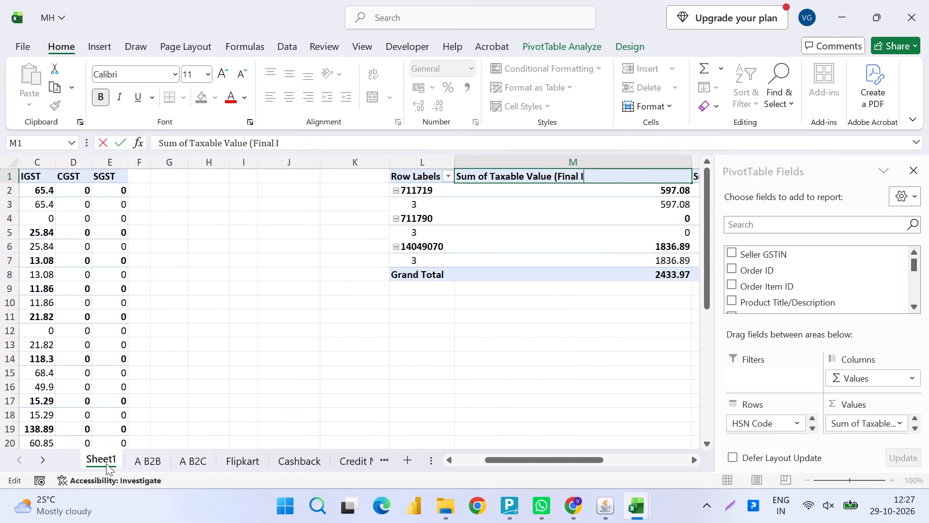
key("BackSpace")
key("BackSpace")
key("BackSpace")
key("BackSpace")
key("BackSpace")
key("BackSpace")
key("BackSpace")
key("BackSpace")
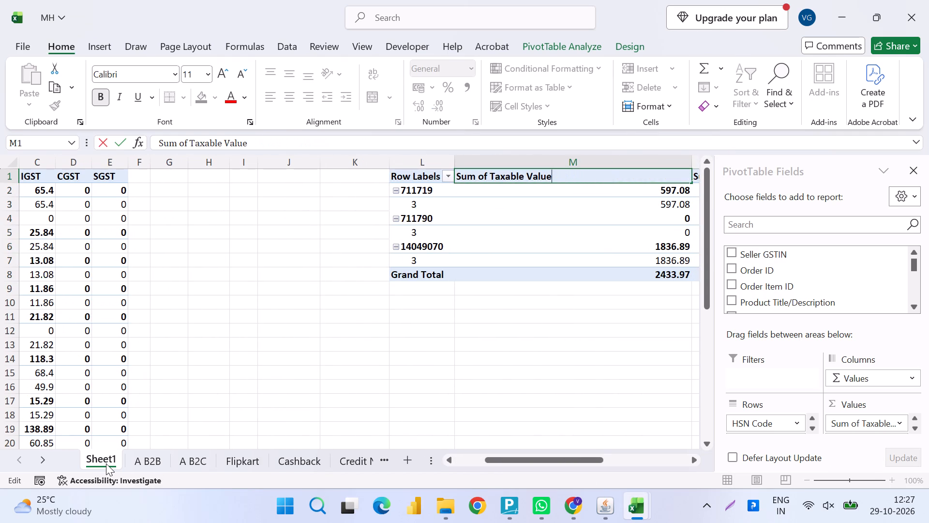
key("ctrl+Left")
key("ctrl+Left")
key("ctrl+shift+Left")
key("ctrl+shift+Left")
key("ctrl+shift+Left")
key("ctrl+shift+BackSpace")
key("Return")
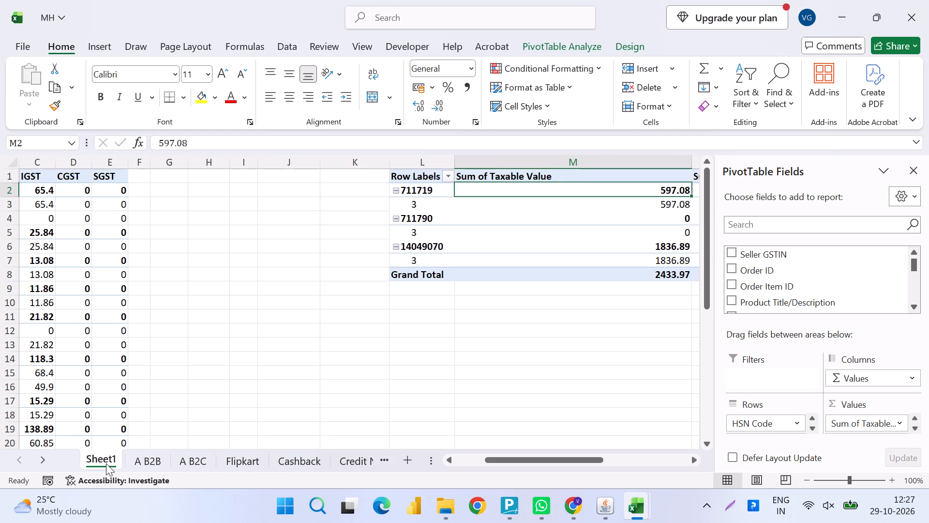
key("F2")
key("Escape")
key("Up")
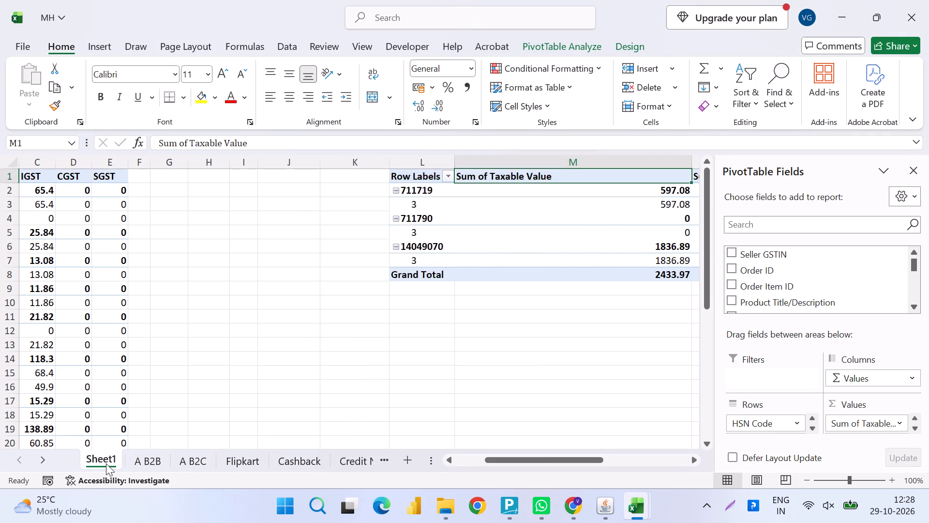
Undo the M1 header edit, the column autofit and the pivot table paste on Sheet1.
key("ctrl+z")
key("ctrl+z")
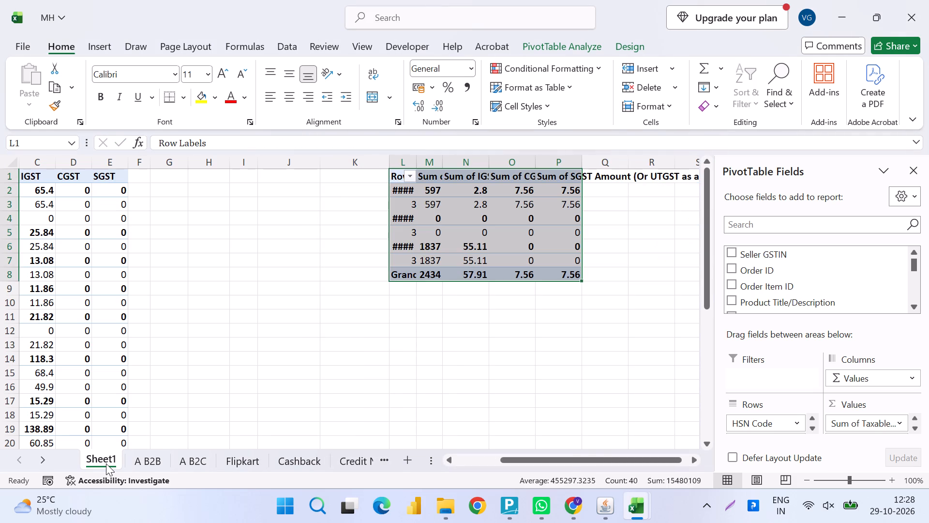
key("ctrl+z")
Paste the copied Flipkart pivot at L1 of Sheet1 as values, and paste its formats over the same range.
key("ctrl+alt+v")
key("v")
key("Return")
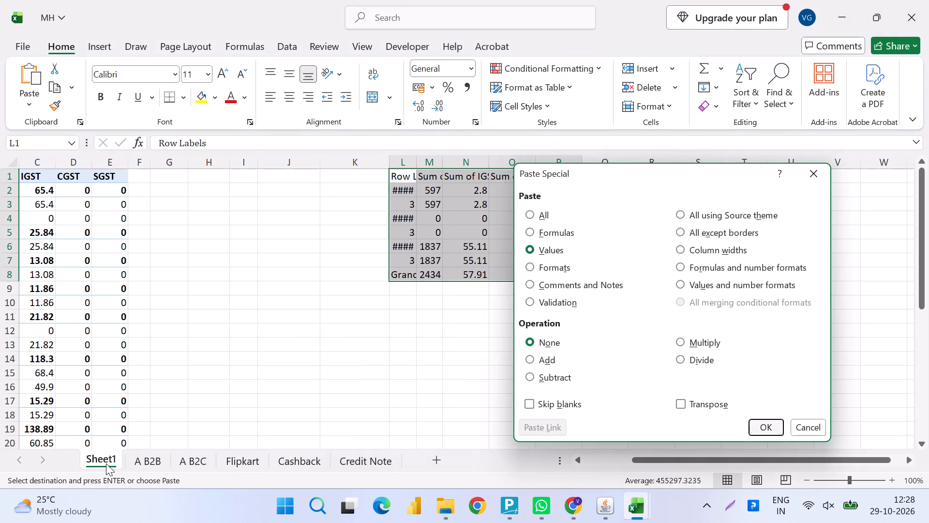
key("ctrl+alt+v")
key("Down")
key("Down")
key("Down")
key("Return")
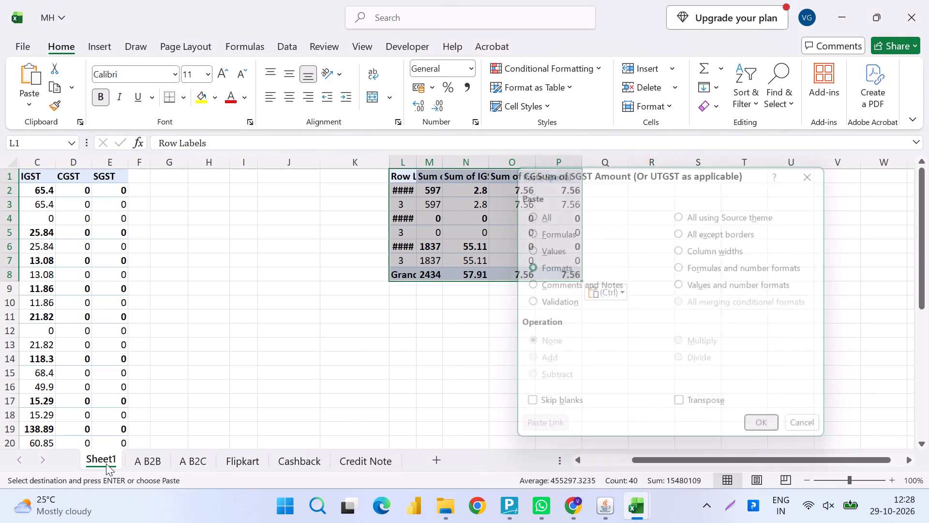
key("F2")
key("Escape")
Reduce the header in M1 to "Taxable Value".
key("Right")
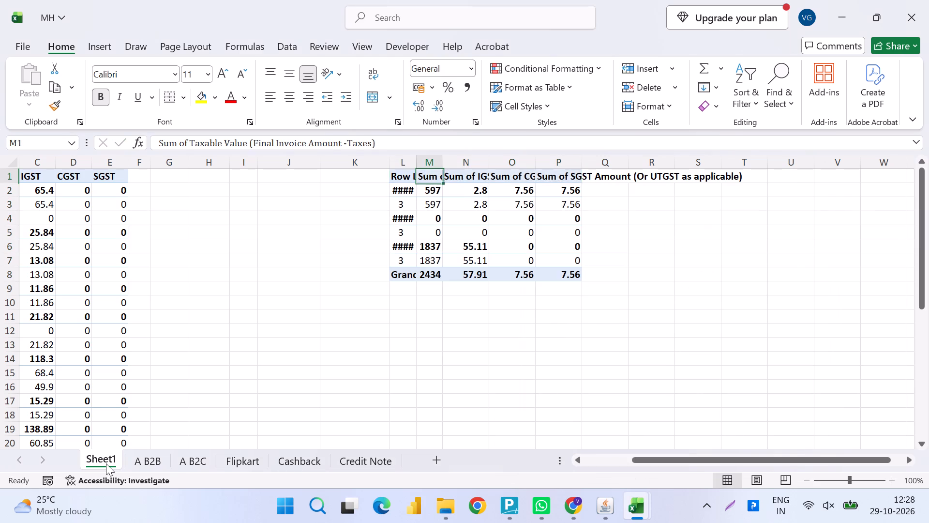
key("F2")
key("ctrl+shift+Left")
key("ctrl+shift+Left")
key("ctrl+shift+Left")
key("ctrl+shift+Left")
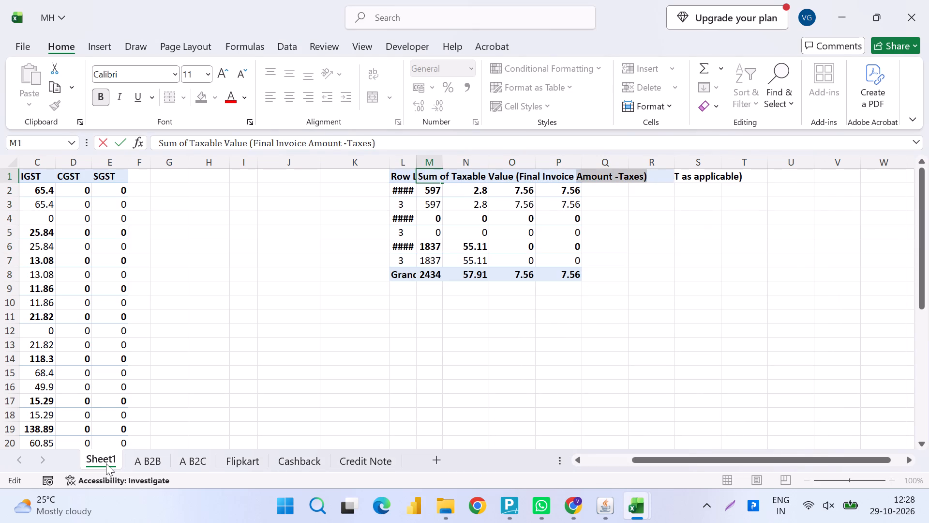
key("ctrl+shift+Left")
key("ctrl+shift+Left")
key("ctrl+shift+Left")
key("ctrl+shift+Left")
key("ctrl+shift+Left")
key("ctrl+shift+Left")
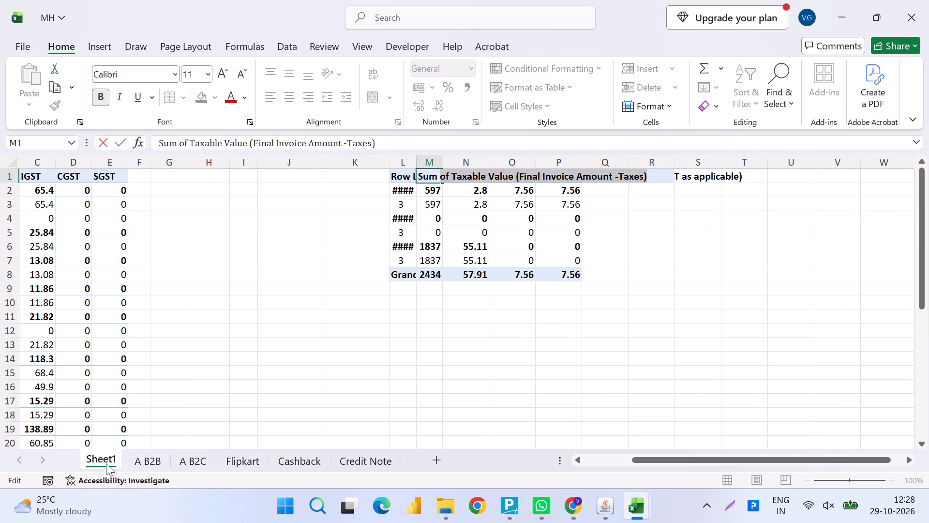
key("ctrl+shift+Right")
key("ctrl+shift+Right")
key("ctrl+shift+Right")
key("BackSpace")
key("ctrl+Left")
key("ctrl+Left")
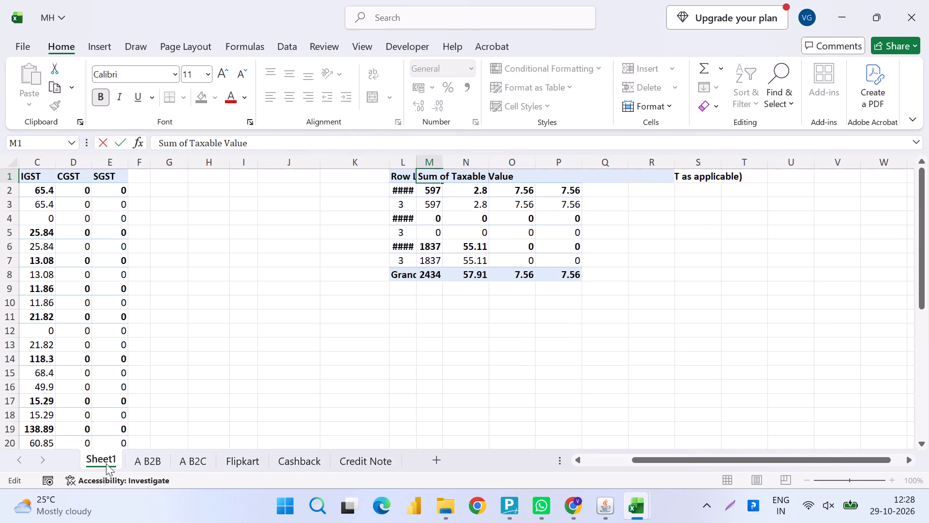
key("ctrl+Left")
key("ctrl+shift+Left")
key("ctrl+shift+Left")
key("Delete")
key("Delete")
key("Delete")
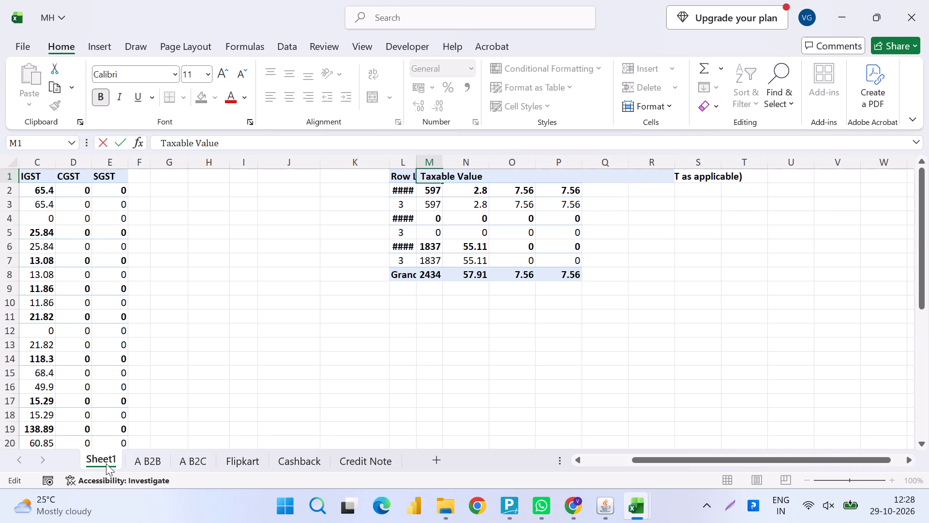
key("Delete")
key("Return")
Rename the headers in N1, O1 and P1 as IGST, CGST and SGST.
key("Right")
key("Up")
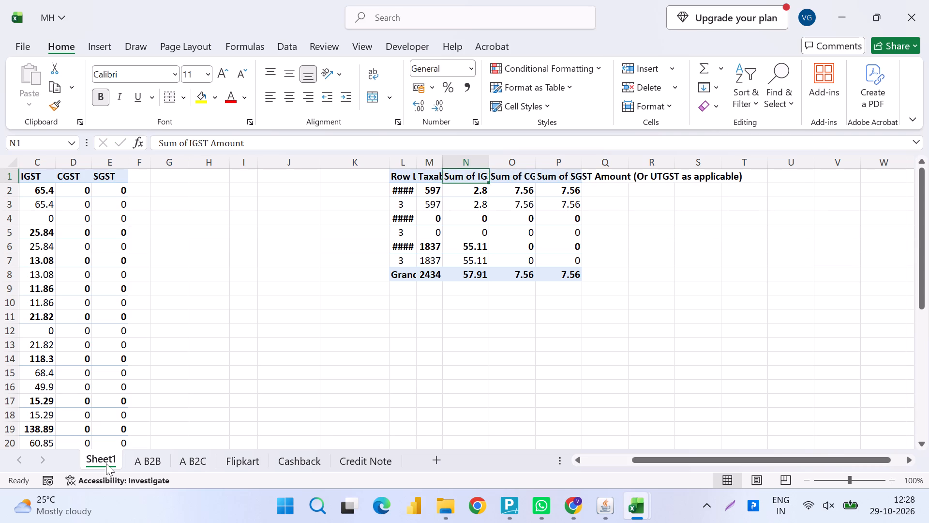
type("IGST")
key("Tab")
type("CGST")
key("Tab")
type("SGST")
key("Return")
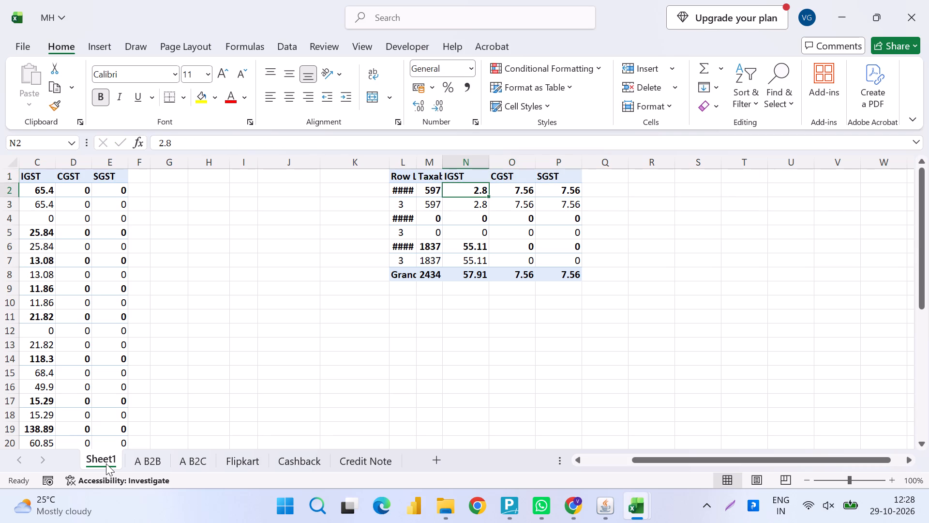
Autofit the columns of the Flipkart HSN summary in L to P and save the workbook.
key("ctrl+a")
type("hoi")
key("ctrl+s")
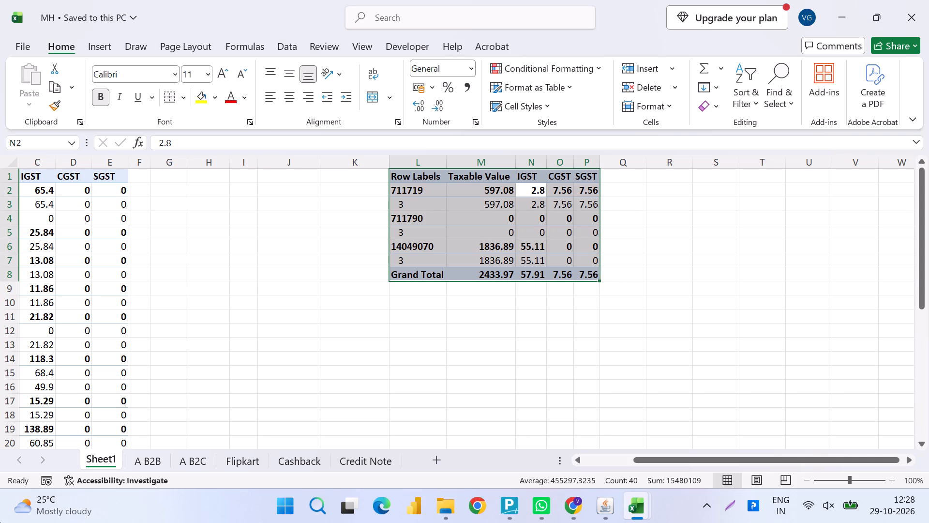
Copy the whole HSN-wise pivot table from the A B2C sheet and return to Sheet1.
left_click(244, 468)
left_click(180, 461)
key("Up")
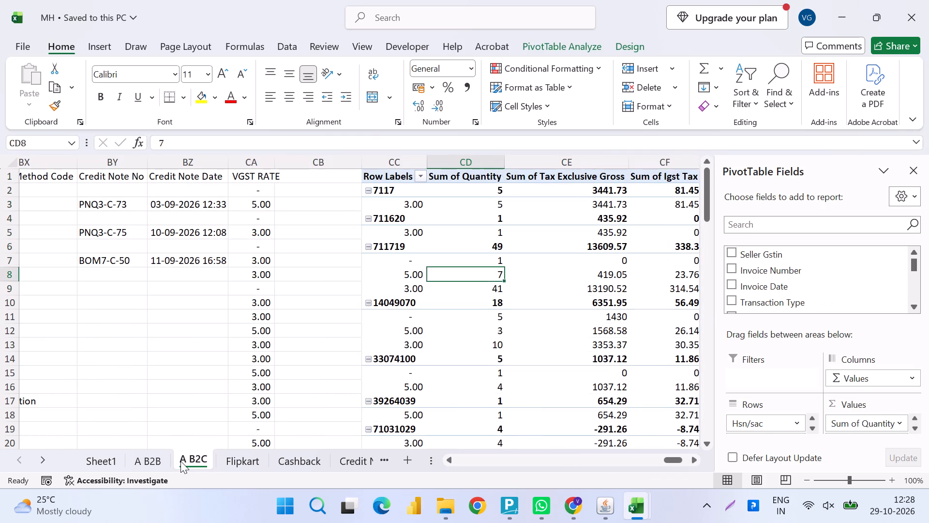
key("ctrl+Up")
key("ctrl+Left")
key("ctrl+shift+Right")
key("ctrl+shift+Down")
key("ctrl+c")
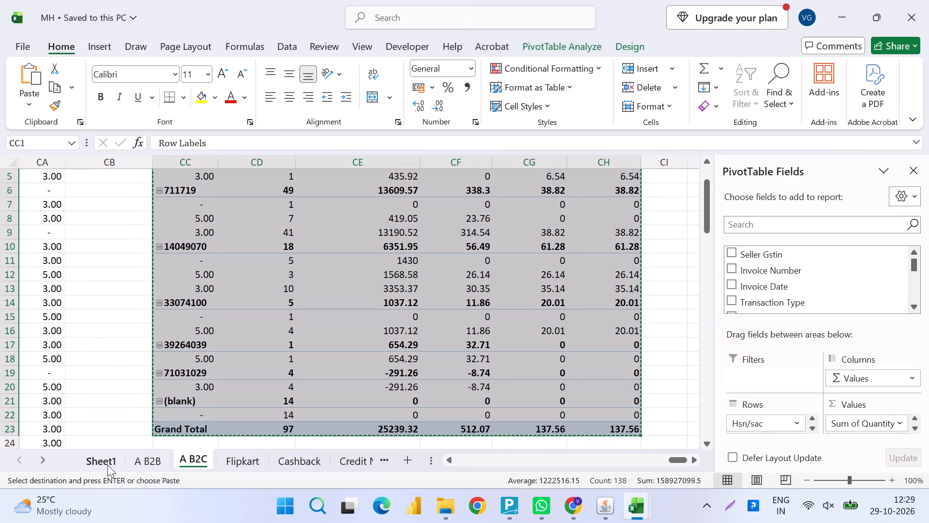
left_click(98, 461)
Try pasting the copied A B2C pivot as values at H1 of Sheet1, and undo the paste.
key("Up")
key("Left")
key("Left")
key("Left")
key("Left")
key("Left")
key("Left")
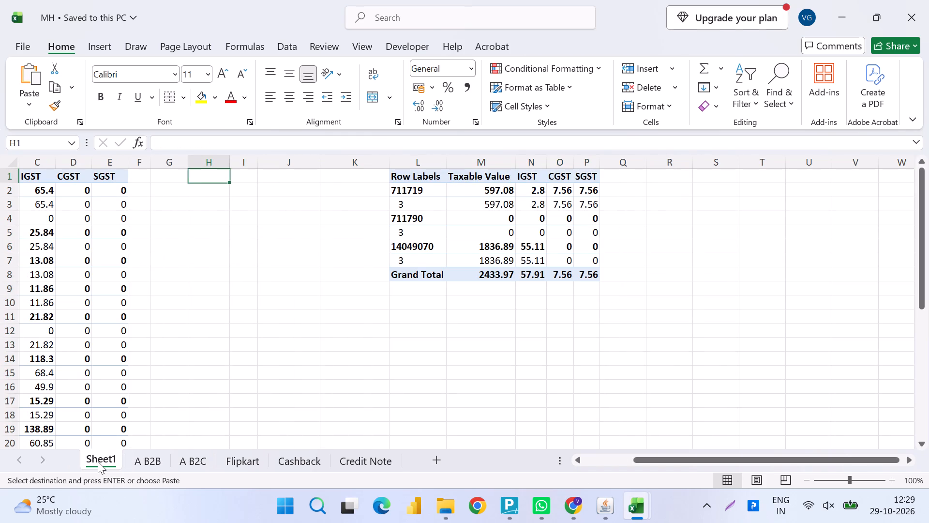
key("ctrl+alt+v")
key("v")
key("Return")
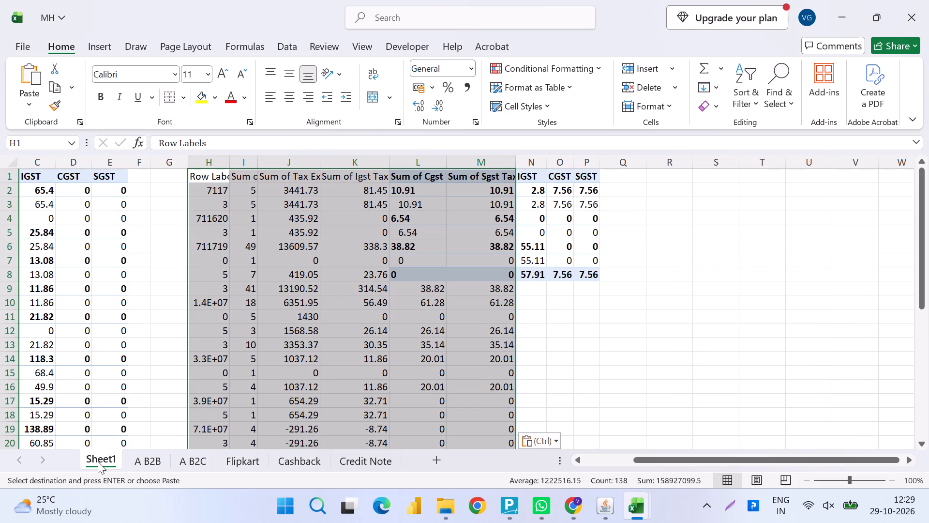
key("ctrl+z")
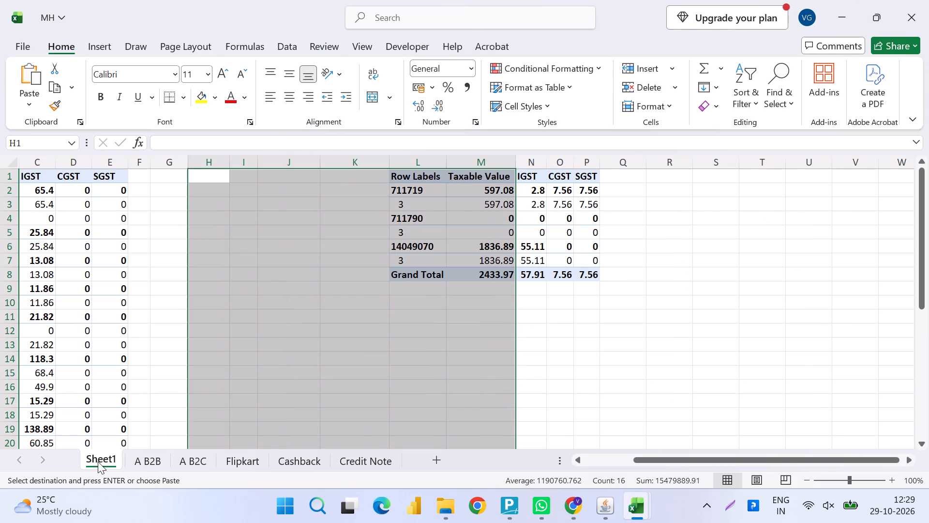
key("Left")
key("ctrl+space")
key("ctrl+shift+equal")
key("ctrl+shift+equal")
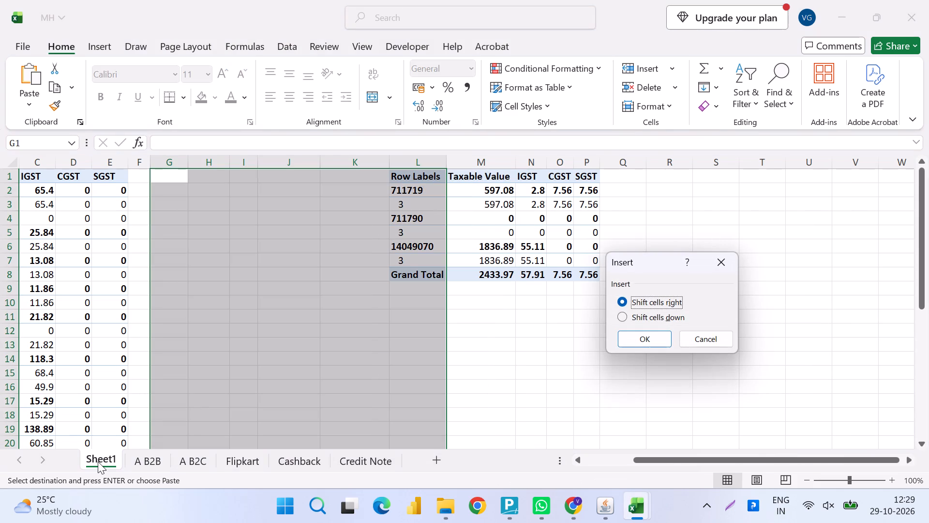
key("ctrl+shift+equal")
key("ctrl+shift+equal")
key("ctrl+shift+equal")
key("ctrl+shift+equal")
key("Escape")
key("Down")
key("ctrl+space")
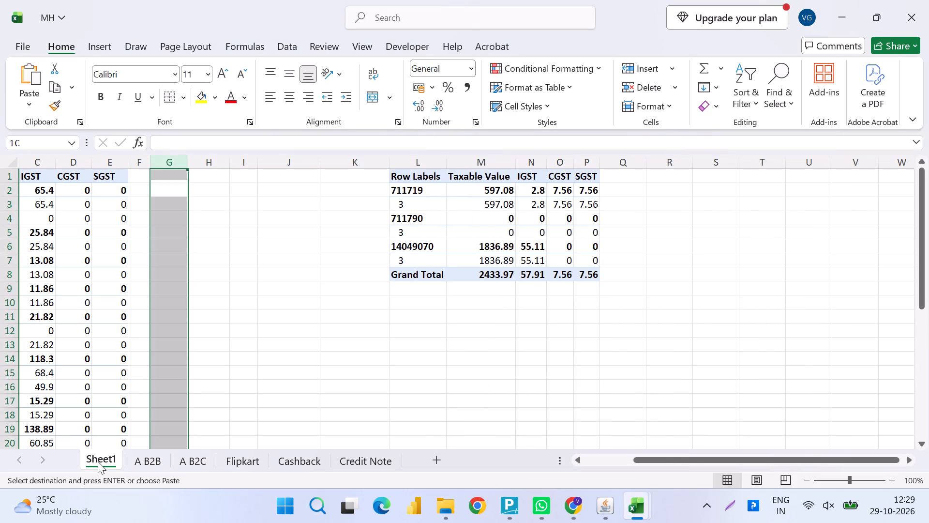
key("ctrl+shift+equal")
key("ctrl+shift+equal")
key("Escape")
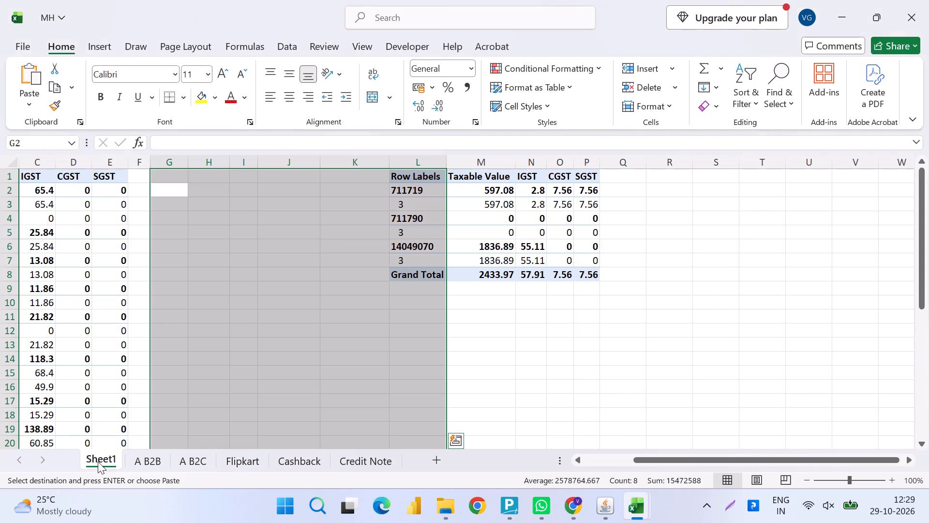
Insert the copied A B2C pivot cells at I1 of Sheet1, shifting the existing cells right.
key("ctrl+Down")
key("ctrl+Up")
key("Right")
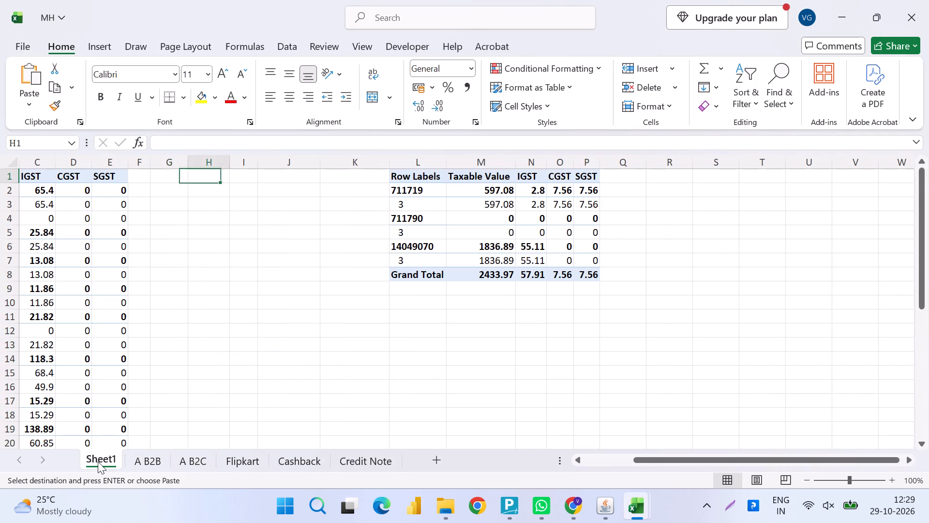
key("Right")
key("ctrl+space")
key("ctrl+shift+equal")
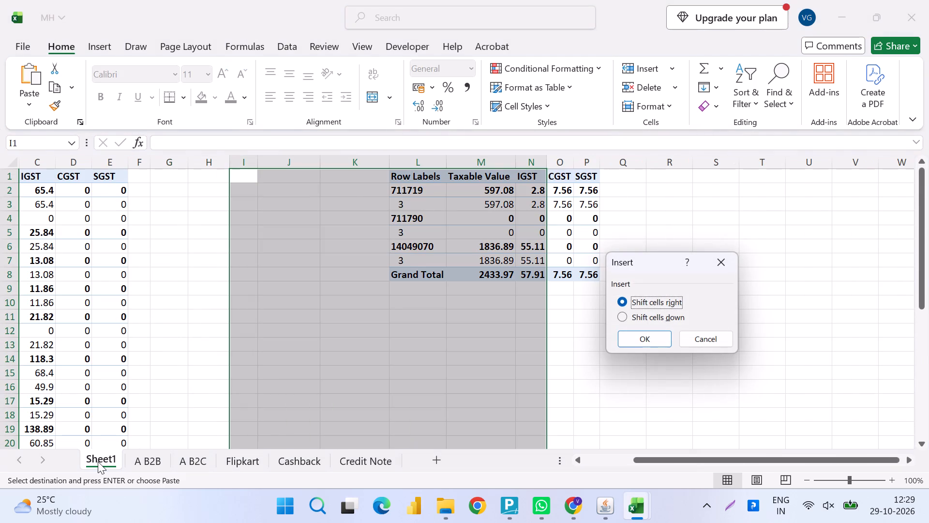
key("Return")
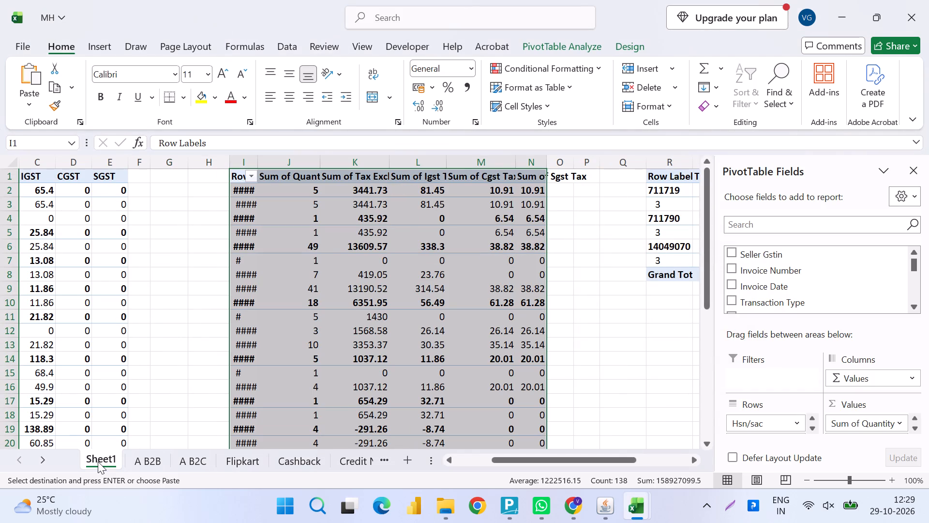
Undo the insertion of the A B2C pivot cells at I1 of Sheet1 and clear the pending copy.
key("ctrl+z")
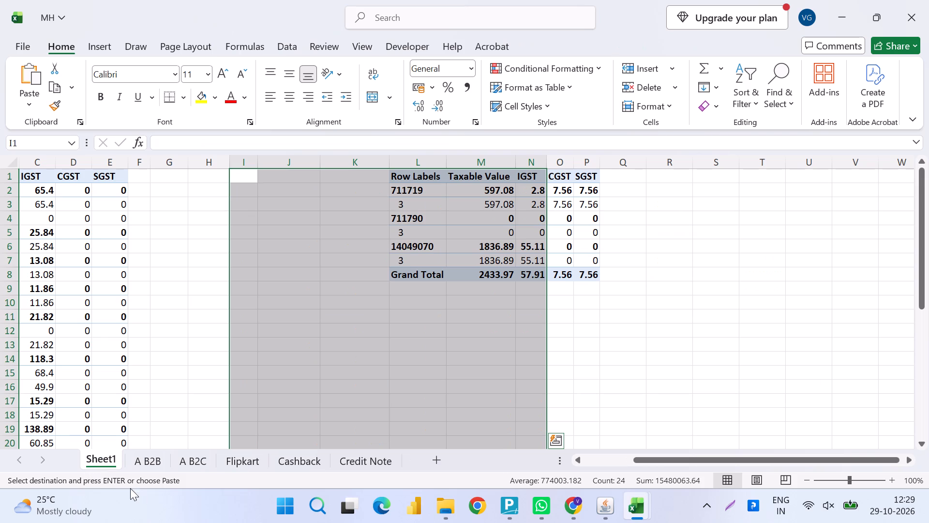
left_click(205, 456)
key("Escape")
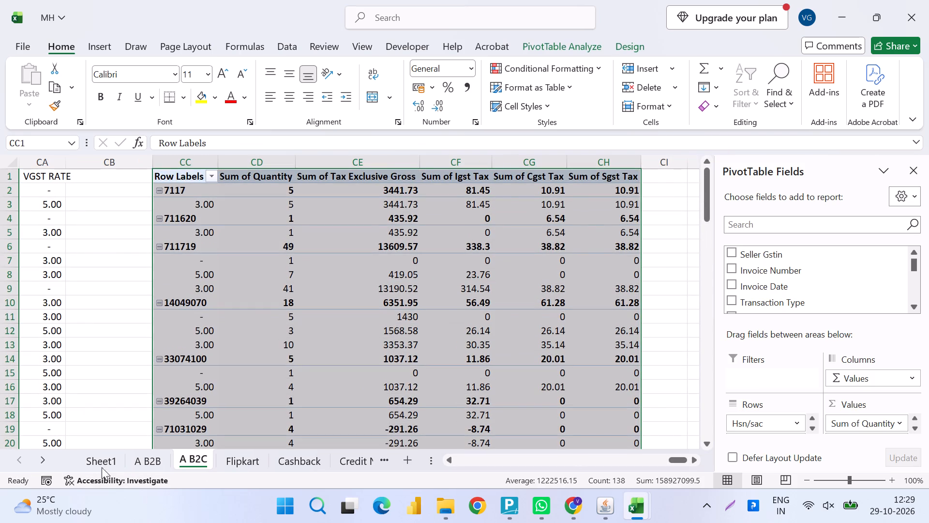
Insert seven blank columns at column H of Sheet1, ahead of the Flipkart HSN summary.
left_click(108, 462)
key("Left")
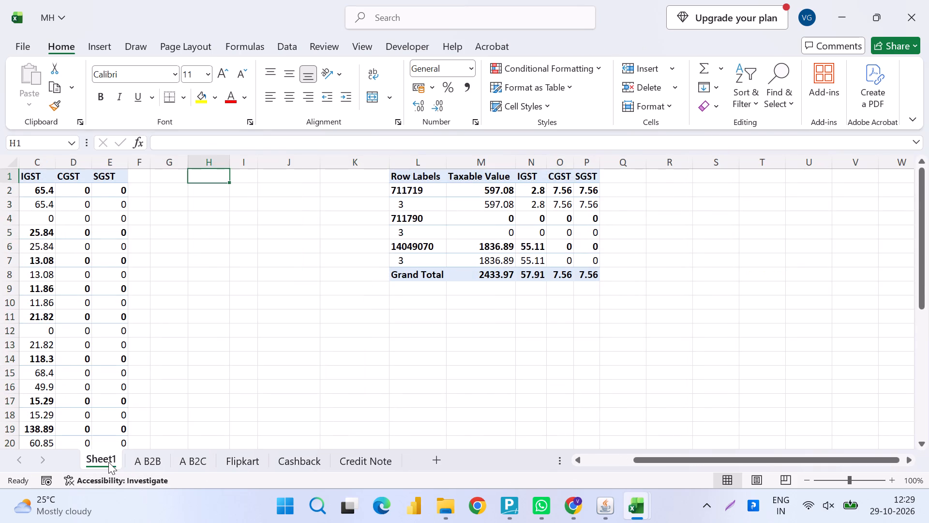
key("ctrl+space")
key("ctrl+shift+equal")
key("ctrl+shift+equal")
key("ctrl+shift+equal")
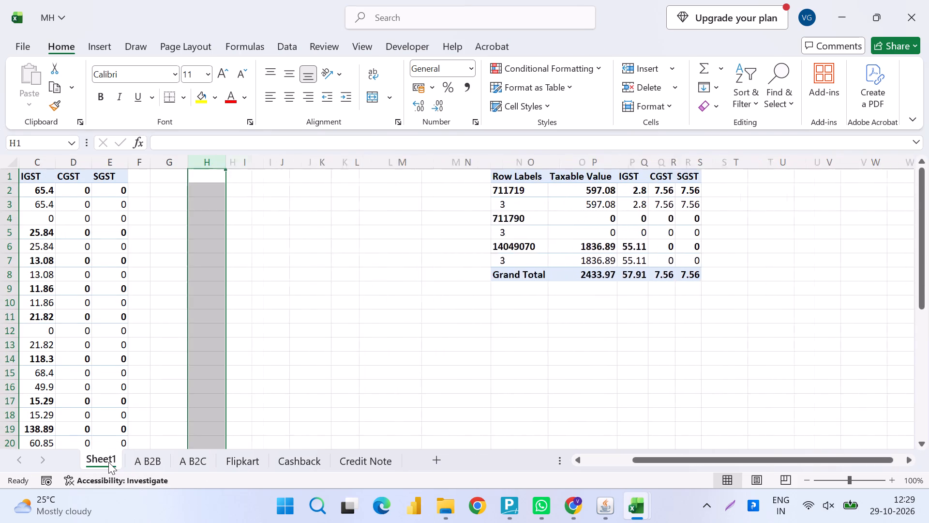
key("ctrl+shift+equal")
key("ctrl+shift+equal")
key("ctrl+shift+equal")
key("ctrl+shift+equal")
Copy the HSN-wise pivot table from the A B2C sheet and paste it as values at H1 of Sheet1.
left_click(183, 466)
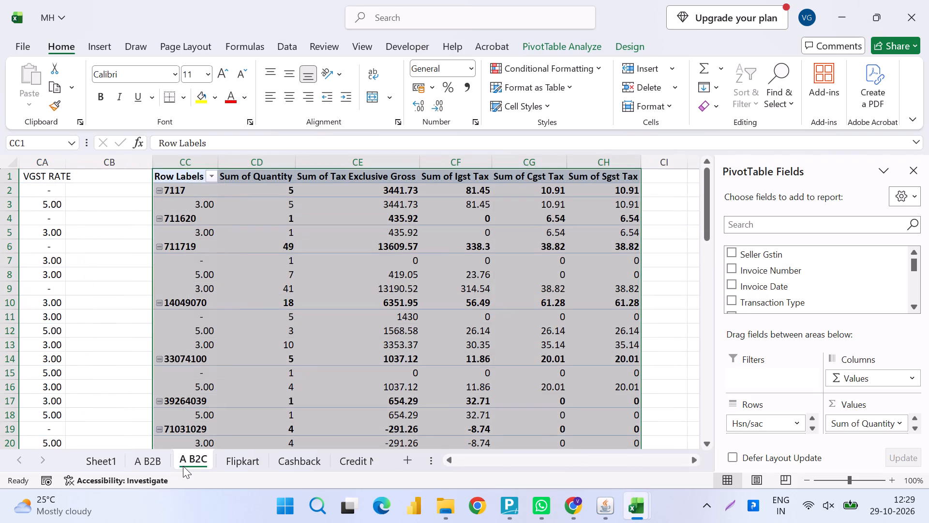
key("ctrl+c")
left_click(107, 465)
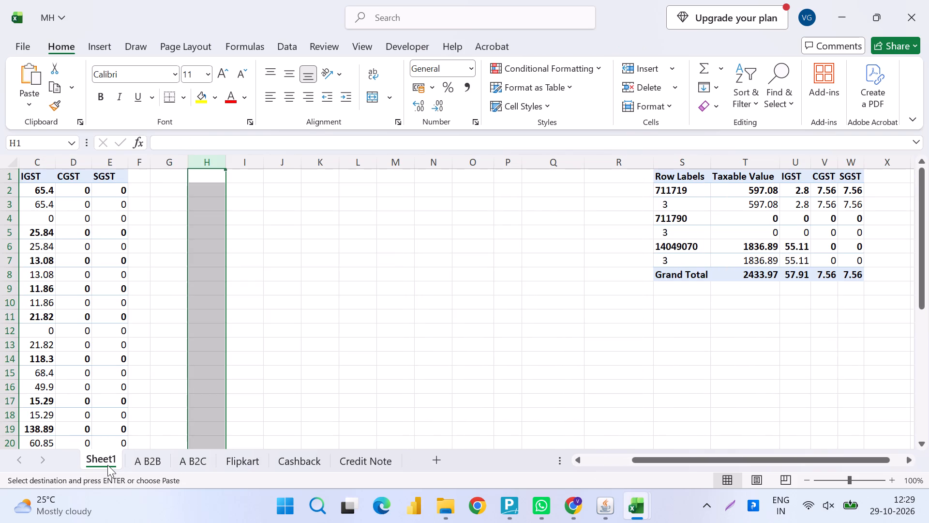
key("ctrl+alt+v")
key("v")
key("Return")
Paste the copied pivot's formats over the pasted values at H1 and save the workbook.
key("ctrl+alt+v")
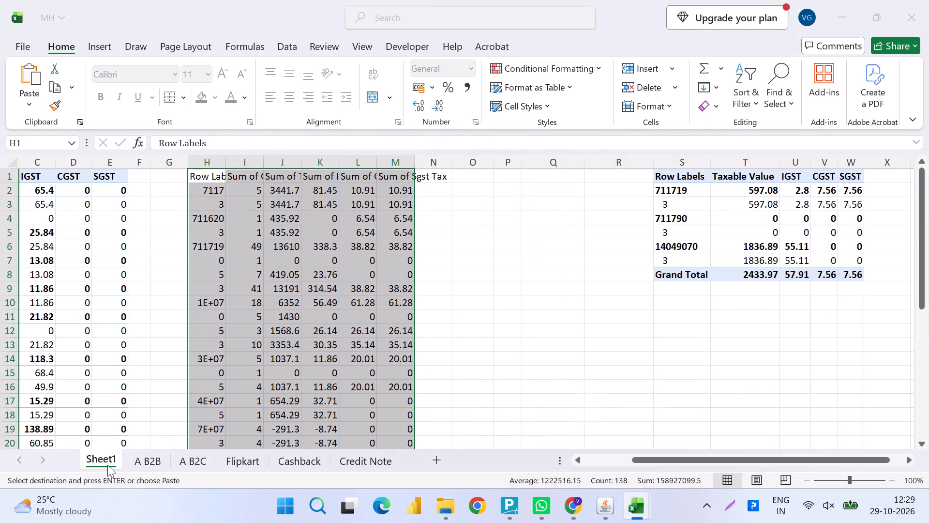
key("Down")
key("Down")
key("Down")
key("Return")
key("ctrl+s")
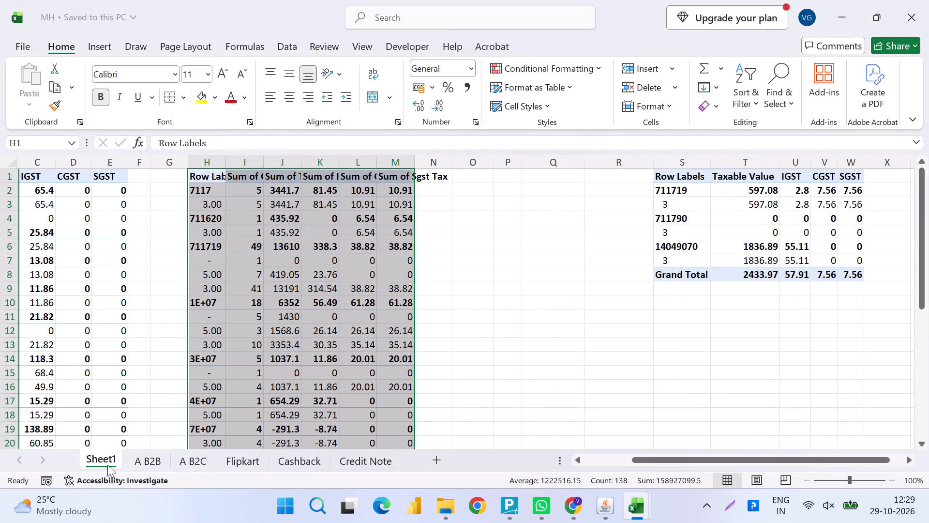
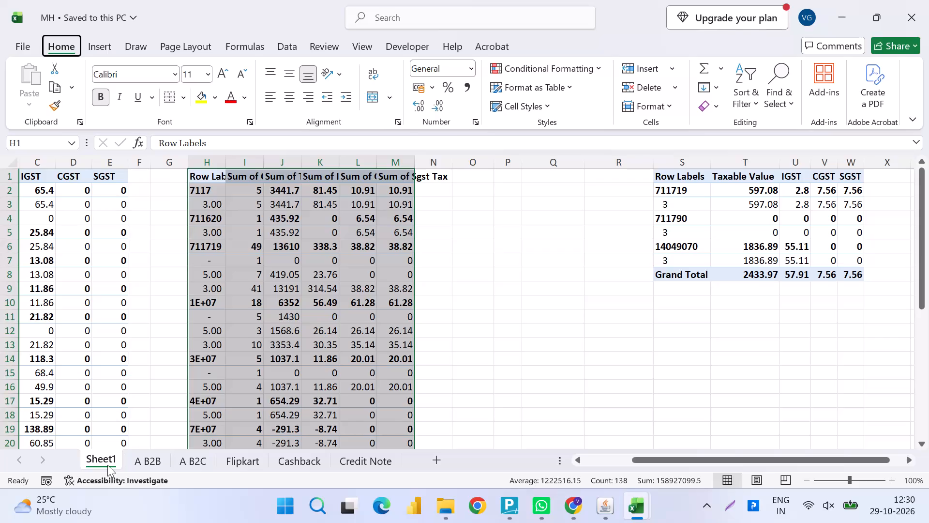
AutoFit the widths of columns H to M to the pasted A B2C HSN summary.
type("oi")
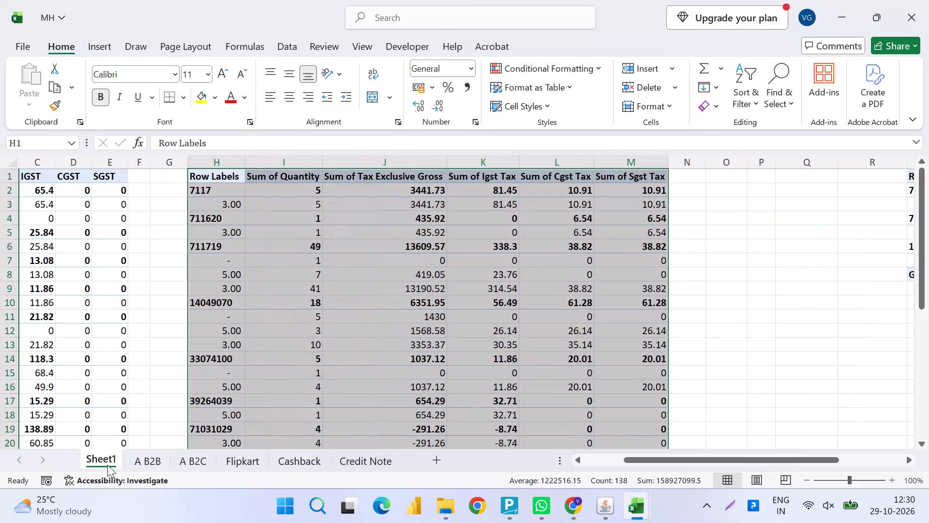
Delete four of the blank columns starting at column N, between the A B2C and Flipkart HSN summaries.
key("Right")
key("Right")
key("Right")
key("Right")
key("Right")
key("Right")
key("ctrl+space")
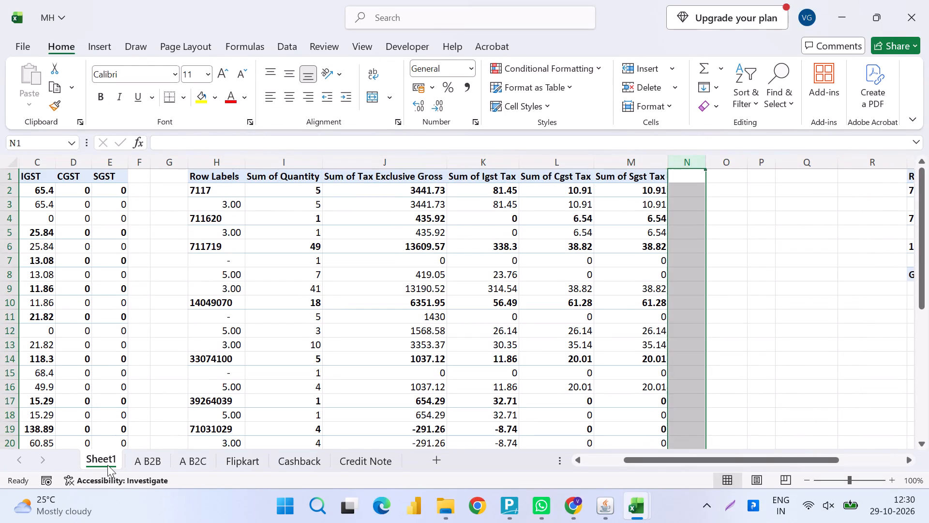
key("ctrl+minus")
key("ctrl+minus")
key("ctrl+minus")
key("ctrl+minus")
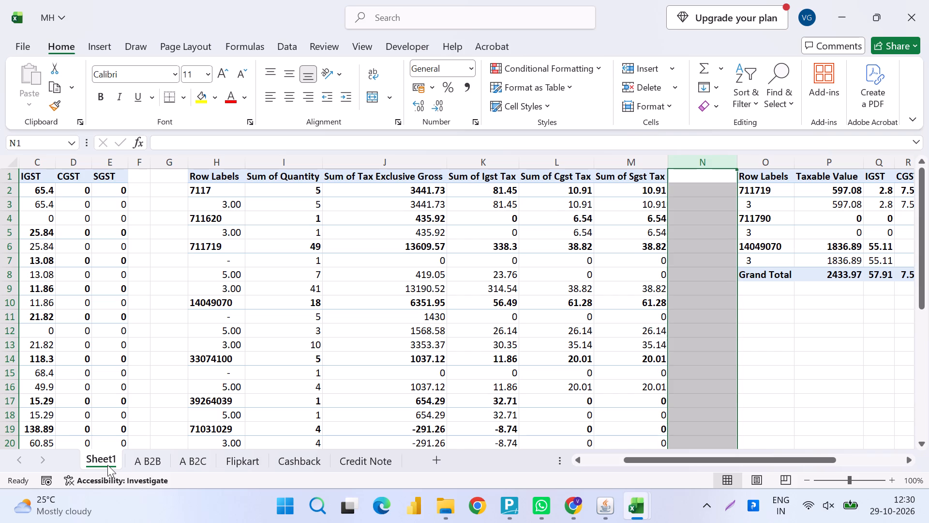
left_click(107, 465)
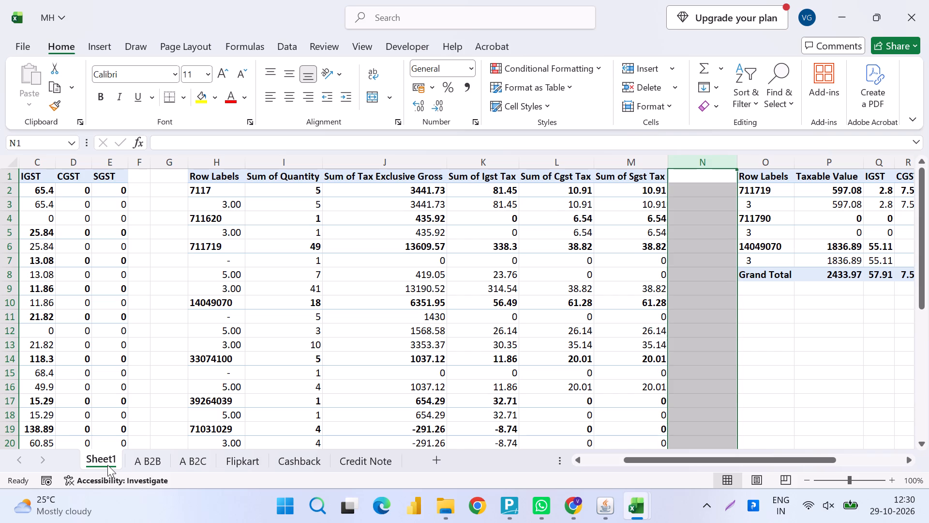
left_click(107, 465)
Insert blank cells at O4:S4 in the Flipkart summary, above HSN 711790, shifting the cells below down.
key("Down")
key("Left")
key("Down")
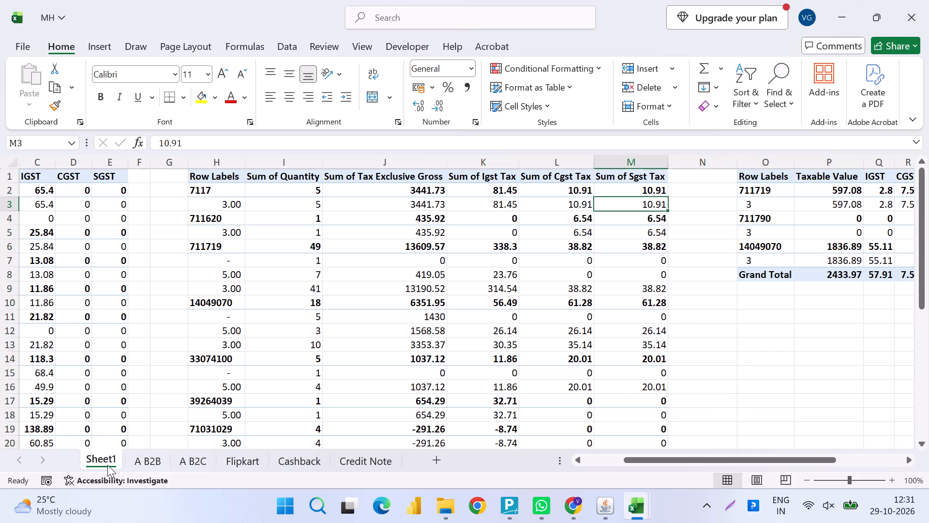
key("Right")
key("Right")
key("Right")
key("Down")
key("Up")
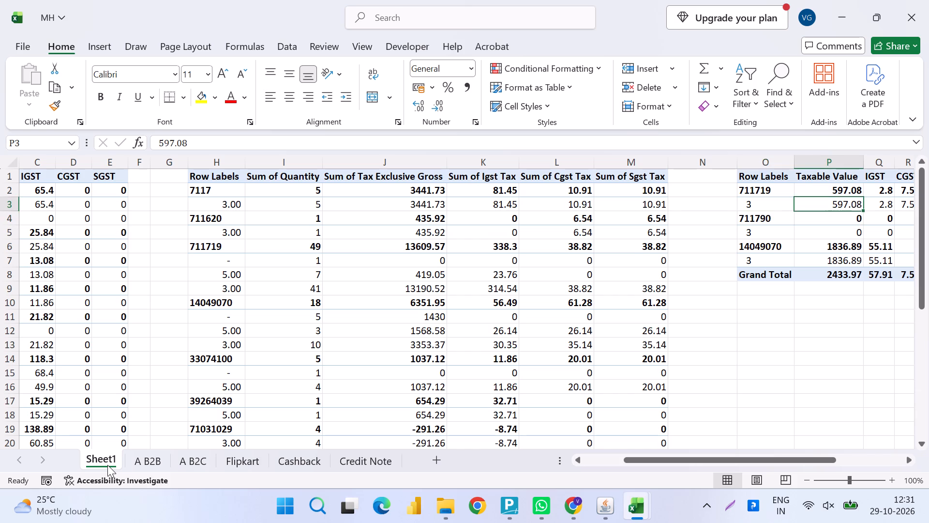
key("Down")
key("Left")
key("ctrl+shift+Right")
key("ctrl+shift+equal")
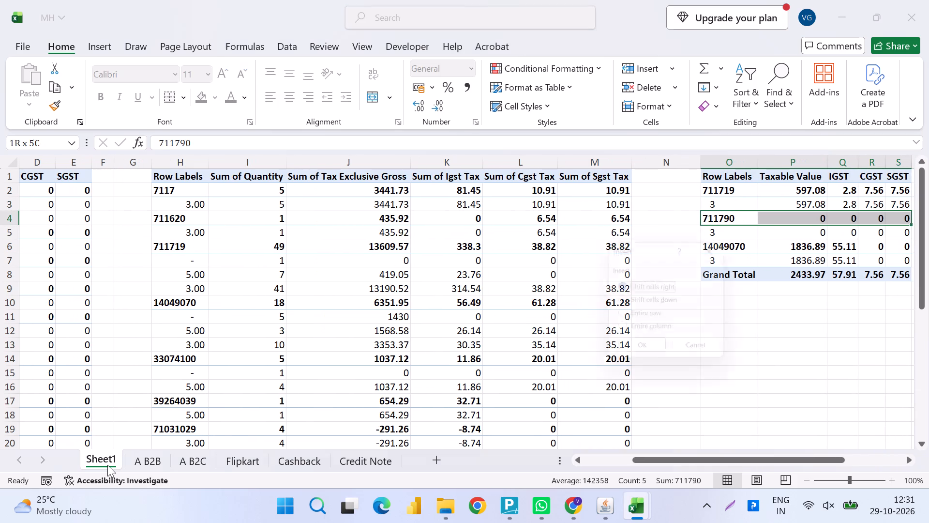
key("Down")
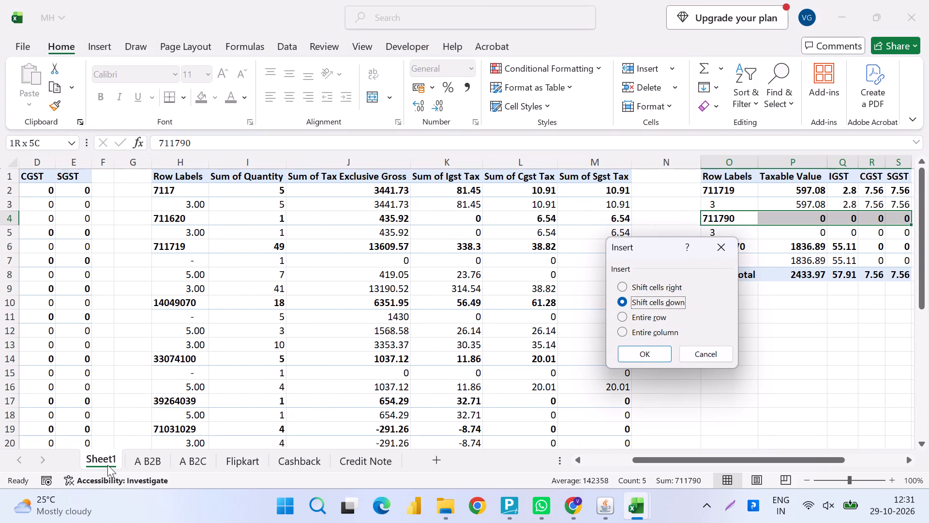
key("Return")
Set the quantity of the 3.00 rate row under HSN 711719 in the A B2C summary (I9) to 44.
key("Down")
key("Left")
key("Down")
key("Left")
key("Down")
key("Left")
key("Down")
key("Left")
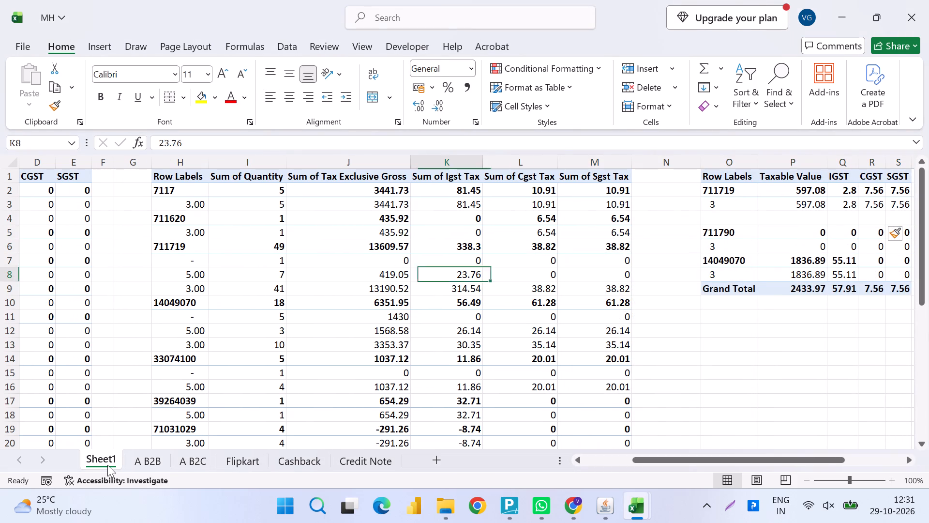
key("Down")
key("Left")
key("Left")
key("Left")
key("shift+Right")
key("shift+Right")
key("shift+Right")
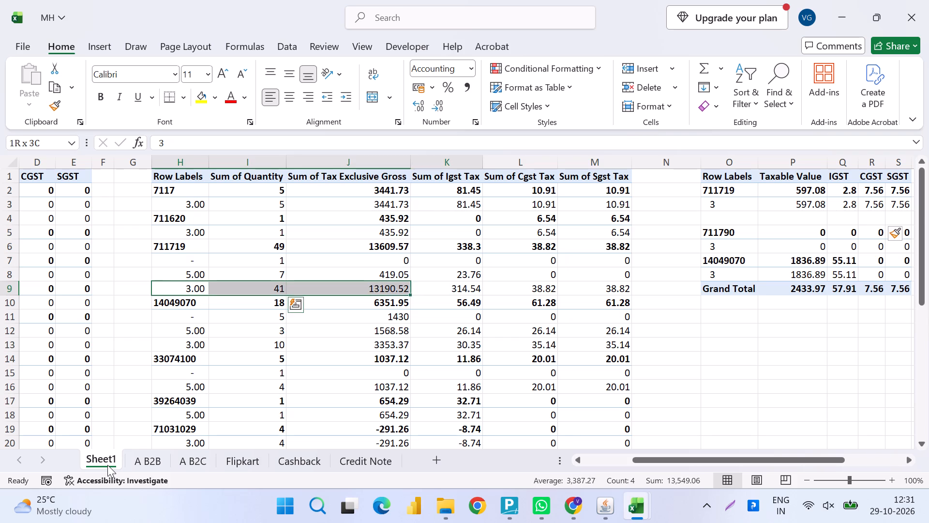
key("shift+Right")
key("Right")
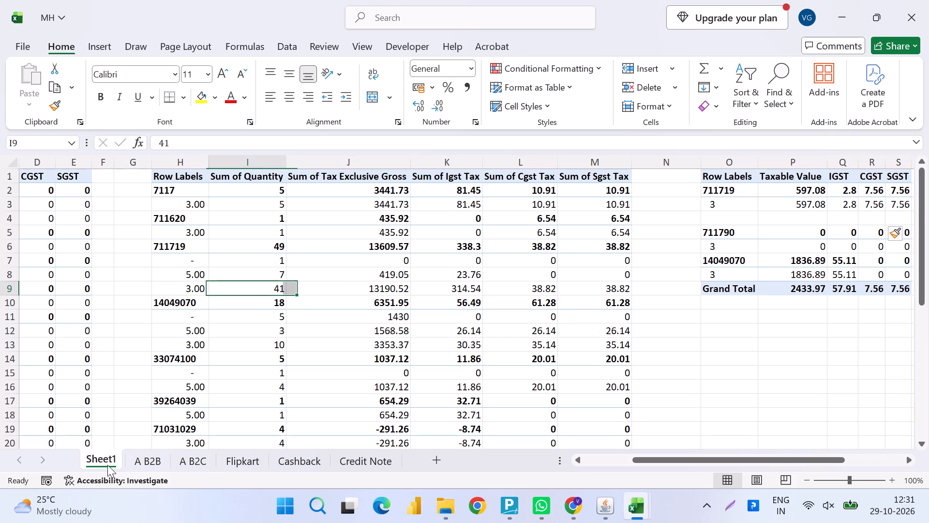
type("44")
key("Return")
Copy the taxable value and tax amounts in J9:M9 and paste them at P2, above Flipkart's 3% row for 711719.
key("Up")
key("Right")
key("ctrl+shift+Right")
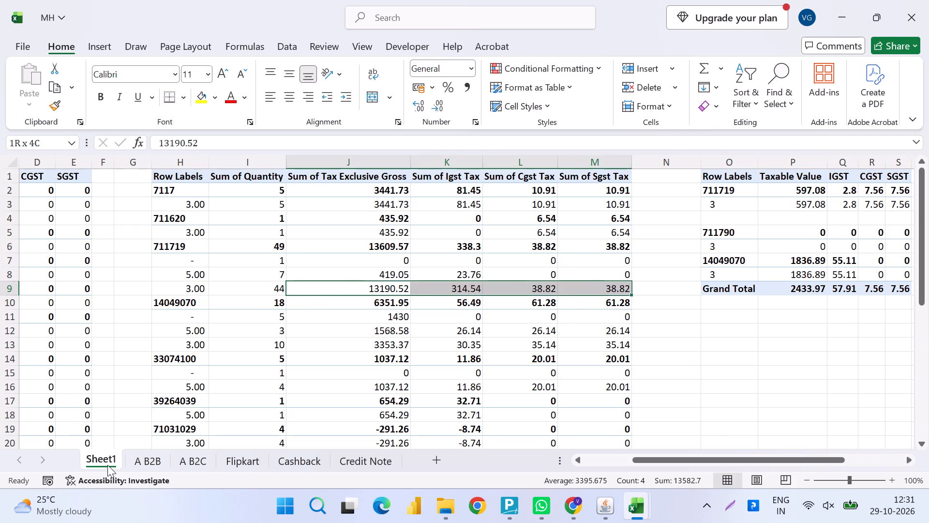
key("ctrl+c")
key("Right")
key("Right")
key("Right")
key("Right")
key("Up")
key("Right")
key("Right")
key("Up")
key("Up")
key("Up")
key("Up")
key("Up")
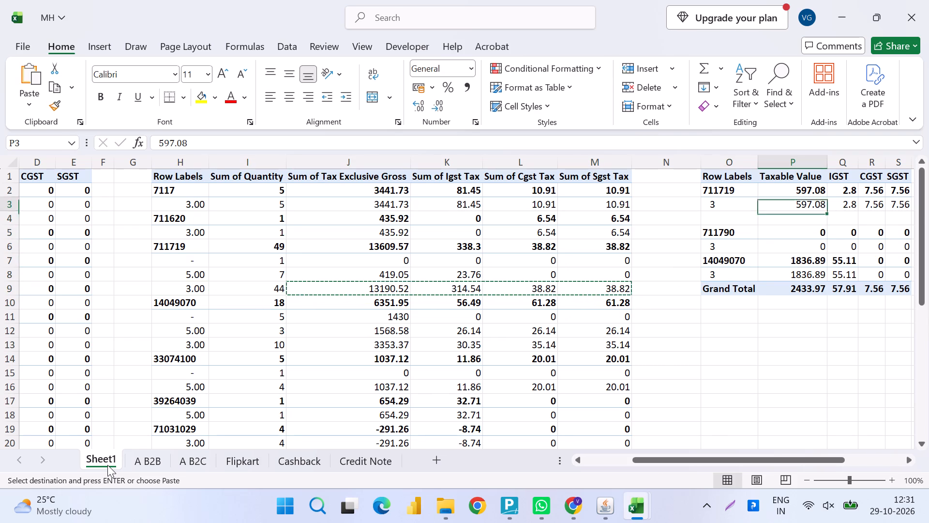
key("Up")
key("Return")
Enter =P2+P3 in P4 and fill the formula across to T4 to add the A B2C and Flipkart amounts.
key("Down")
key("Down")
key("equal")
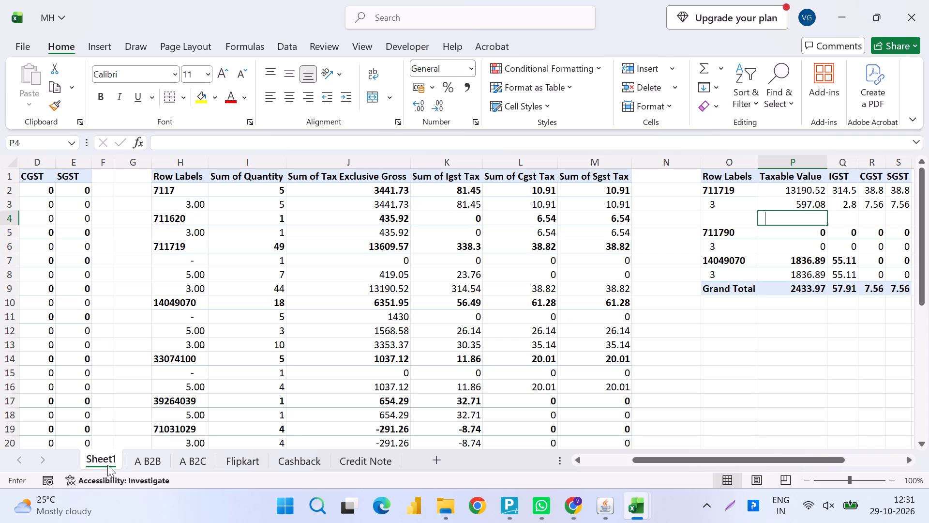
key("Up")
key("Up")
key("shift+plus")
key("Up")
key("Return")
key("Up")
key("shift+Right")
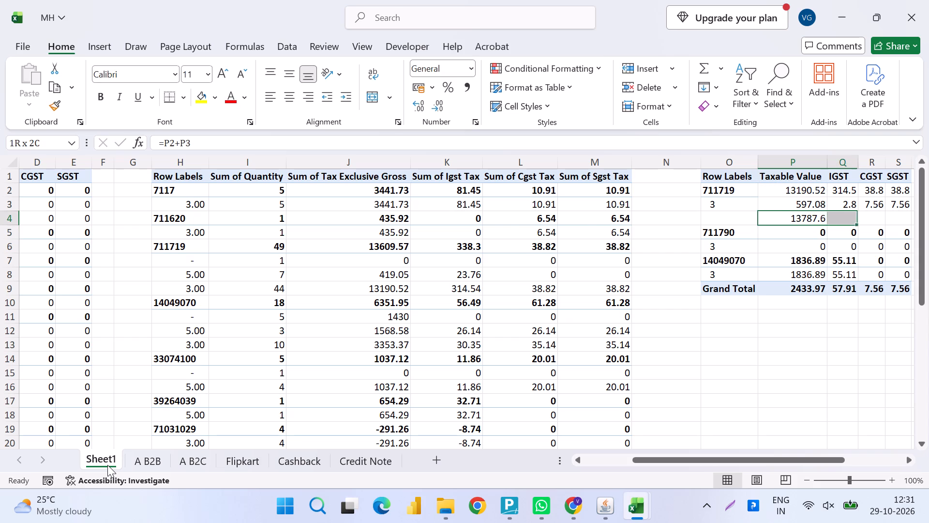
key("shift+Right")
key("shift+Right")
key("shift+Right")
key("ctrl+r")
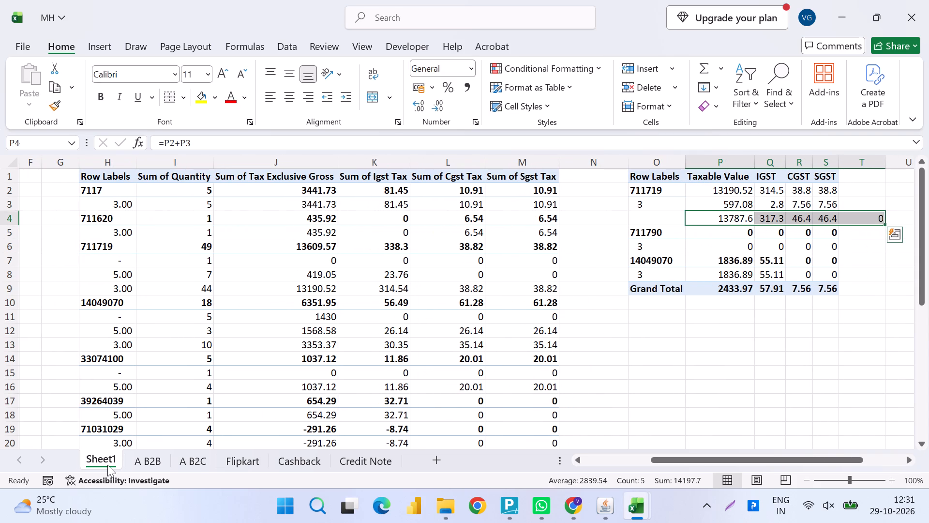
Copy the combined amounts in P4:S4 and paste them as values at J9 in the A B2C summary's 711719 3.00 row.
key("shift+Left")
key("ctrl+c")
key("Left")
key("Left")
key("Left")
key("Left")
key("Left")
key("Down")
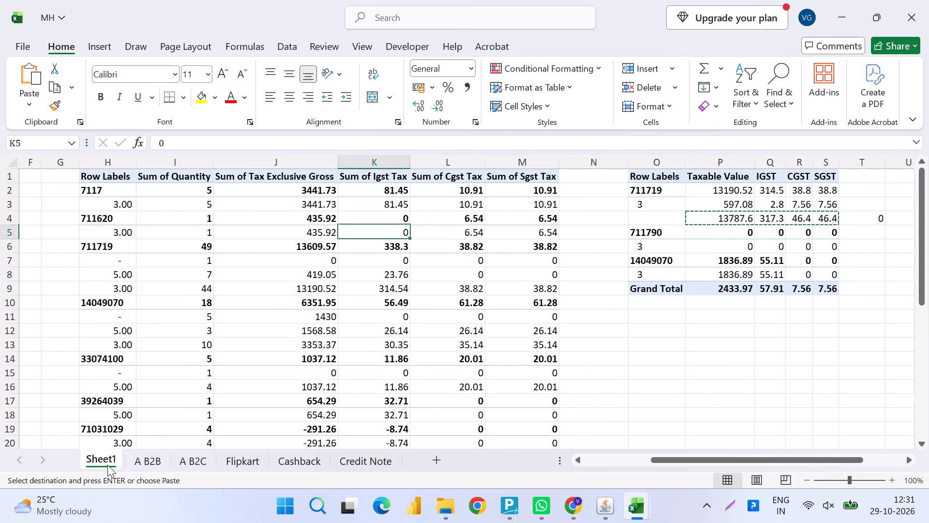
key("Left")
key("Down")
key("Left")
key("Down")
key("Down")
key("Right")
key("Down")
key("ctrl+alt+v")
key("v")
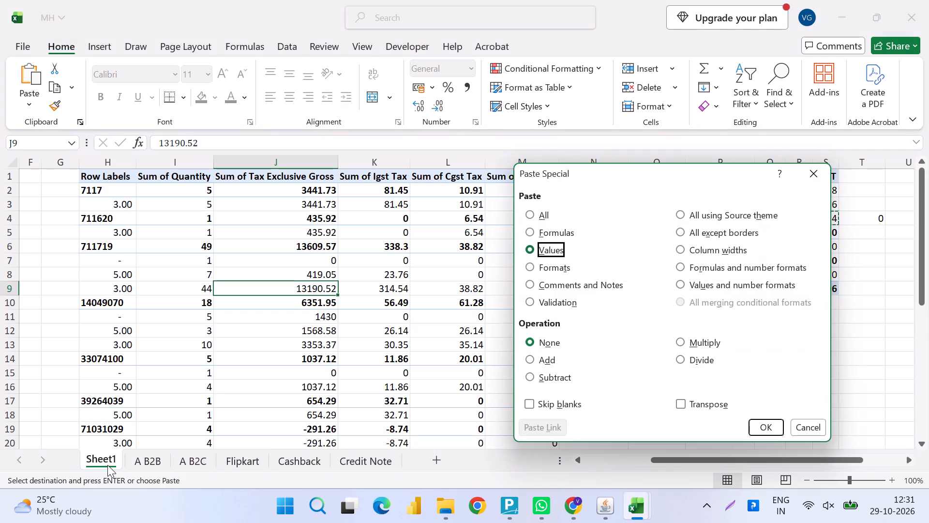
key("Return")
Delete the merged 711719 block O2:S4 from the Flipkart summary, shifting the remaining cells up.
key("Right")
key("Right")
key("Right")
key("Right")
key("Right")
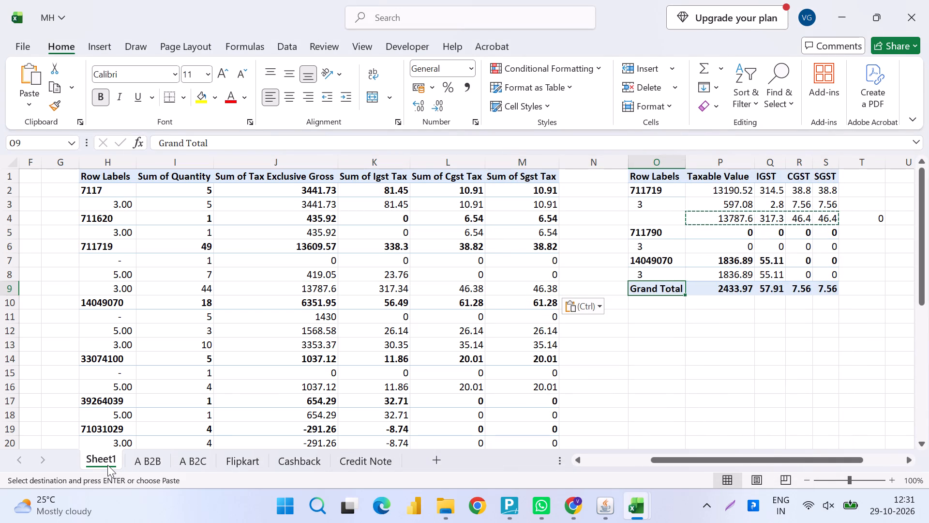
key("Left")
key("Up")
key("Right")
key("Up")
key("Up")
key("Up")
key("Up")
key("shift+Right")
key("shift+Up")
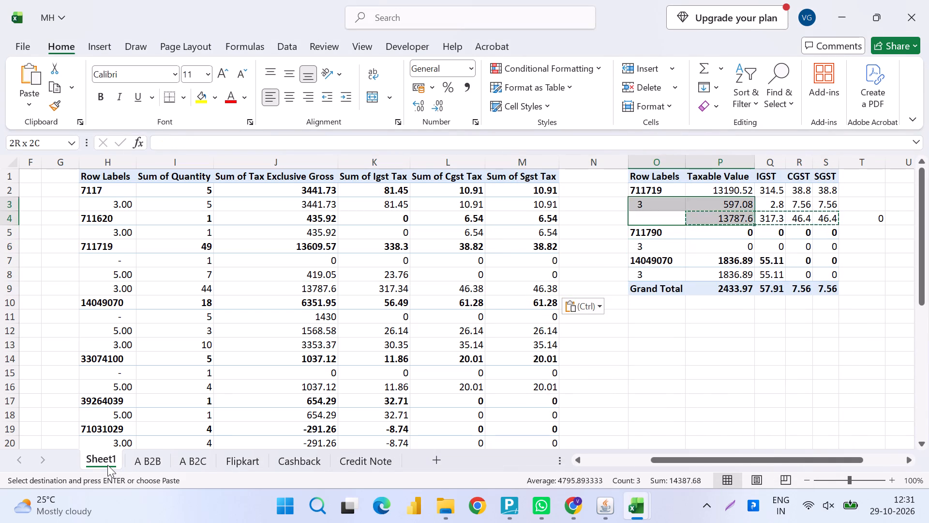
key("shift+Up")
key("shift+Right")
key("shift+Right")
key("shift+Right")
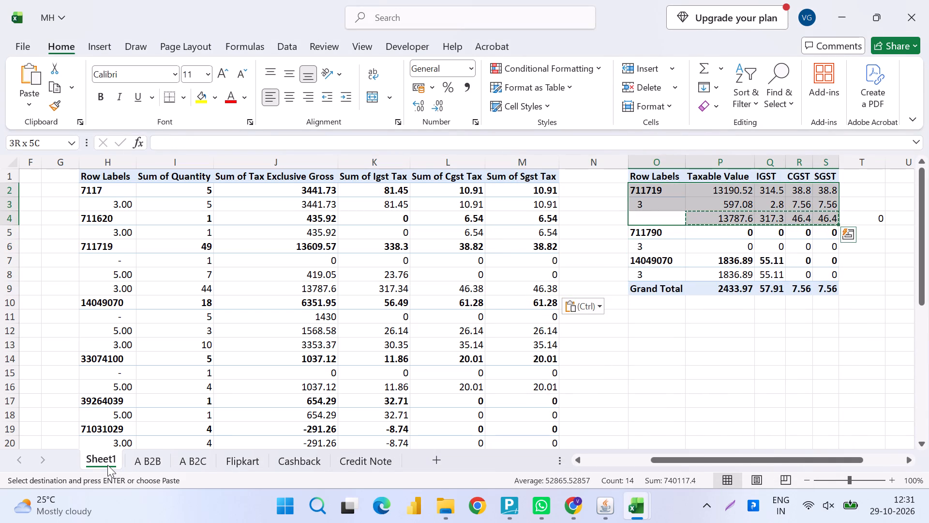
key("ctrl+minus")
key("Down")
key("Return")
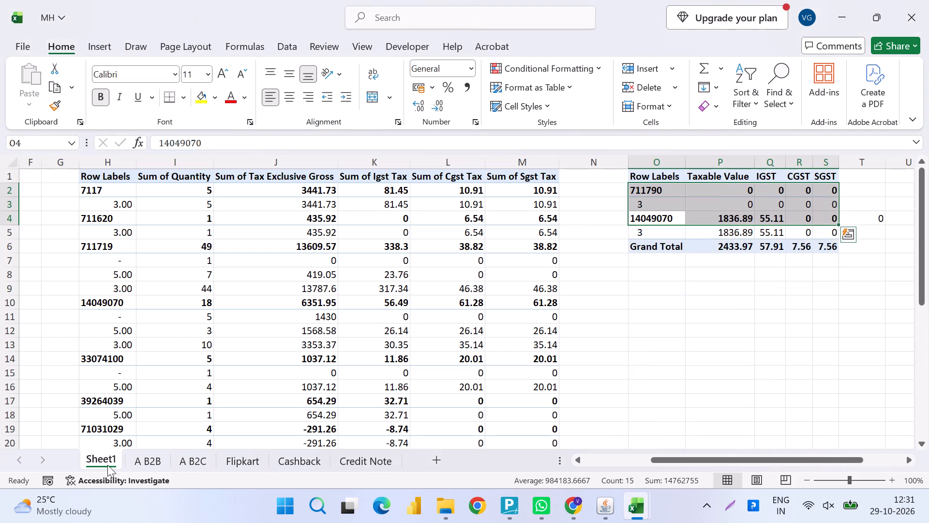
Look through the A B2C HSN-wise summary from its header row down past the Grand Total.
key("Left")
key("Down")
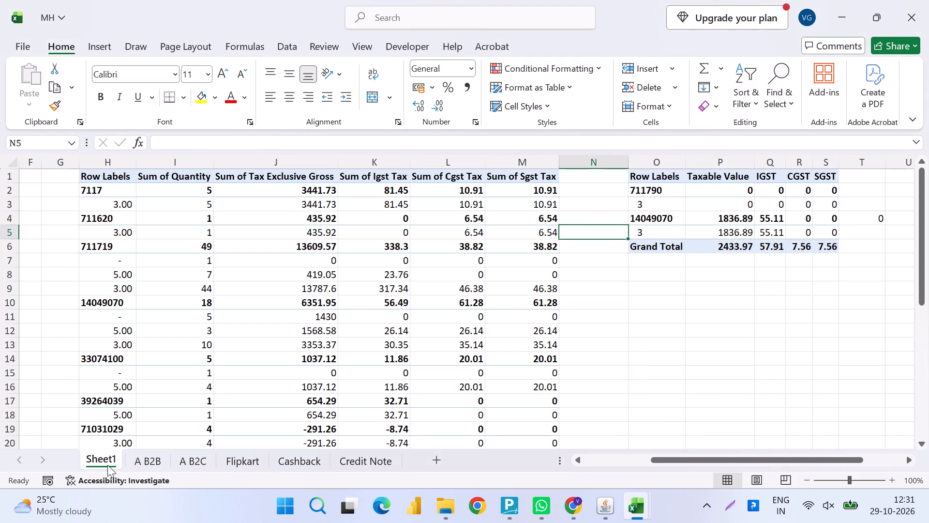
key("Left")
key("Down")
key("Left")
key("Down")
key("Down")
key("Down")
key("Down")
key("Down")
key("Down")
key("Down")
key("Down")
key("Down")
key("Down")
key("Down")
key("Down")
key("Down")
key("Down")
key("Down")
key("Down")
key("Down")
key("Down")
key("Down")
key("Down")
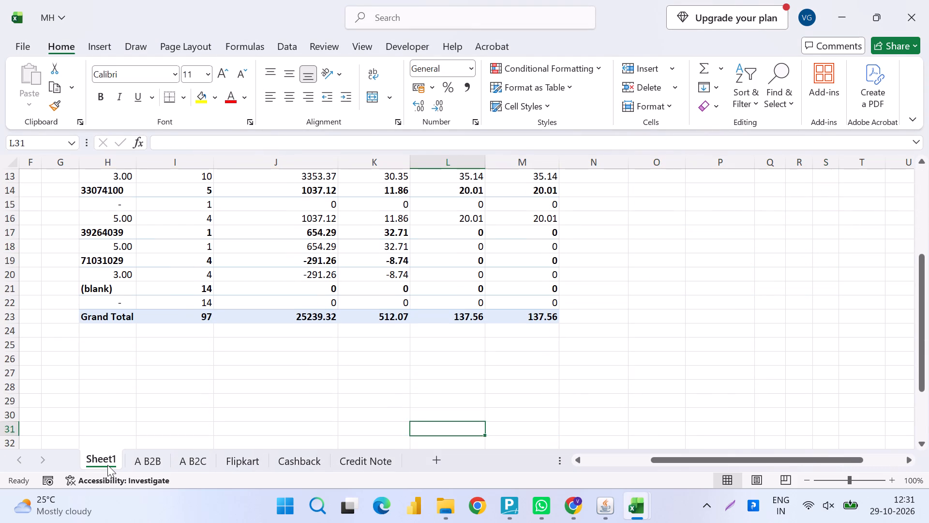
key("Up")
key("Up")
key("Up")
key("Up")
key("Up")
key("Up")
key("Up")
key("Up")
key("Up")
key("Up")
key("Up")
key("Up")
key("Up")
key("Up")
key("Up")
key("Up")
key("Up")
key("Up")
key("Up")
key("Up")
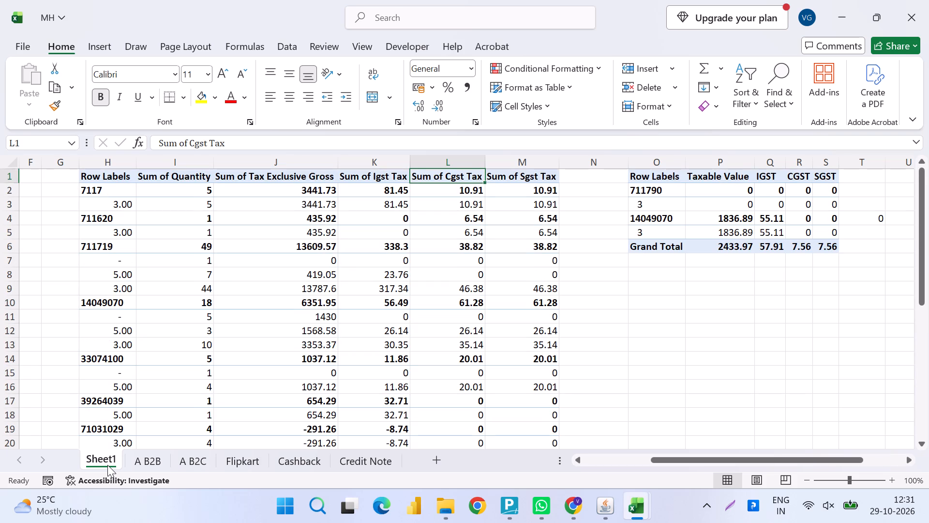
Search the sheet for the Flipkart HSN code 711790 copied from O2.
key("Down")
key("Right")
key("Right")
key("Right")
key("ctrl+c")
key("ctrl+f")
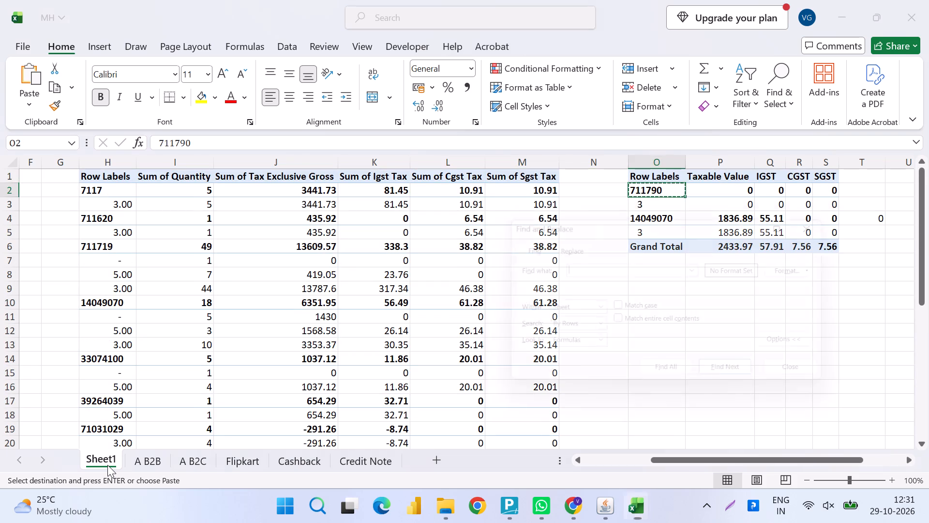
key("ctrl+v")
key("Return")
key("Return")
key("Return")
key("Escape")
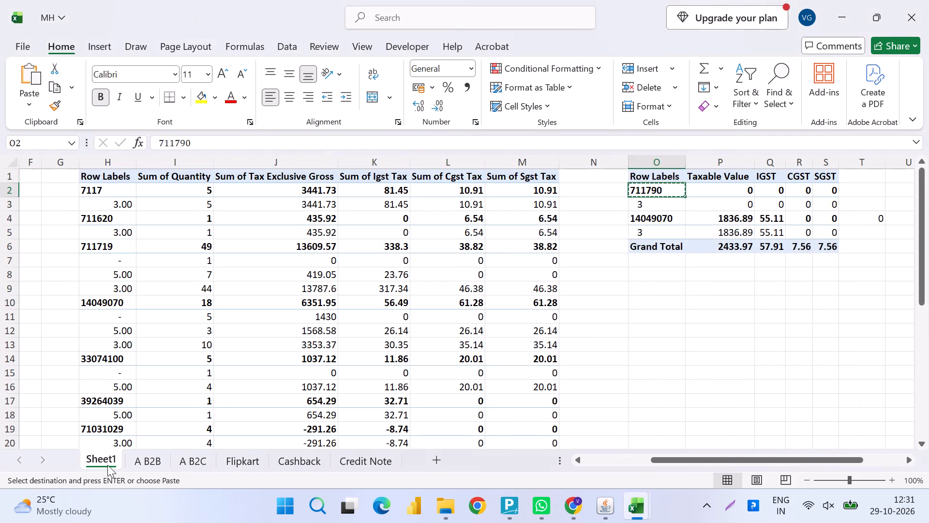
Search the sheet for the Flipkart HSN code 14049070 copied from O4 to locate it in the A B2C summary.
key("shift+Down")
key("Down")
key("Down")
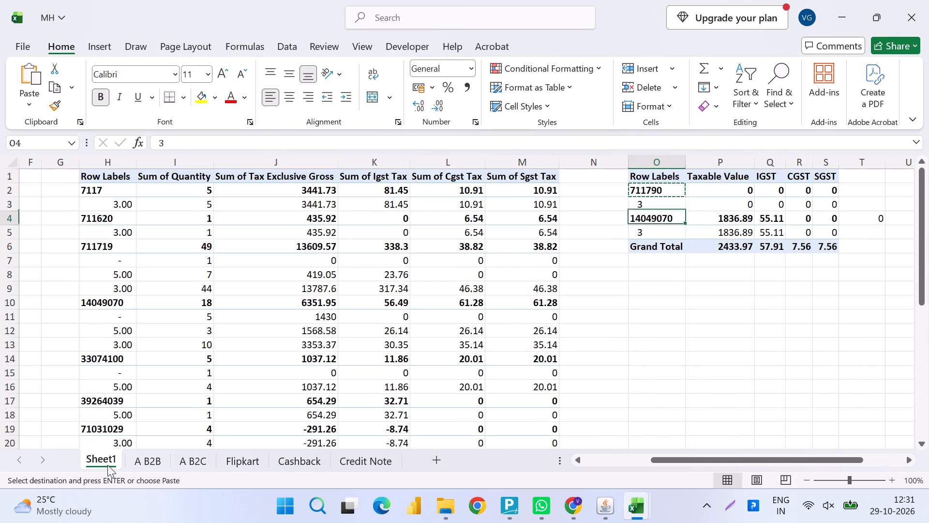
key("ctrl+c")
key("ctrl+f")
key("ctrl+v")
key("Return")
key("Escape")
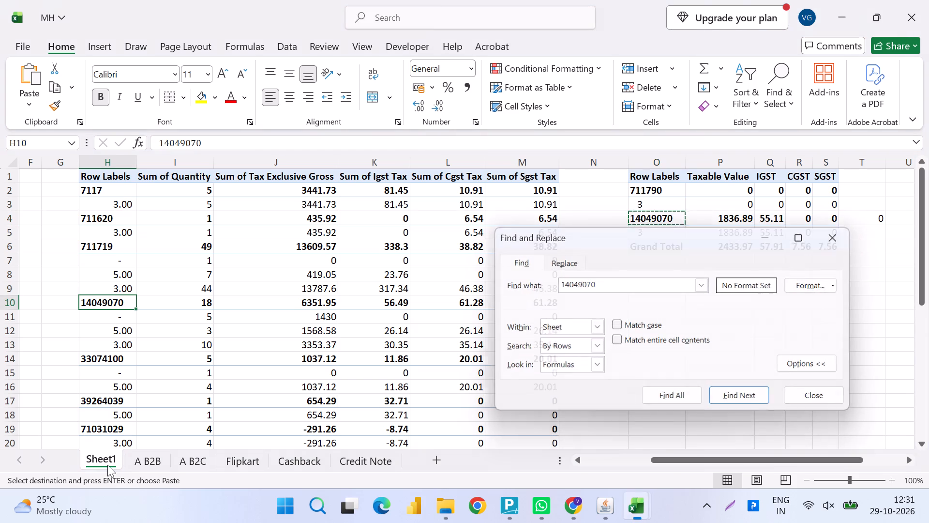
Copy the 14049070 3.00 row's taxable value and tax amounts in J13:M13 and paste them at P7, below the Flipkart Grand Total.
key("Down")
key("Down")
key("Down")
key("Right")
key("Right")
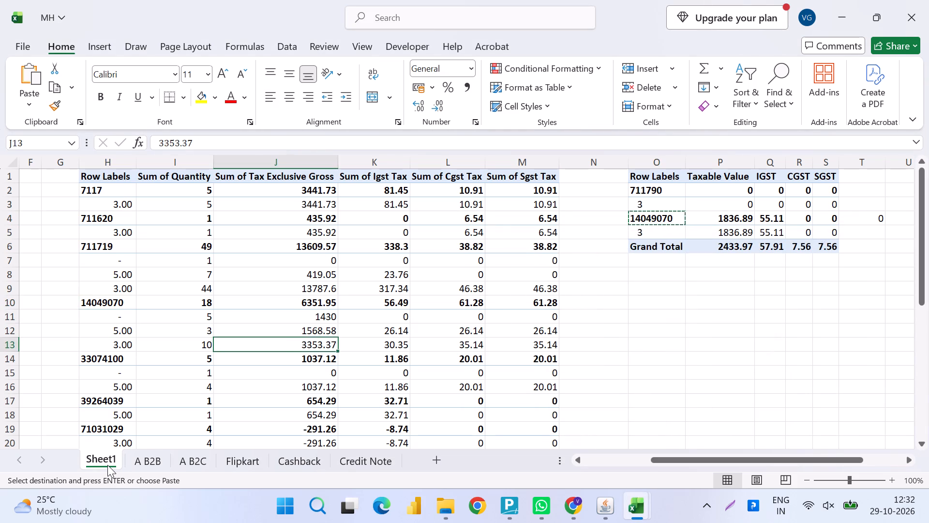
key("ctrl+shift+Right")
key("ctrl+c")
key("Right")
key("Right")
key("Right")
key("Right")
key("Right")
key("Right")
key("Up")
key("Up")
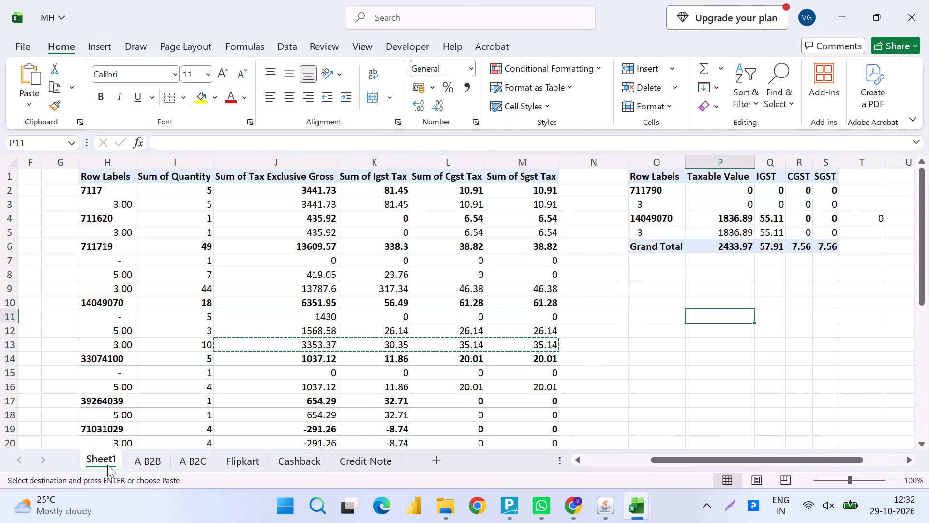
key("Up")
key("Up")
key("Up")
key("Up")
key("Return")
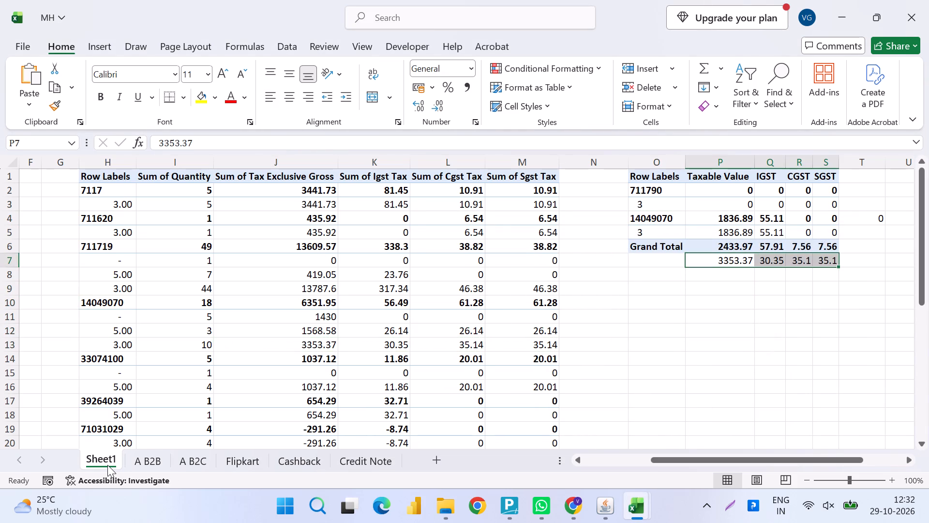
Enter =P5+P7 in P8 and fill the formula across to S8 to add the Flipkart and A B2C amounts.
key("Down")
key("Up")
key("Down")
key("equal")
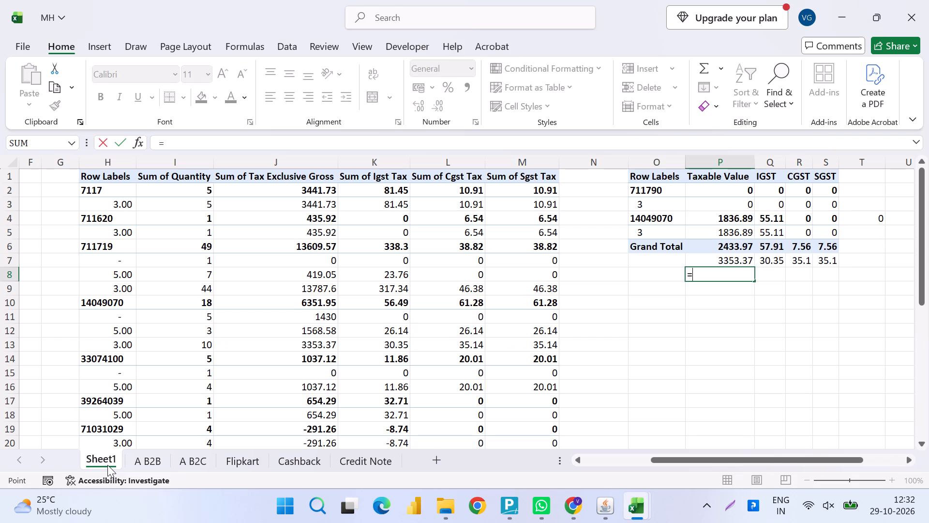
key("Up")
key("Up")
key("Up")
key("shift+plus")
key("Up")
key("Return")
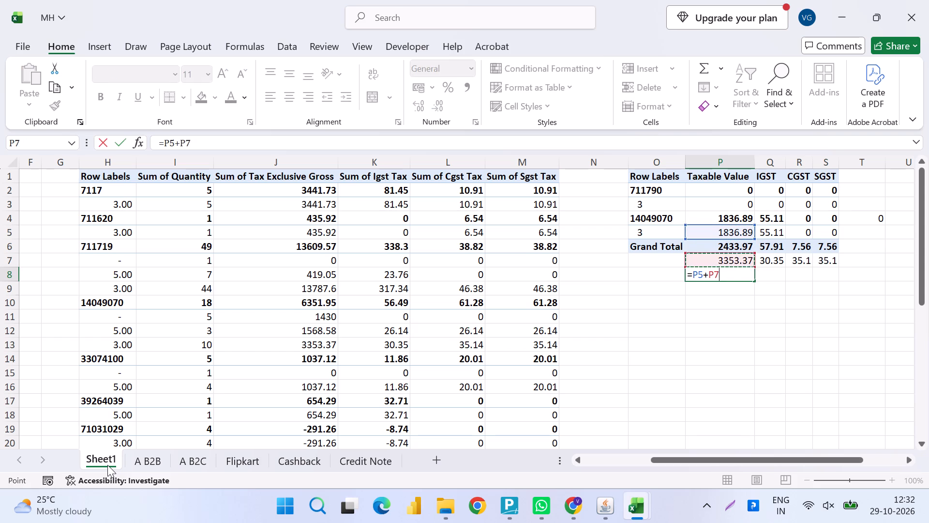
key("Up")
key("shift+Right")
key("shift+Right")
key("shift+Right")
key("ctrl+r")
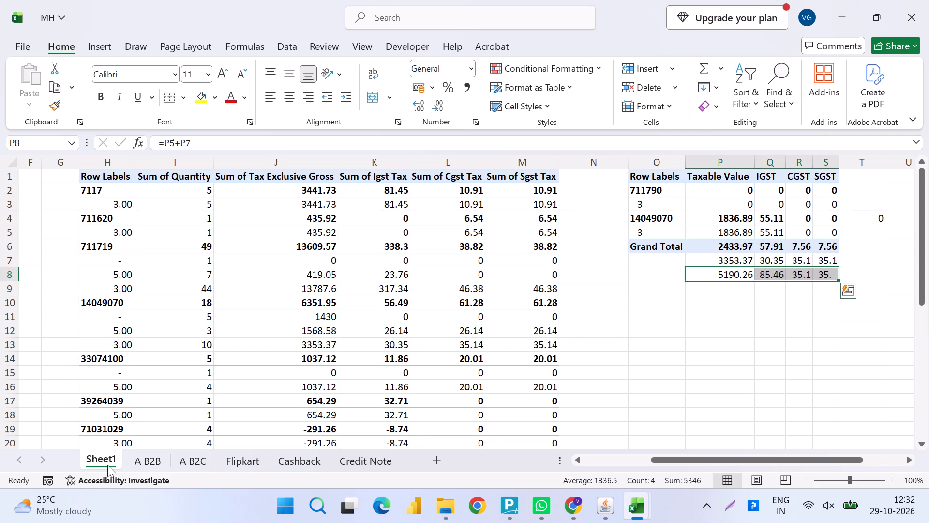
Copy the combined amounts in P8:S8 and paste them as values at J13 in the A B2C summary's 14049070 3.00 row.
key("ctrl+c")
key("Left")
key("Left")
key("Left")
key("Left")
key("Left")
key("Down")
key("Down")
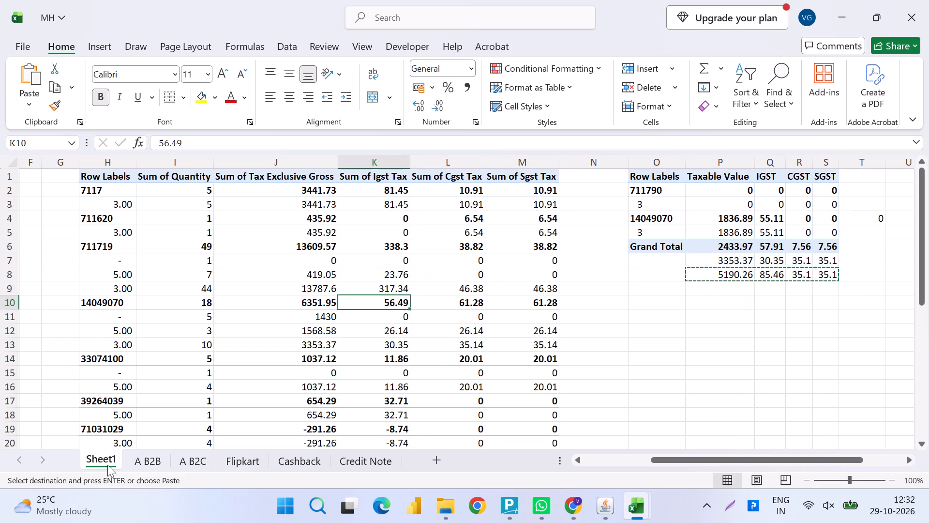
key("Down")
key("Down")
key("Down")
key("Left")
key("ctrl+alt+v")
key("v")
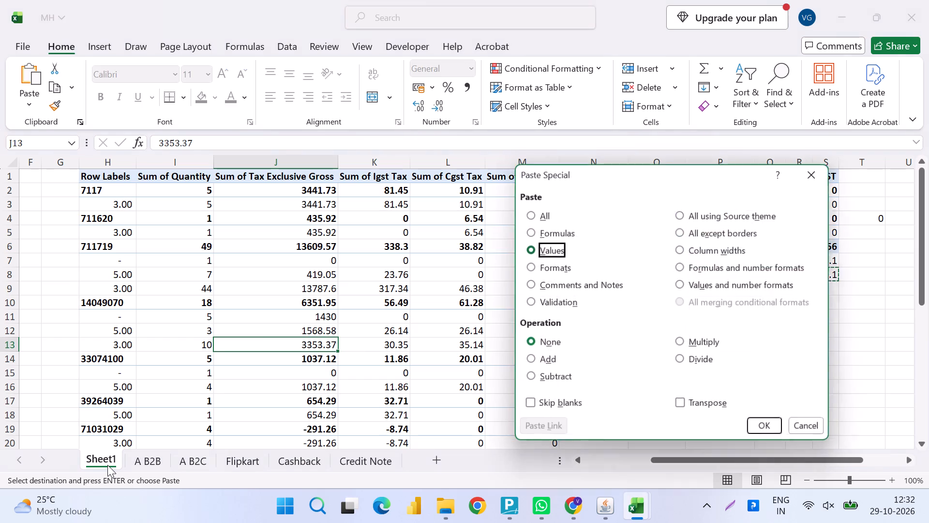
key("Return")
Set the quantity in I13 for the 14049070 3.00 row to 14 and save the workbook.
key("Left")
type("14")
key("Return")
key("ctrl+s")
Delete columns O through T to remove the Flipkart HSN-wise summary and its helper calculations from the sheet.
key("Right")
key("Right")
key("Right")
key("Right")
key("Right")
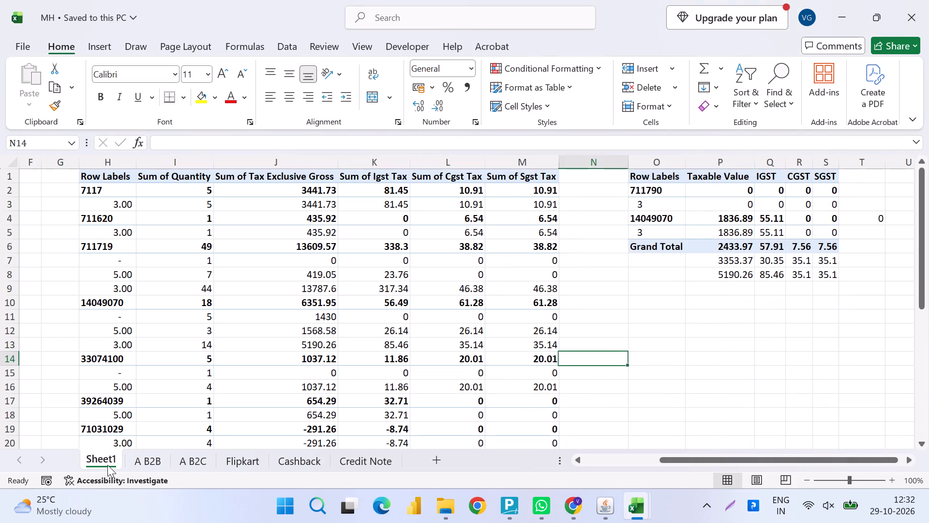
key("Right")
key("Right")
key("ctrl+space")
key("Left")
key("ctrl+space")
key("ctrl+minus")
key("ctrl+minus")
key("ctrl+minus")
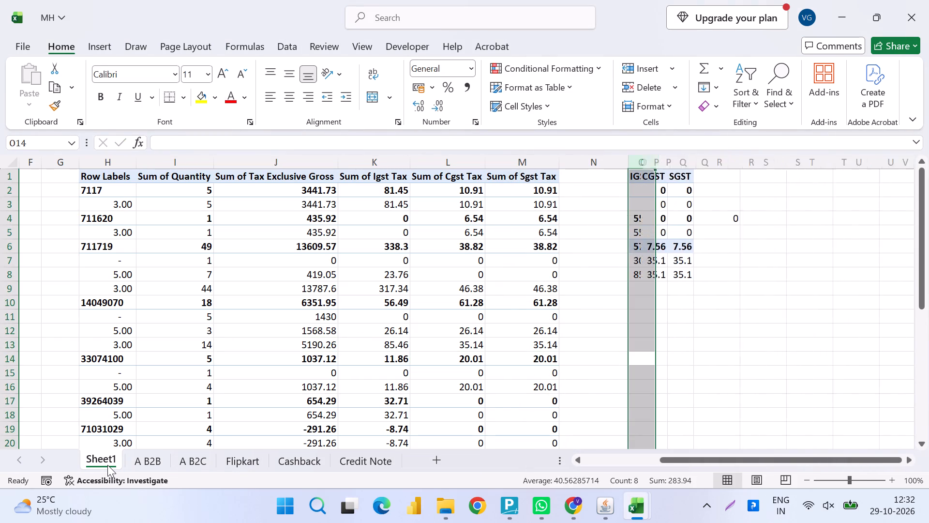
key("ctrl+minus")
key("ctrl+minus")
key("ctrl+minus")
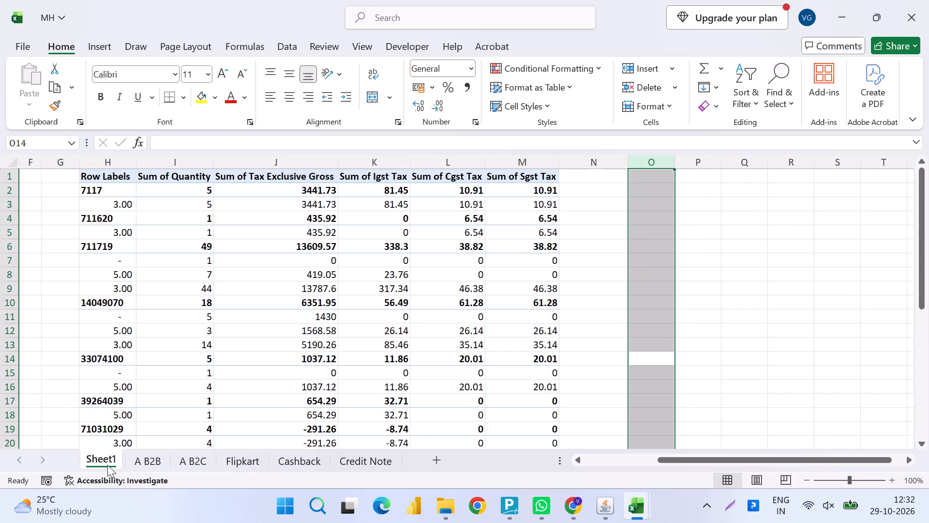
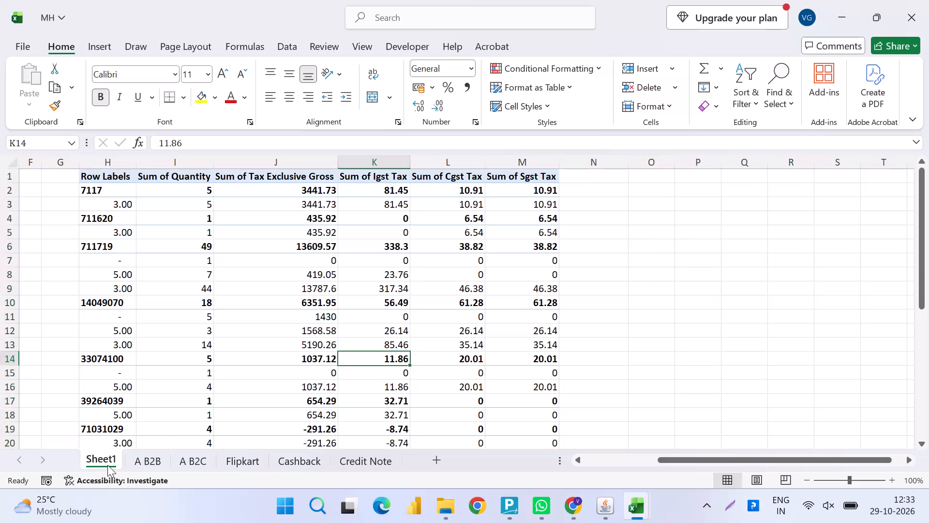
Return to cell A1 at the start of the state-wise summary on Sheet1 and save the workbook.
key("ctrl+Left")
key("ctrl+Up")
key("ctrl+Left")
key("ctrl+Left")
key("ctrl+Left")
key("ctrl+Left")
key("ctrl+Left")
key("ctrl+Left")
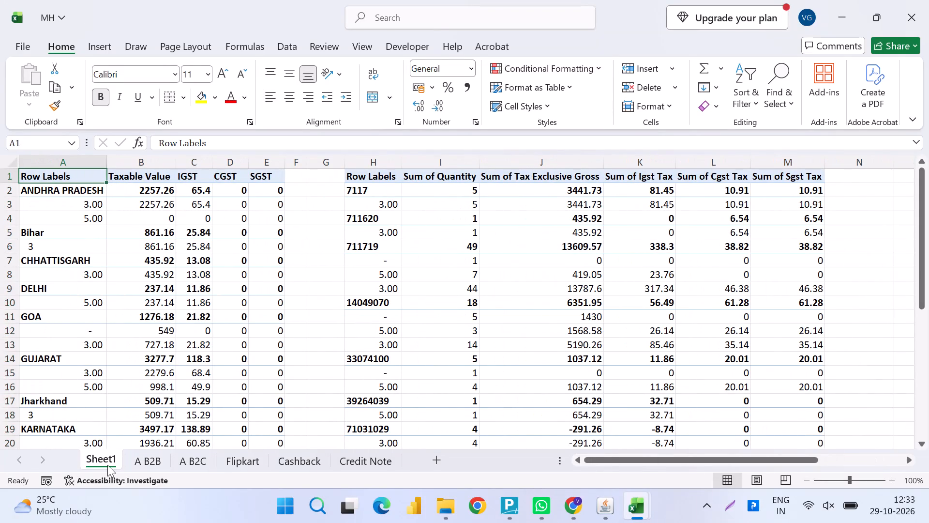
key("ctrl+s")
key("ctrl+Down")
key("ctrl+s")
key("ctrl+Up")
key("ctrl+s")
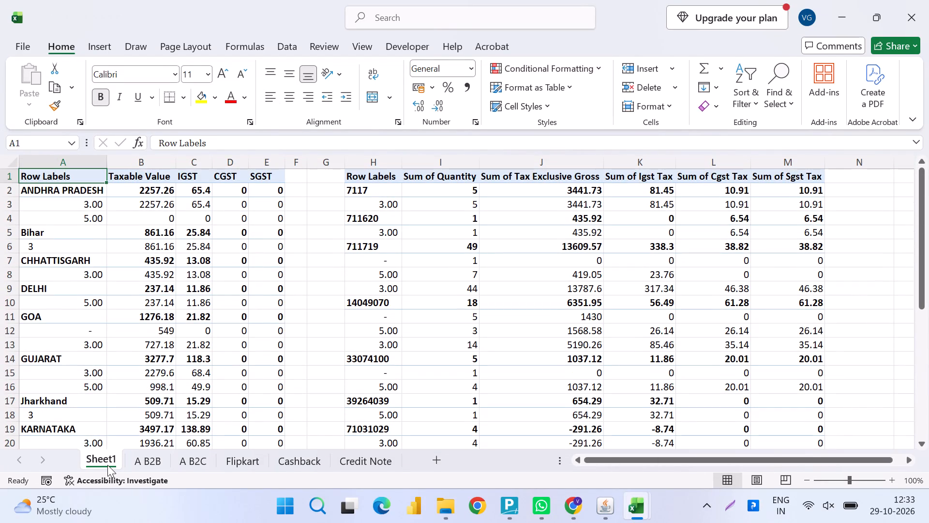
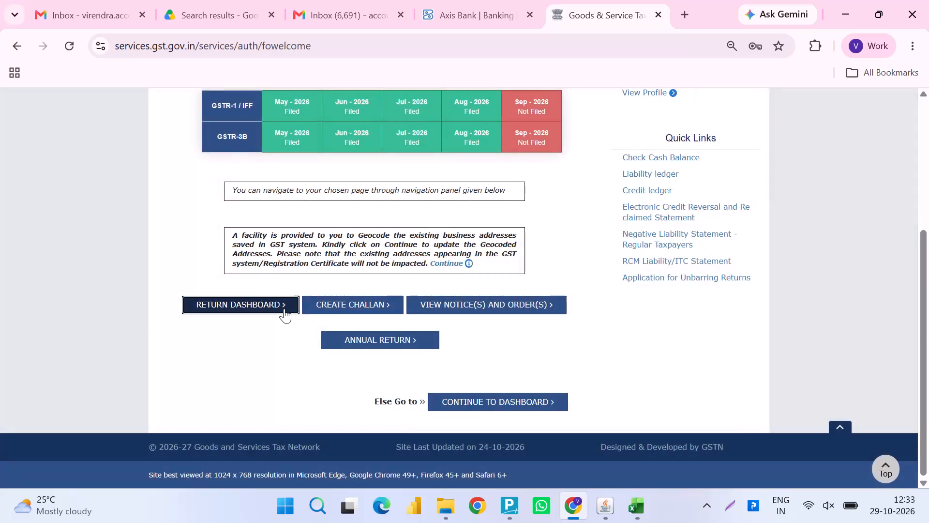
On the GST portal's File Returns page, search the 2026-27 returns for Quarter 2 (Jul - Sep), period September.
left_click_drag(284, 308, 298, 302)
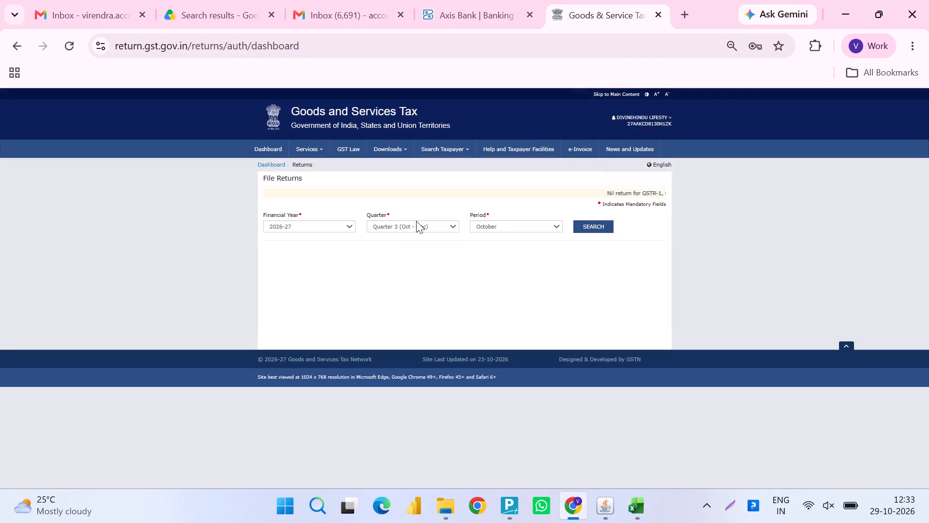
left_click(416, 221)
key("Up")
key("Return")
key("Tab")
key("Tab")
key("Return")
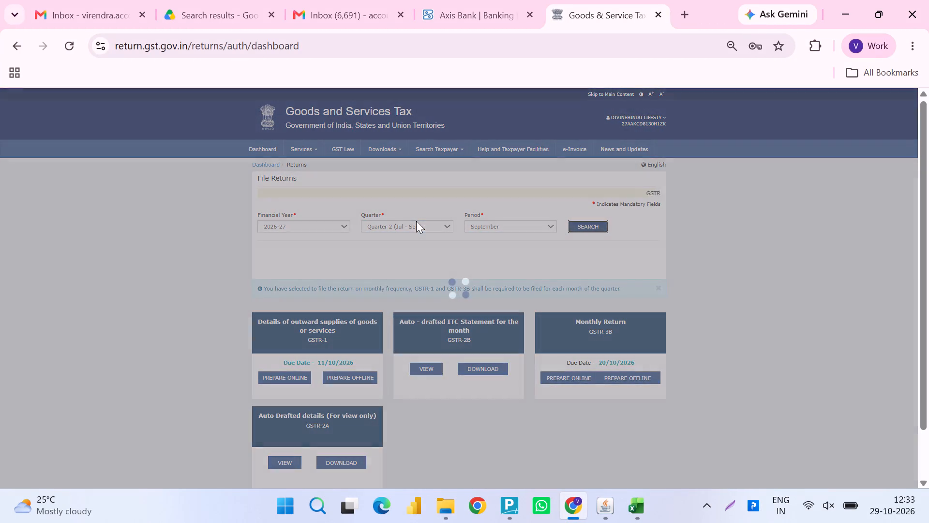
Open the September GSTR-1 and display its table of B2B, SEZ, DE invoices.
left_click(316, 324)
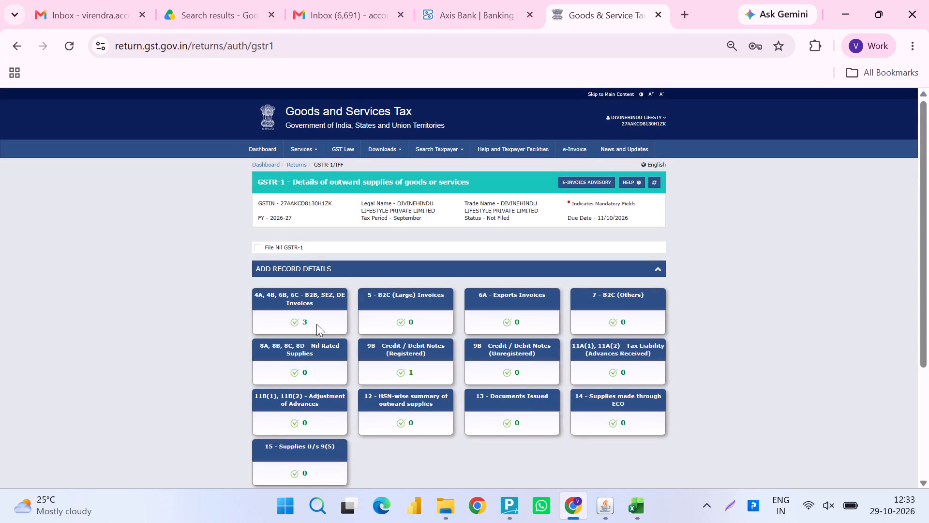
left_click(316, 324)
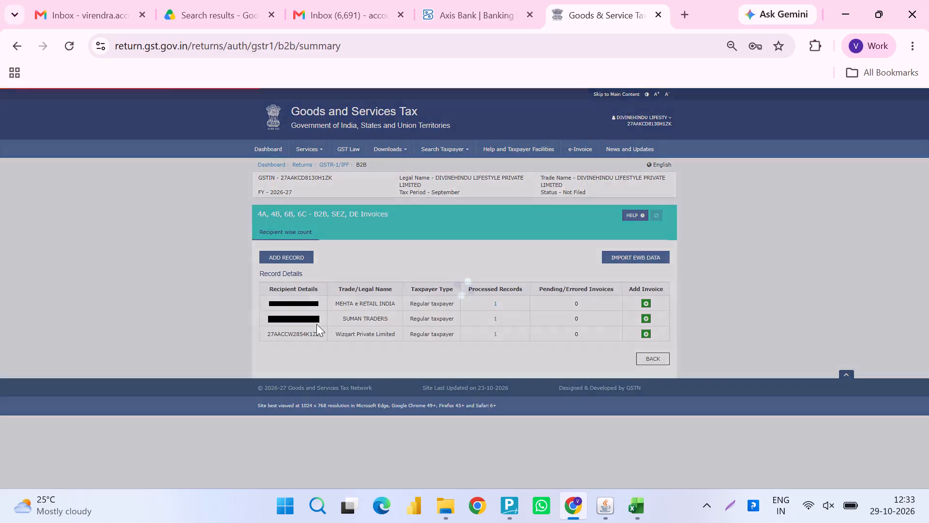
Switch to the MH workbook in Excel and search the A B2B sheet for "meht".
key("alt+Tab")
left_click(200, 457)
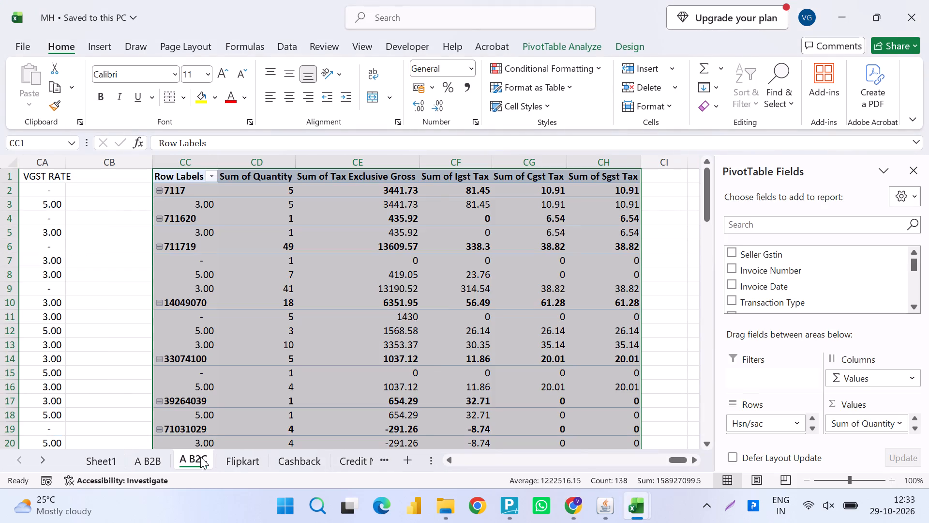
scroll(200, 457, "left", 1)
left_click(175, 461)
left_click(159, 461)
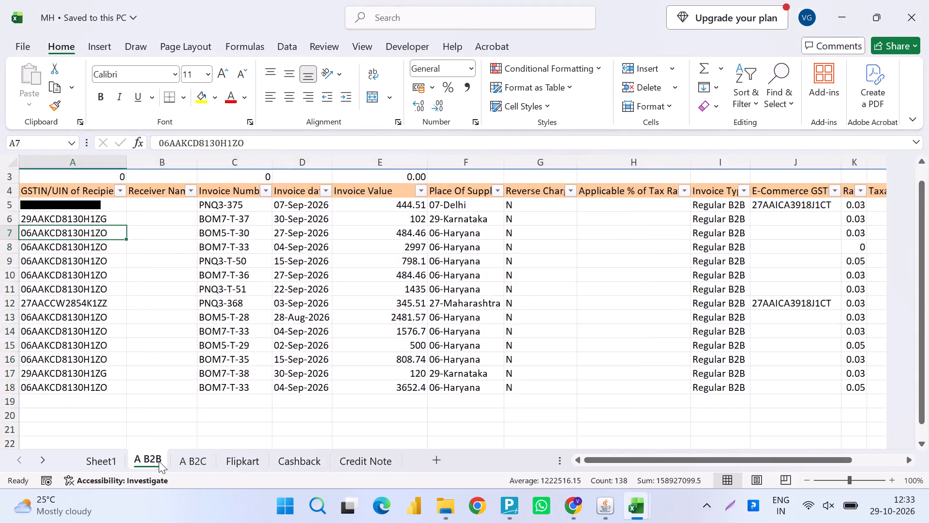
key("alt+Tab")
key("alt+Tab")
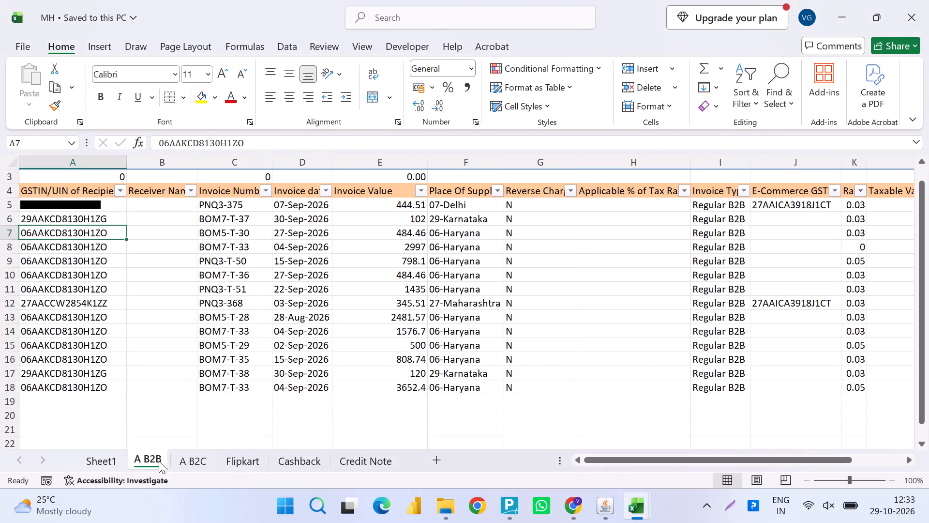
key("Right")
key("ctrl+f")
type("meht")
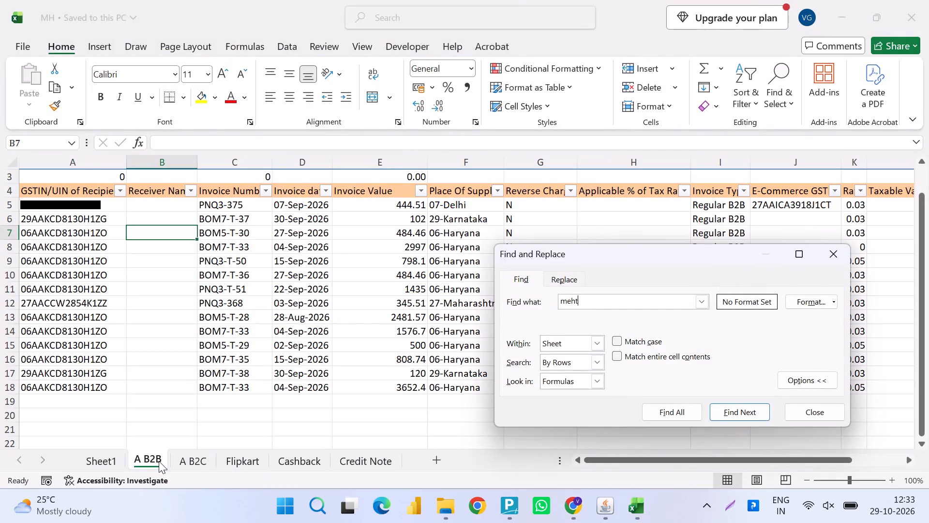
key("Return")
key("Return")
key("Return")
key("Escape")
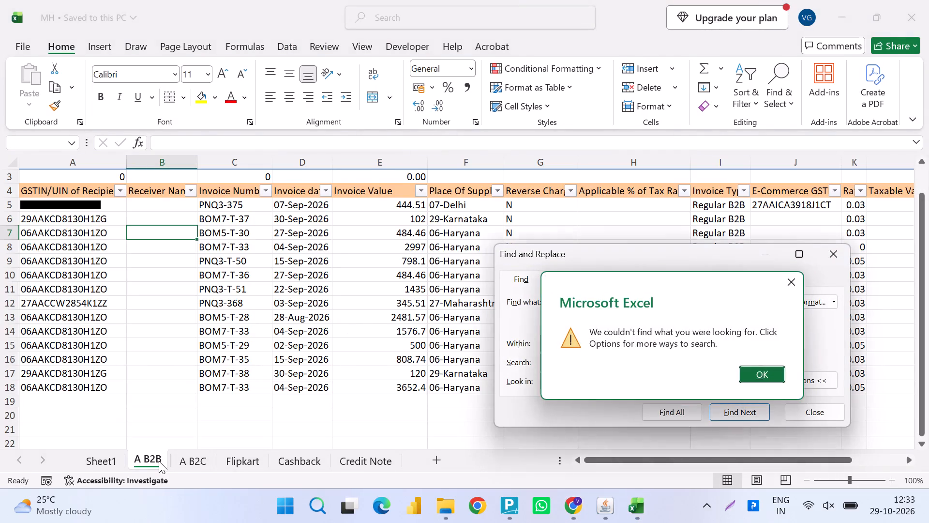
key("Escape")
Check the portal's recipient list again and search the A B2B sheet for "suma".
key("alt+Tab")
key("alt+Tab")
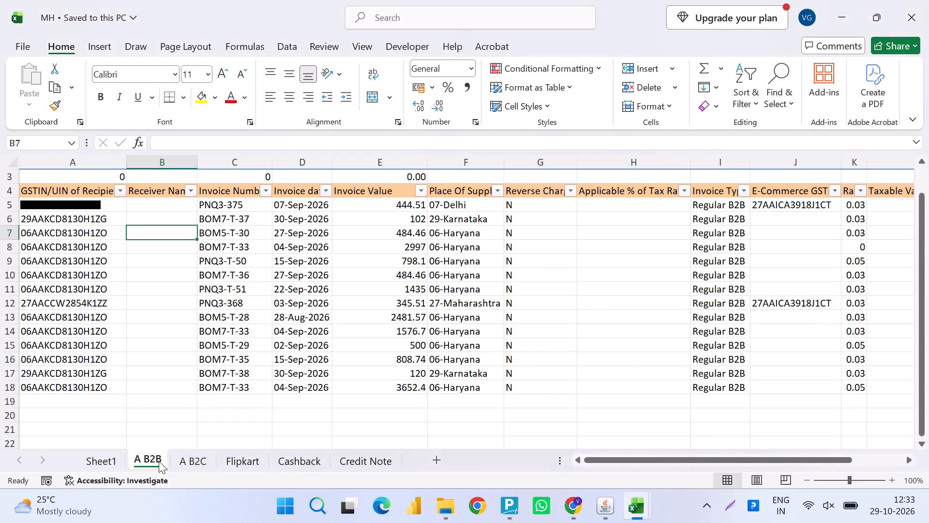
key("ctrl+f")
type("suma")
key("Return")
key("Return")
key("Escape")
key("Escape")
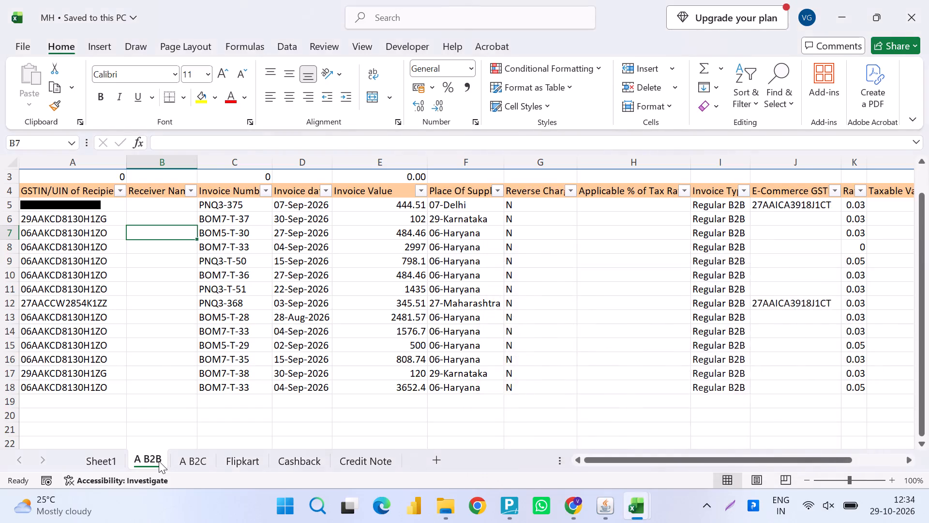
Search the A B2B sheet for the third portal recipient using "wiz".
key("alt+Tab")
key("alt+Tab")
type("wiz")
key("Escape")
key("ctrl+f")
type("wiz")
key("Return")
key("Escape")
key("Escape")
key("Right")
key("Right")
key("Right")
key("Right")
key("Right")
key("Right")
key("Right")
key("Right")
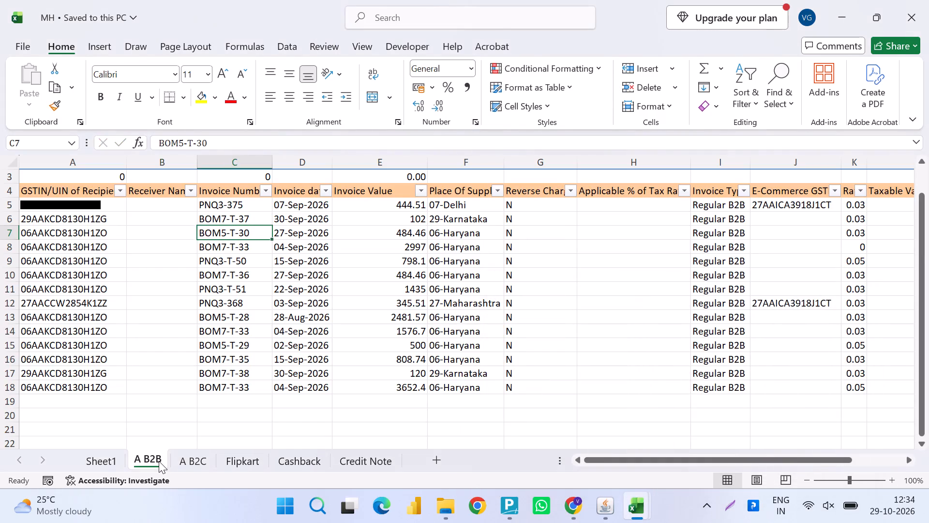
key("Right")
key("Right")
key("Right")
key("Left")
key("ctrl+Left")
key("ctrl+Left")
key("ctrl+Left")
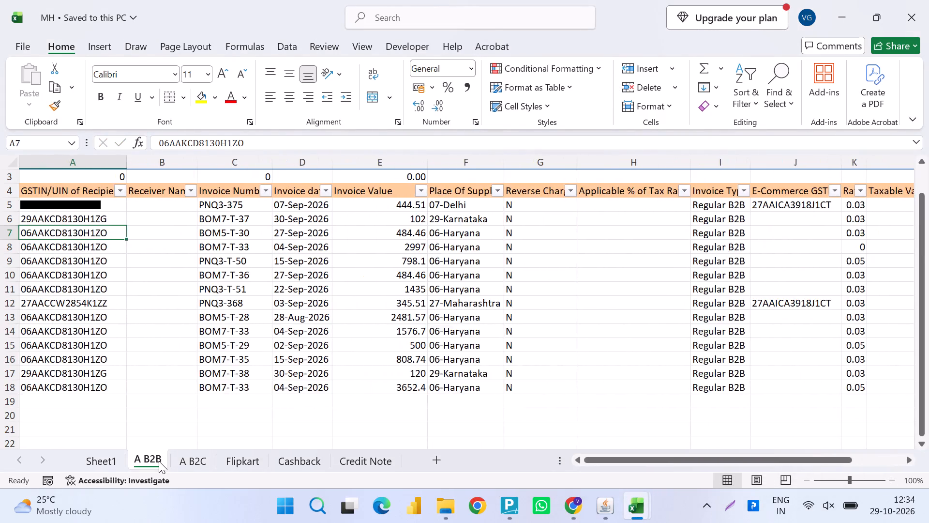
Copy Mehta e Retail India's GSTIN from the portal and find its matching row on the A B2B sheet.
key("alt+Tab")
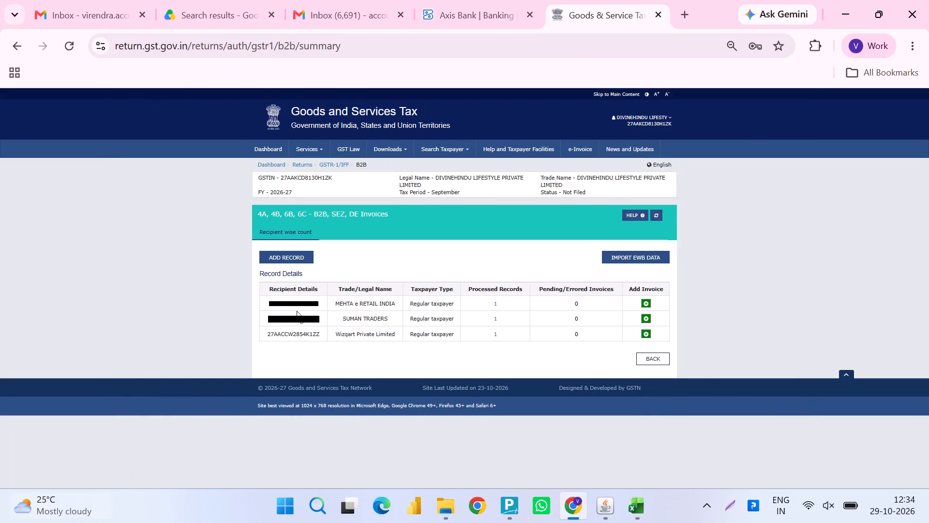
double_click(302, 304)
key("ctrl+c")
key("ctrl+c")
key("alt+Tab")
key("ctrl+f")
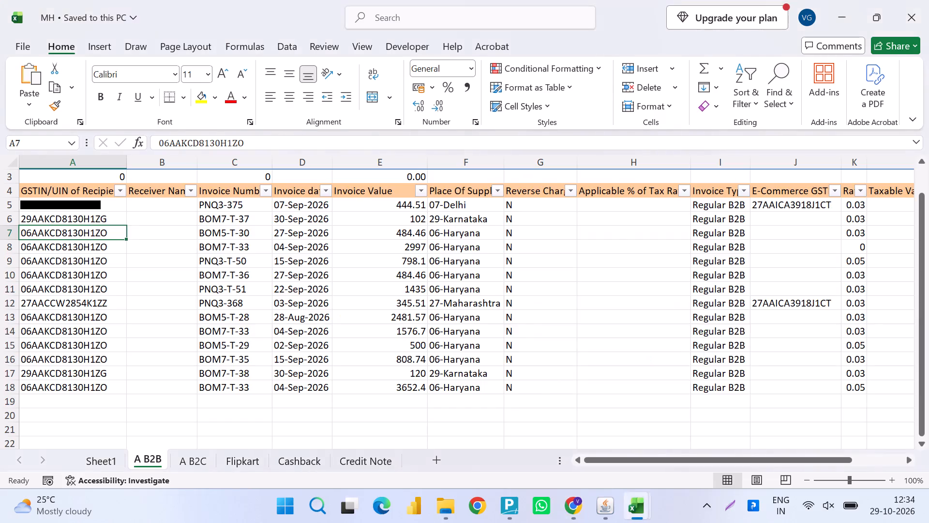
key("ctrl+v")
key("Return")
key("Escape")
key("Right")
key("ctrl+Right")
key("ctrl+Right")
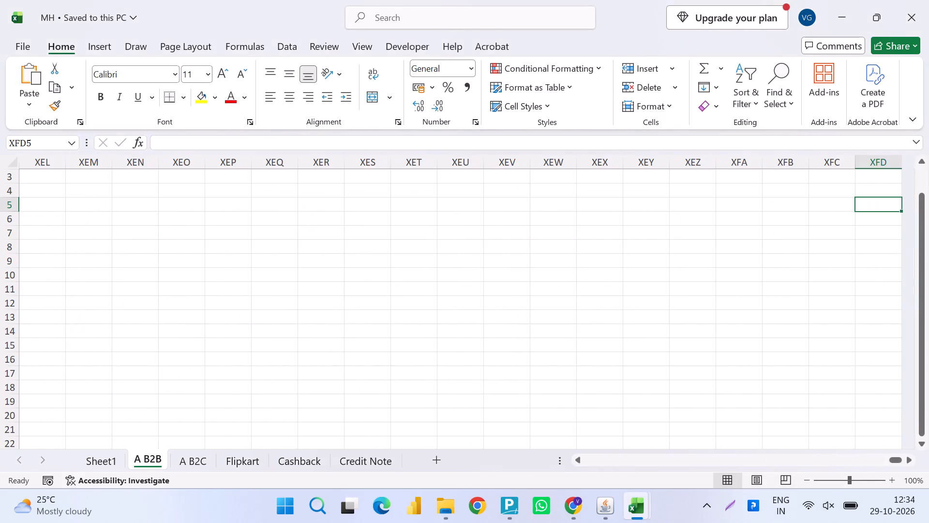
key("ctrl+Left")
key("ctrl+Left")
key("ctrl+Left")
key("ctrl+Left")
key("Right")
key("Right")
key("Right")
On the portal, examine the processed invoices of Mehta e Retail India, Suman Traders and Wizgart Private Limited against the A B2B sheet.
key("alt+Tab")
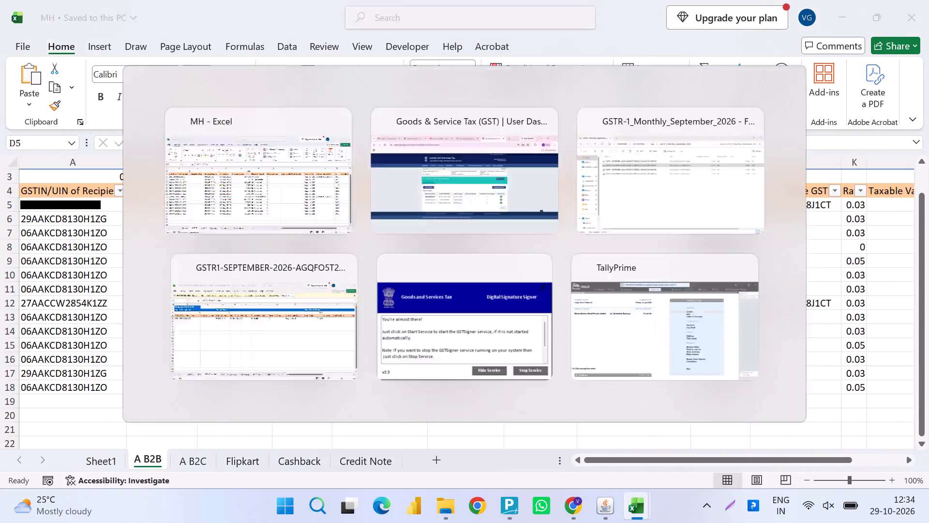
left_click(496, 300)
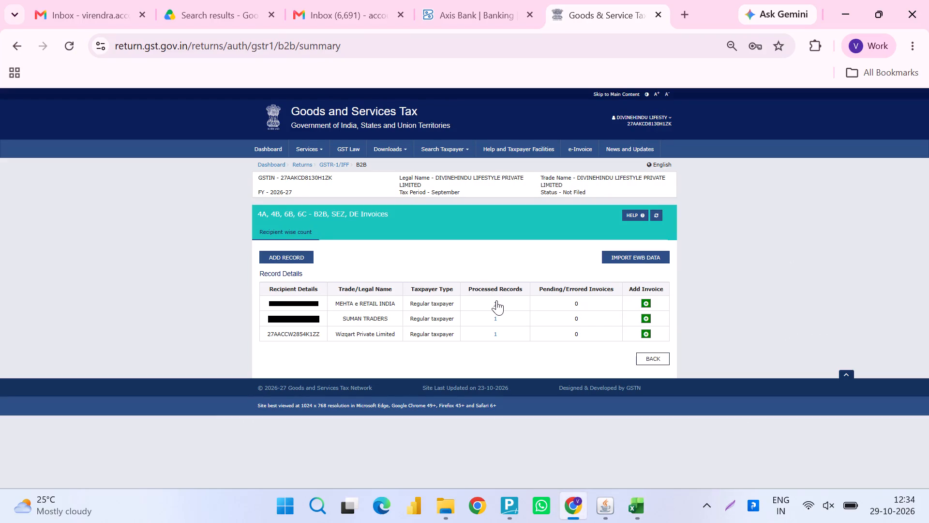
scroll(496, 300, "right", 9)
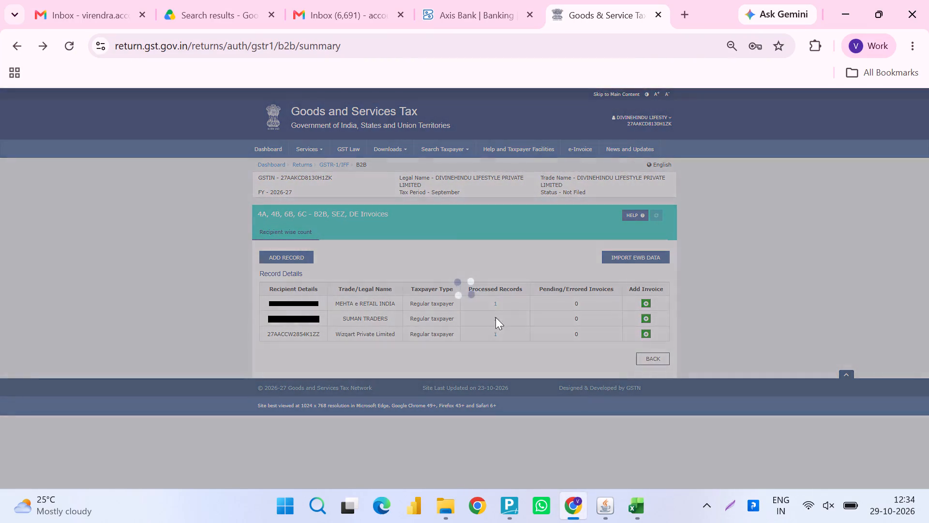
left_click(494, 317)
left_click(494, 317)
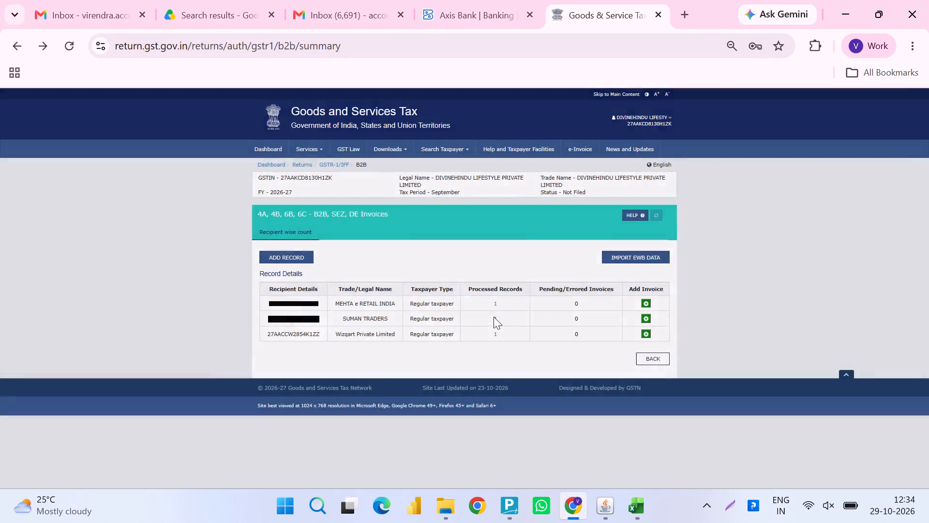
left_click(494, 317)
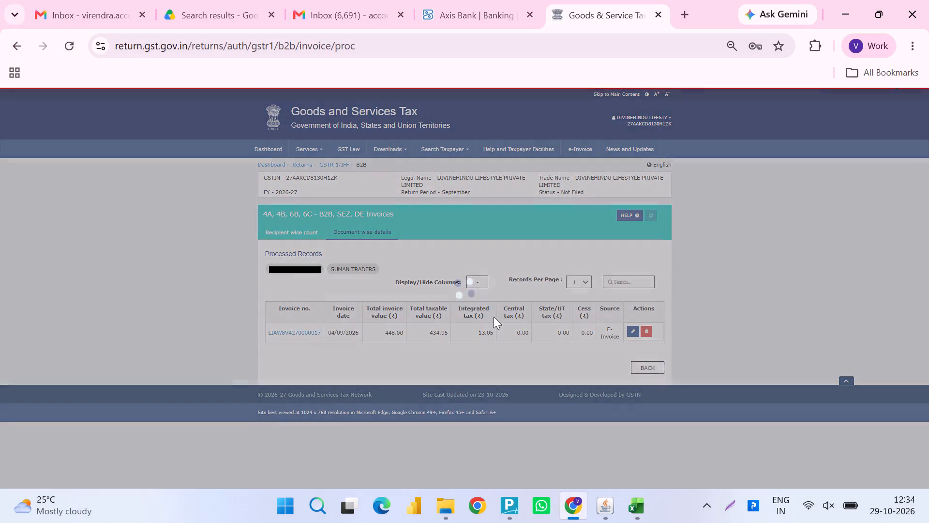
scroll(494, 317, "right", 6)
key("alt+Tab")
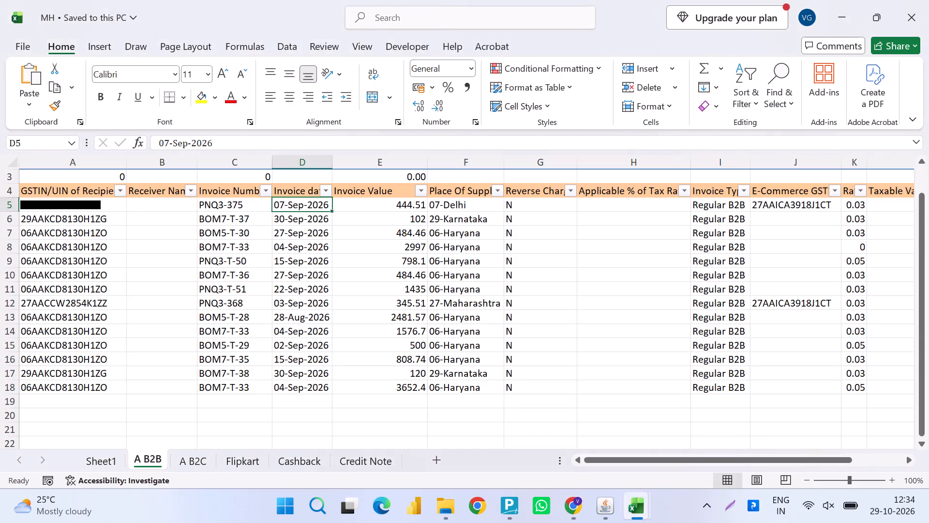
key("alt+Tab")
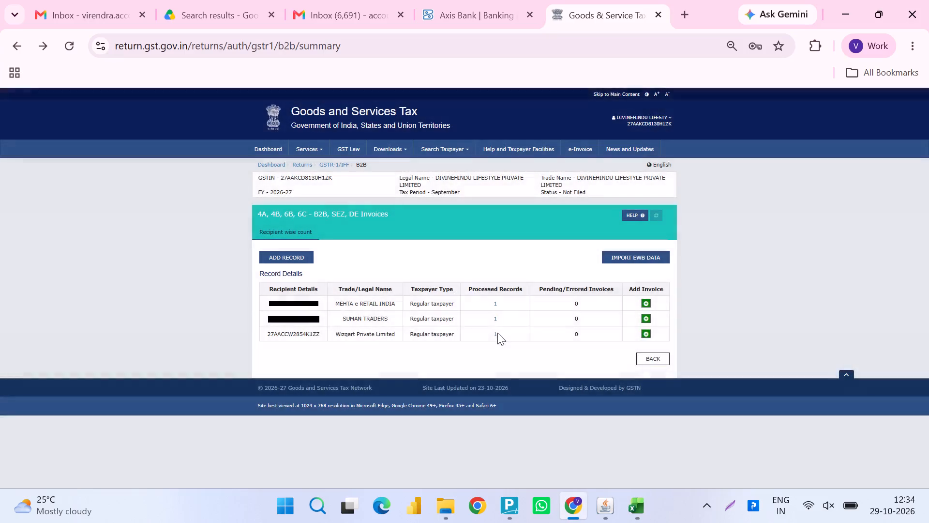
left_click(494, 334)
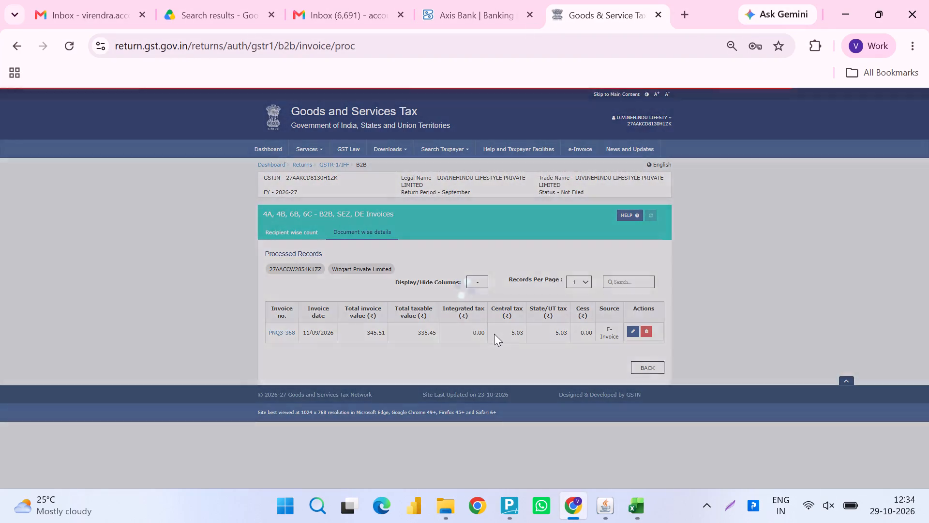
scroll(494, 334, "right", 8)
In the workbook, highlight the row of invoice PNQ3-375 on the A B2B sheet in yellow.
key("alt+Tab")
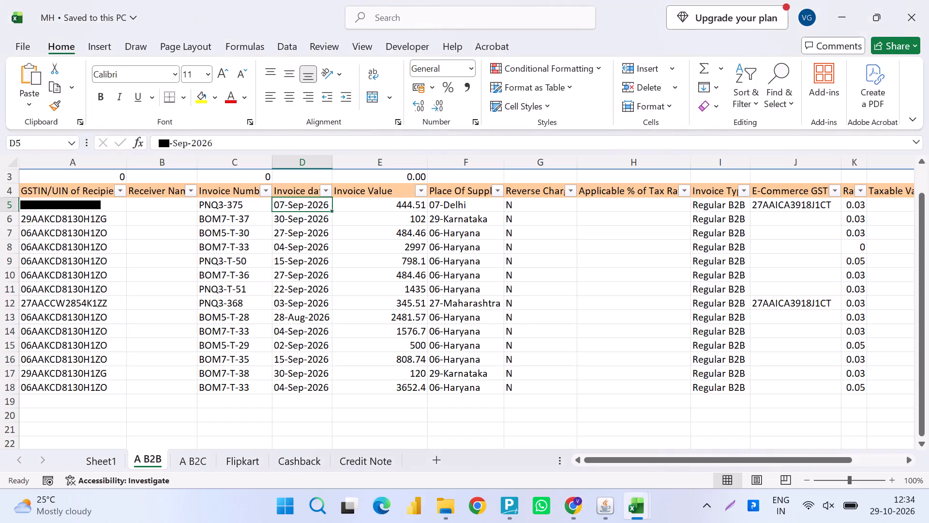
key("ctrl+Left")
key("ctrl+Left")
key("ctrl+shift+Right")
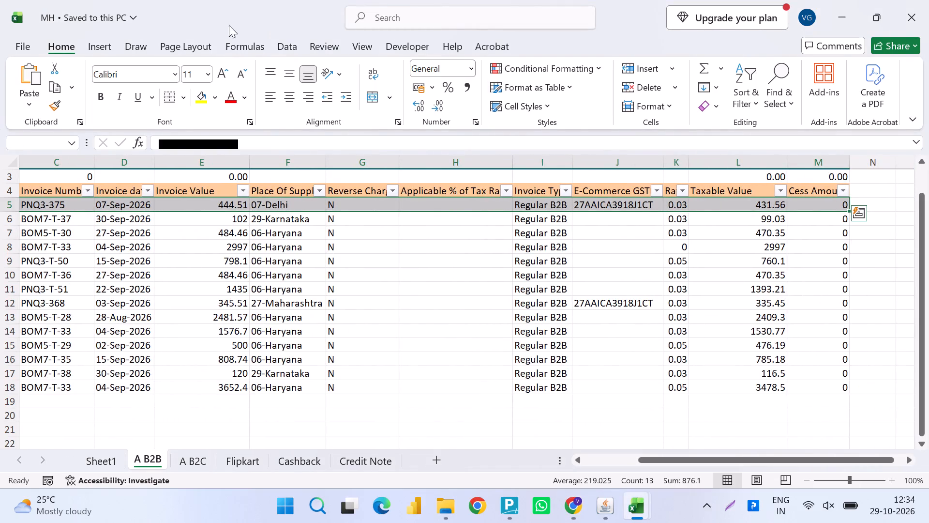
left_click(202, 97)
Apply the same yellow highlight to the row of invoice PNQ3-368 on the A B2B sheet.
key("Down")
key("Down")
key("Down")
key("Down")
key("Down")
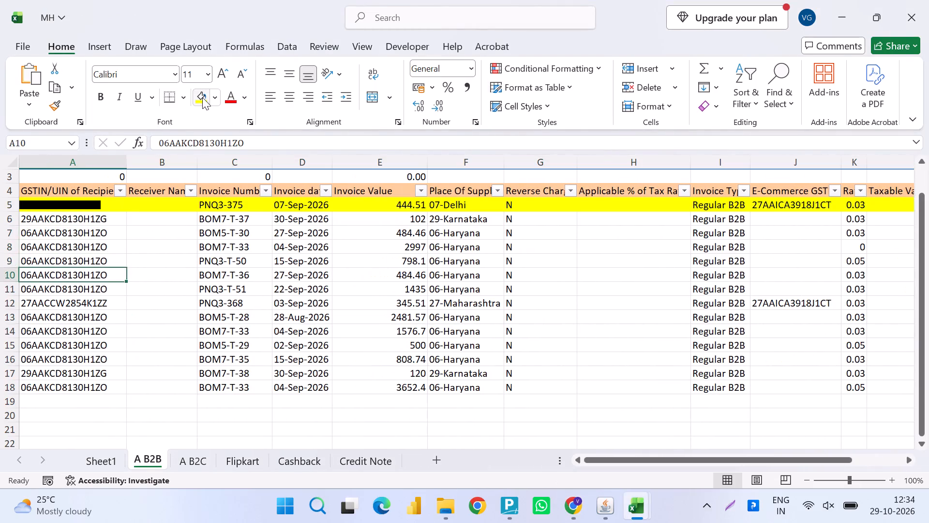
key("Down")
key("Up")
key("Down")
key("Down")
key("ctrl+shift+Right")
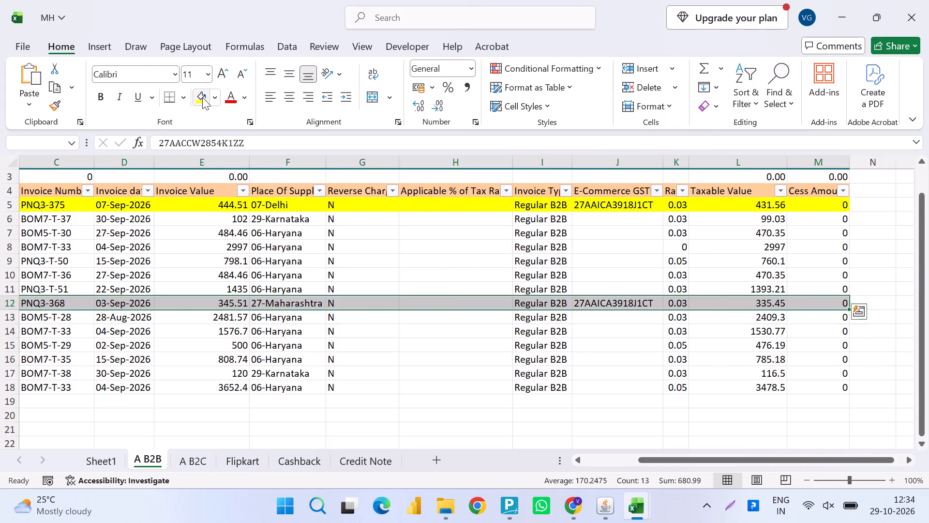
key("F4")
Move to cell N5 beside the first highlighted invoice row on A B2B and save the workbook.
key("ctrl+Up")
key("Right")
key("Right")
key("Right")
key("Right")
key("Right")
key("Right")
key("Right")
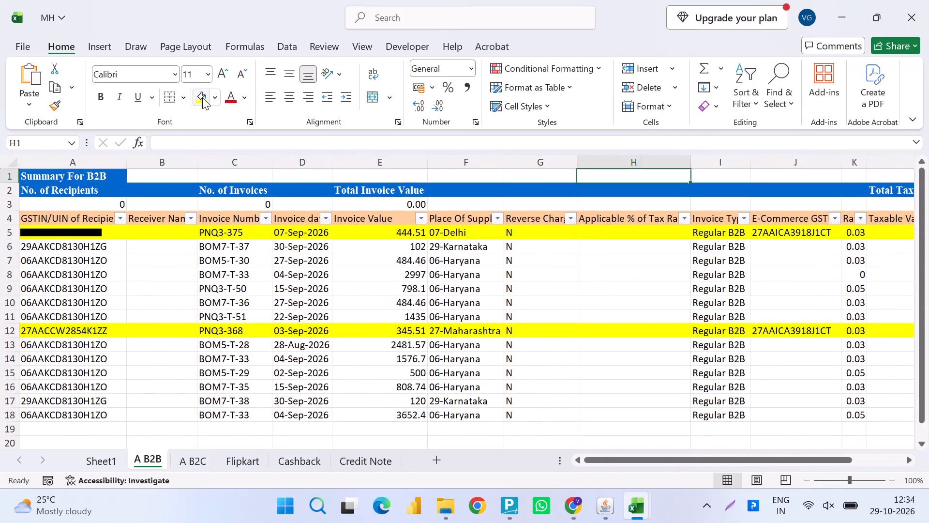
key("Right")
key("Down")
key("Down")
key("Down")
key("Down")
key("Right")
key("Right")
key("Right")
key("Right")
key("Right")
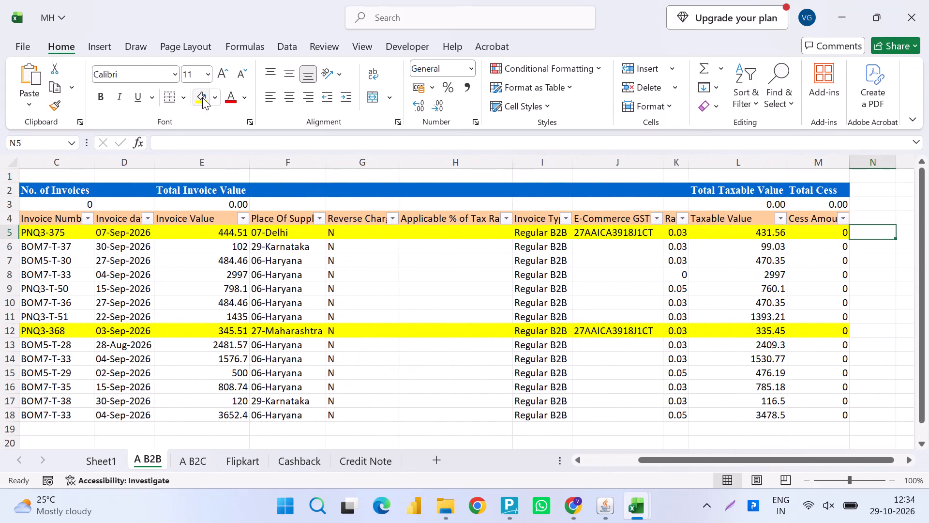
key("ctrl+s")
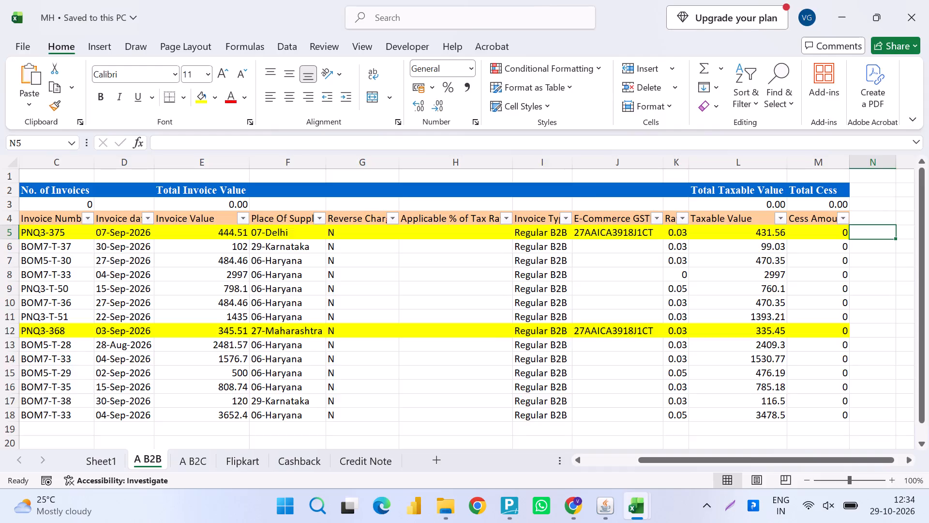
Switch to the GST portal and start adding a new B2B invoice record.
key("alt+Tab")
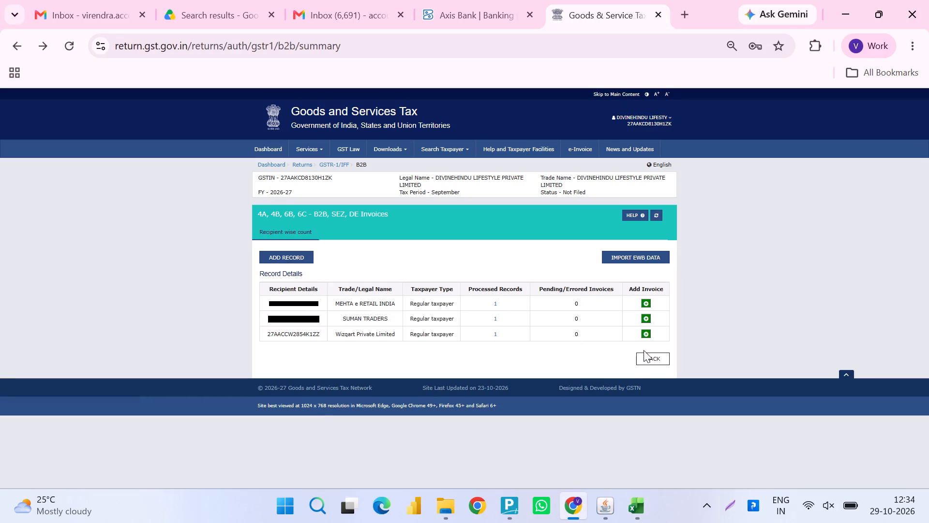
left_click(291, 262)
Copy the recipient GSTIN of invoice BOM7-T-37 from the A B2B sheet into the portal's Recipient GSTIN/UIN field.
key("alt+Tab")
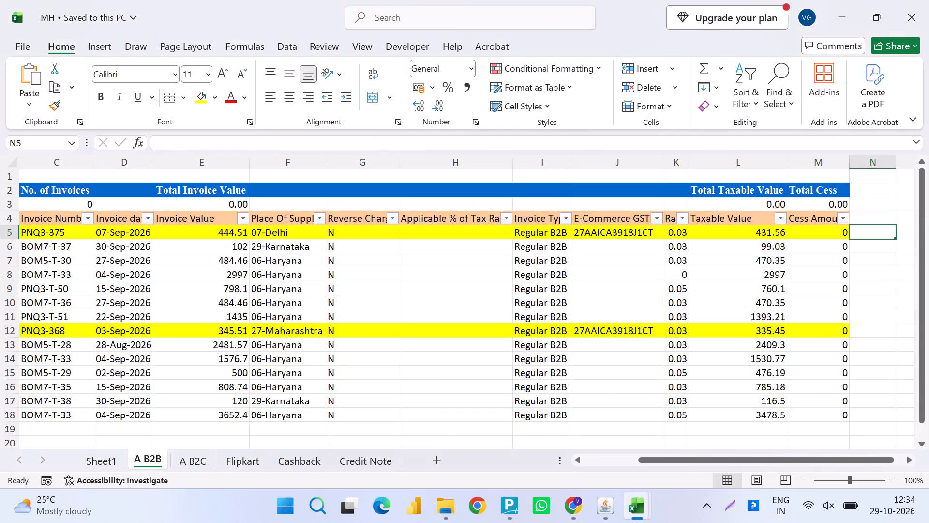
key("Down")
key("Left")
key("Up")
key("Left")
key("Left")
key("Left")
key("Down")
key("Left")
key("ctrl+Left")
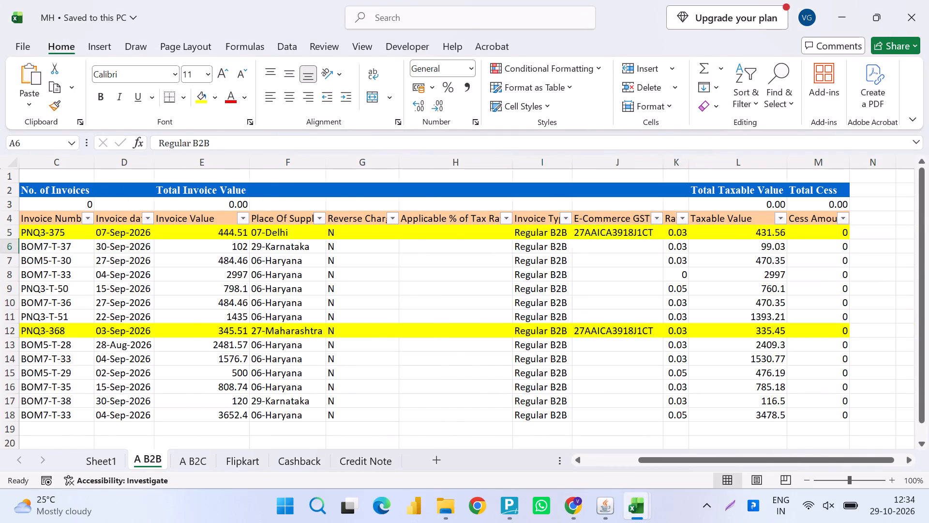
key("Right")
key("Right")
key("Left")
key("Left")
key("ctrl+c")
key("alt+Tab")
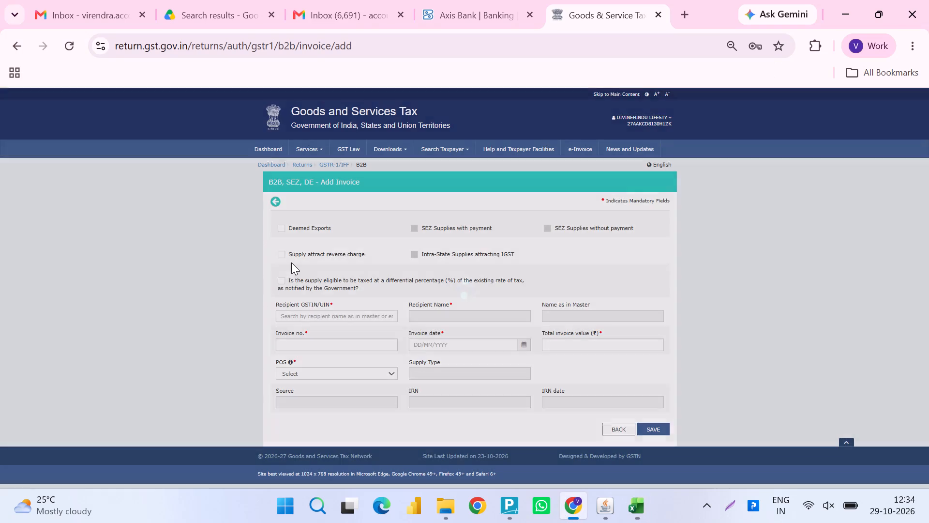
left_click(324, 312)
key("ctrl+v")
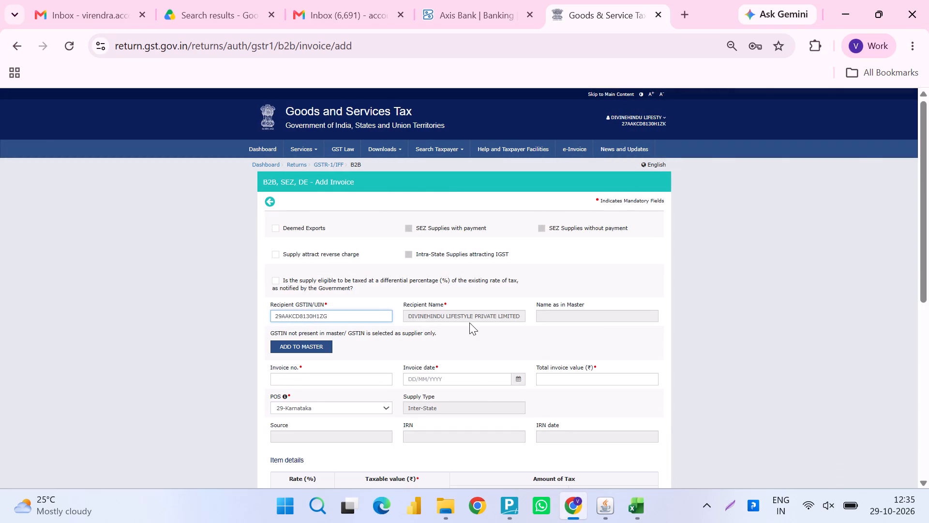
Copy invoice number BOM7-T-37 from the A B2B sheet into the portal form's invoice number field.
key("alt+Tab")
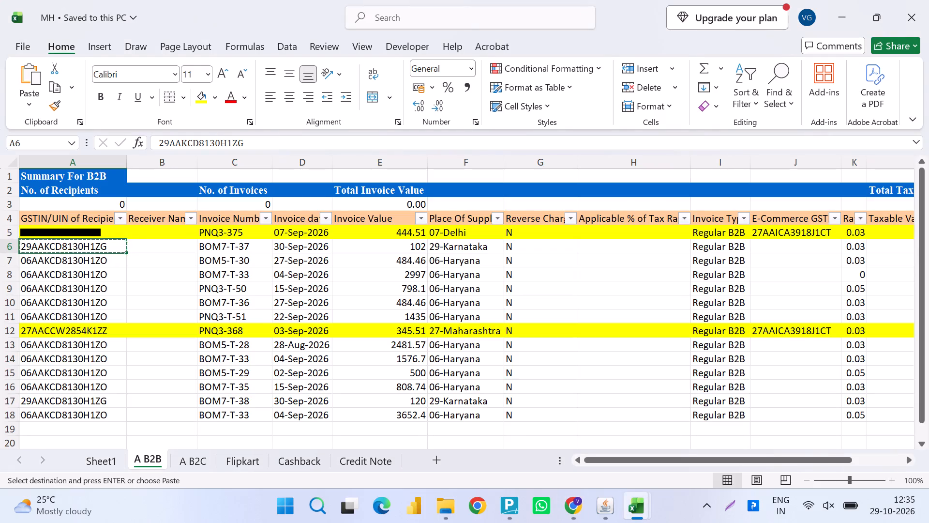
key("alt+Tab")
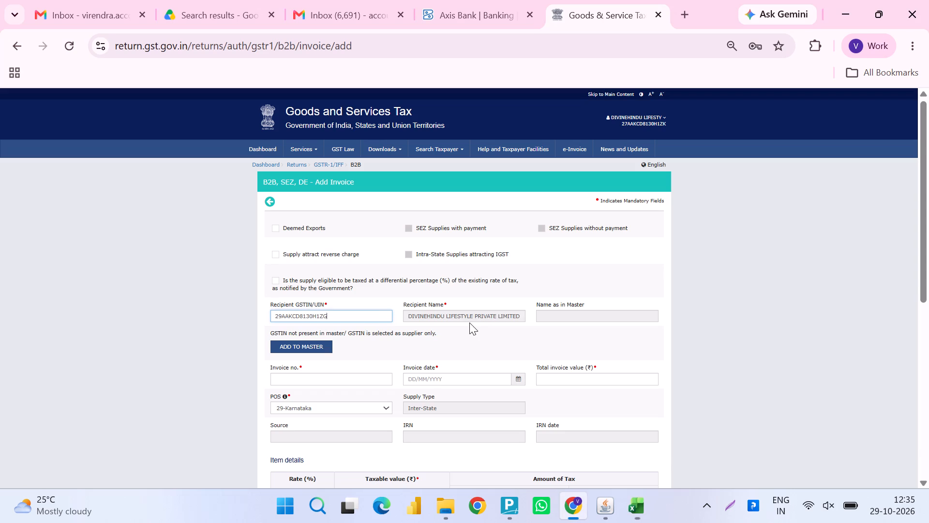
key("Tab")
key("Tab")
key("alt+Tab")
key("Tab")
key("Tab")
key("Tab")
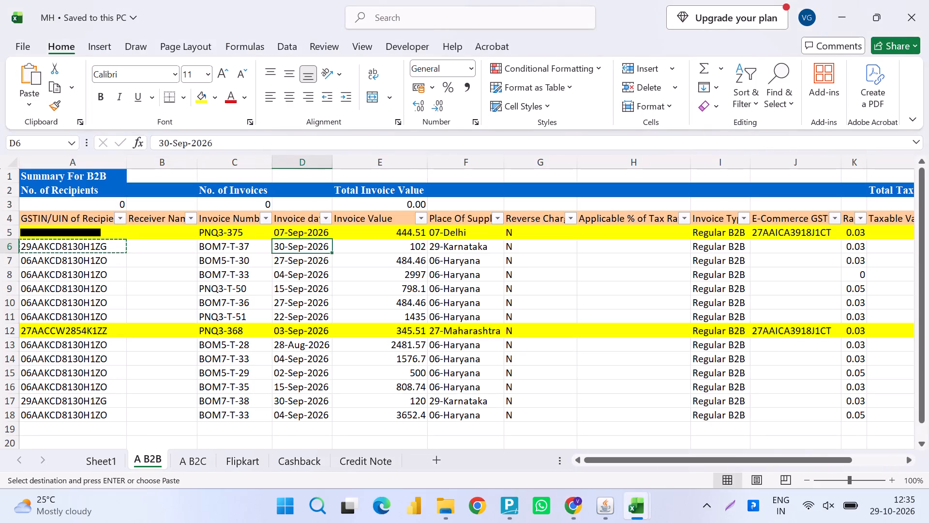
key("Tab")
key("Left")
key("Left")
key("ctrl+c")
key("alt+Tab")
key("ctrl+v")
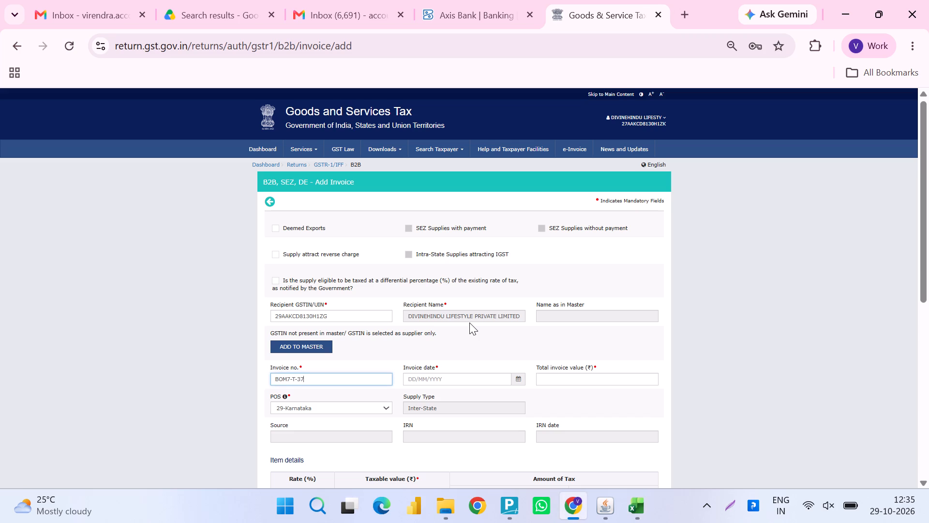
Set the invoice date of BOM7-T-37 on the portal form to 30/09/2026.
key("Tab")
key("alt+Tab")
key("shift+space")
key("alt+Tab")
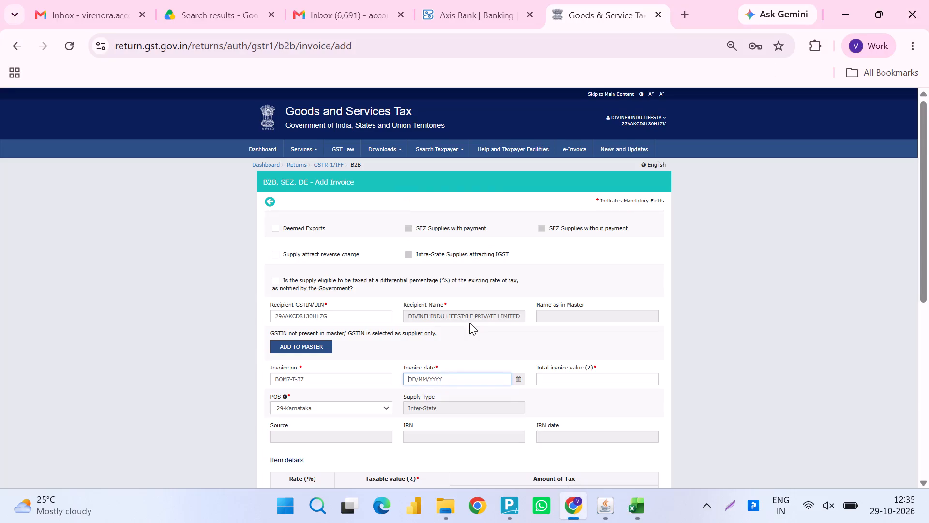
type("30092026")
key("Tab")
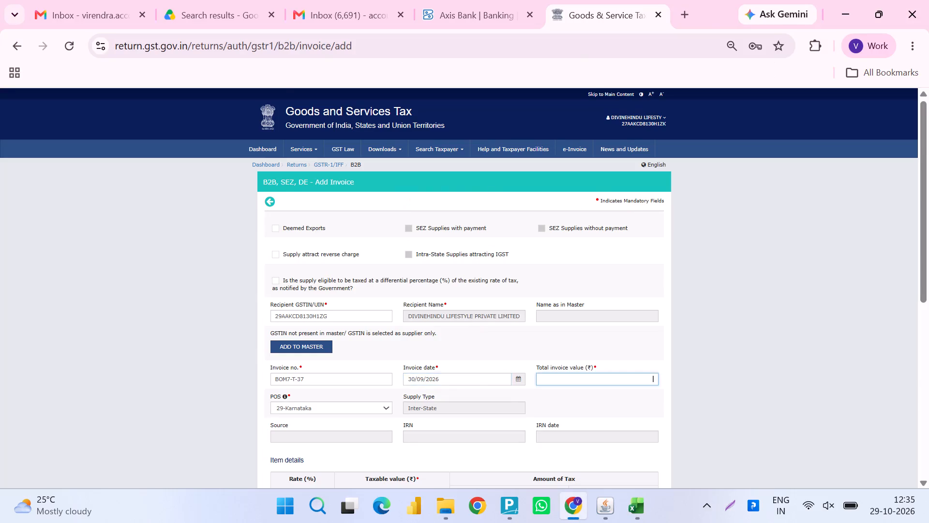
On the A B2B sheet, calculate the tax of invoice BOM7-T-37 in N6 with the formula =L6*K6.
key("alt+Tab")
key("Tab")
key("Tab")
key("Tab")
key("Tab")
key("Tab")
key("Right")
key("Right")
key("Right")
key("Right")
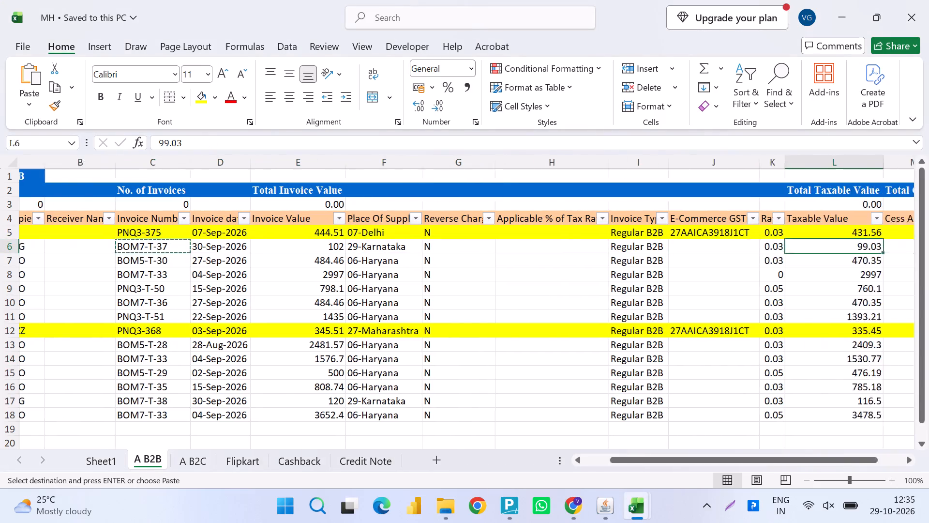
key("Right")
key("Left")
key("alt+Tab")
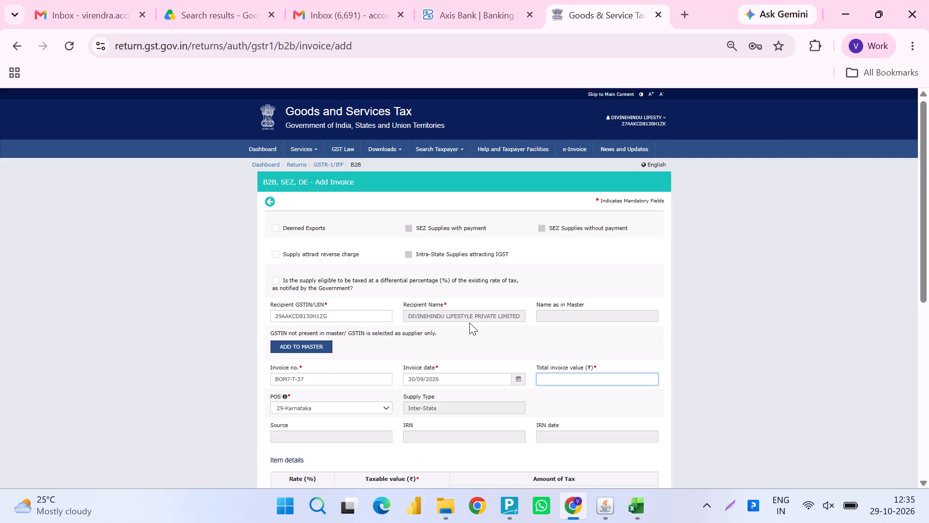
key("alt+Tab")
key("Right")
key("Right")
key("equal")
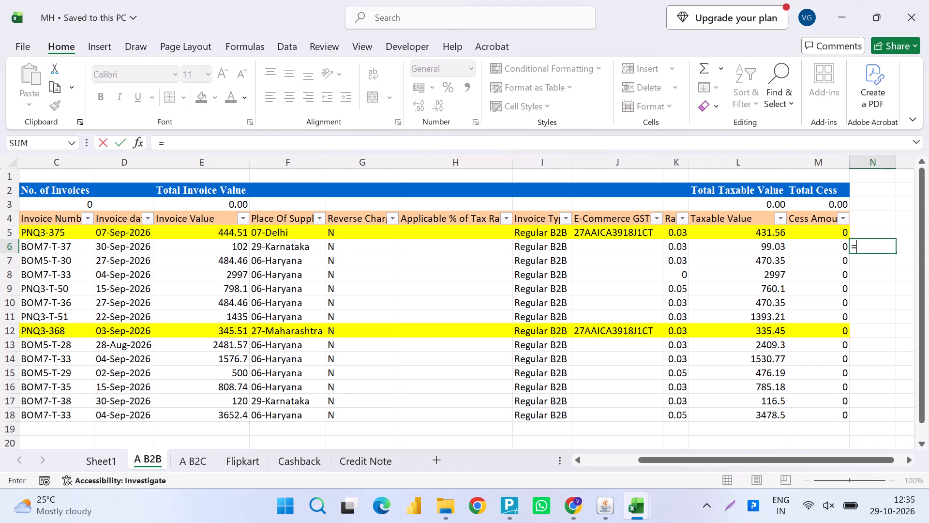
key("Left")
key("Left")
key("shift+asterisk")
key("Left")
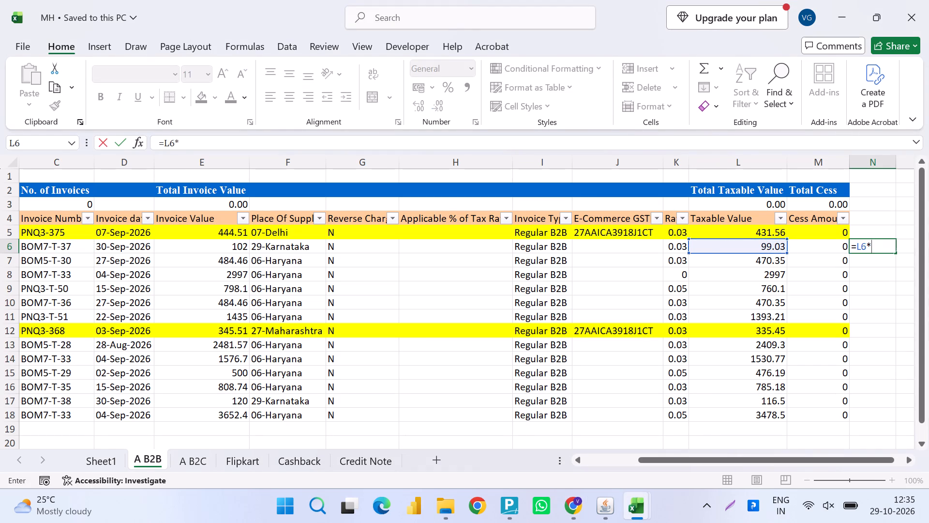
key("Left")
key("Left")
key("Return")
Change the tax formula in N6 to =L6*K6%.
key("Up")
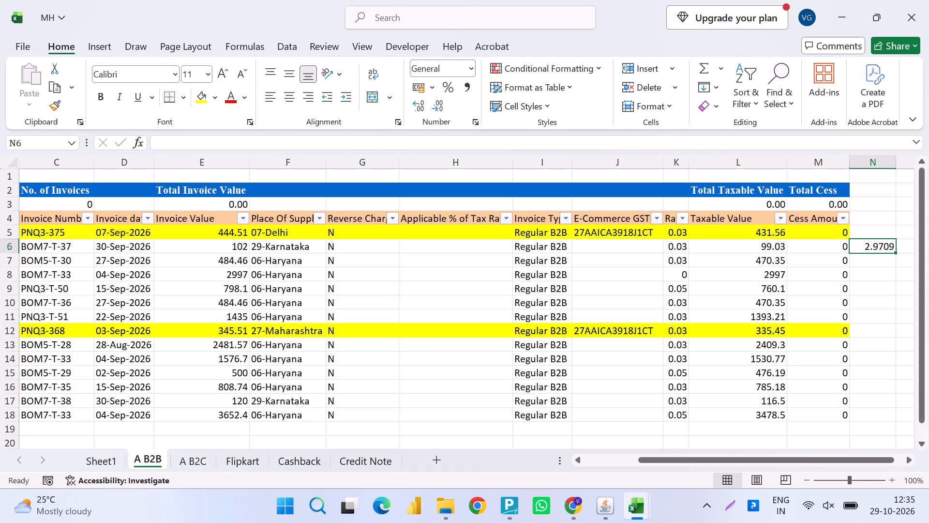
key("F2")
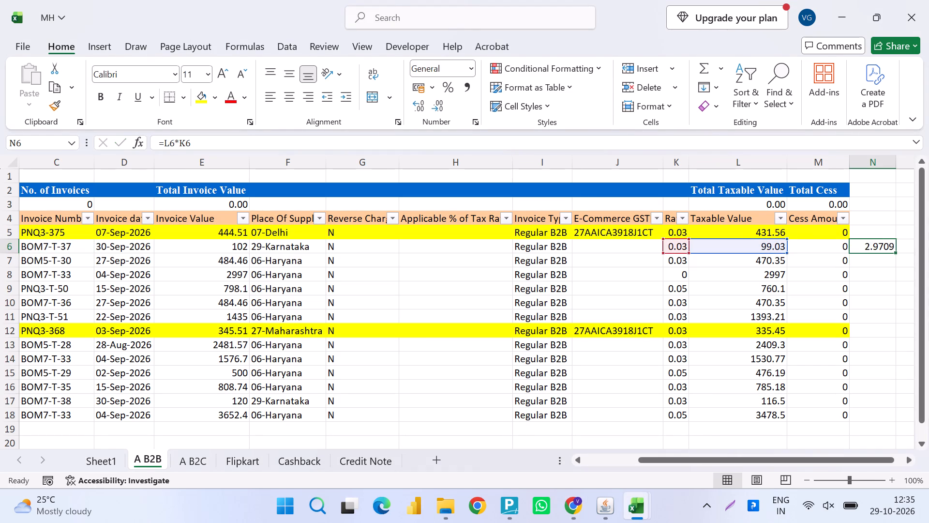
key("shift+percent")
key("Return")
Calculate the invoice total in O6 with the formula =L6+N6.
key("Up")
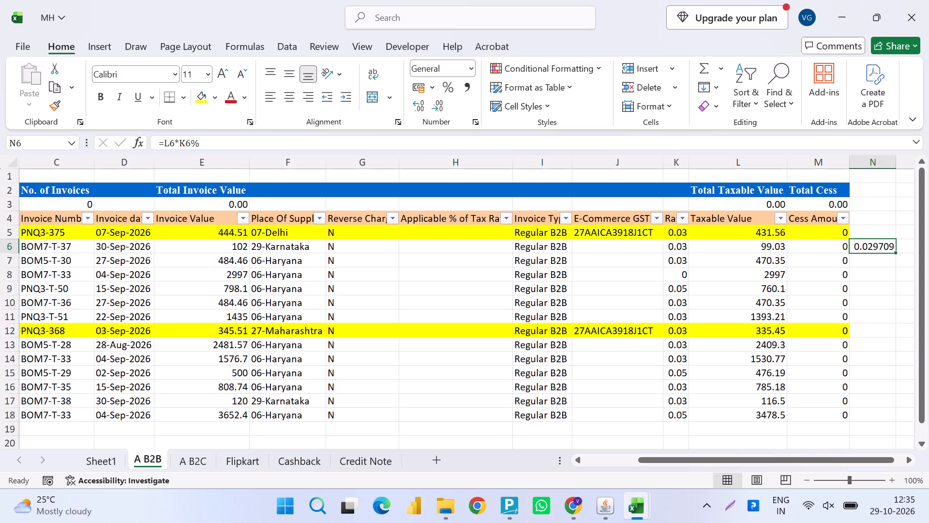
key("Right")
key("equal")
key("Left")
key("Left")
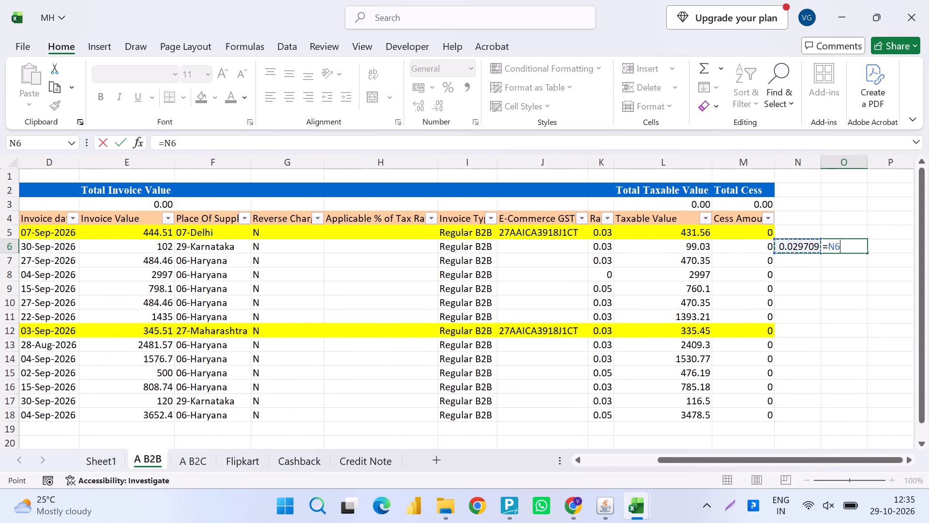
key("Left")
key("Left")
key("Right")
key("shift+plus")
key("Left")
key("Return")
Fill the tax and total formulas from N6:O6 down through row 18.
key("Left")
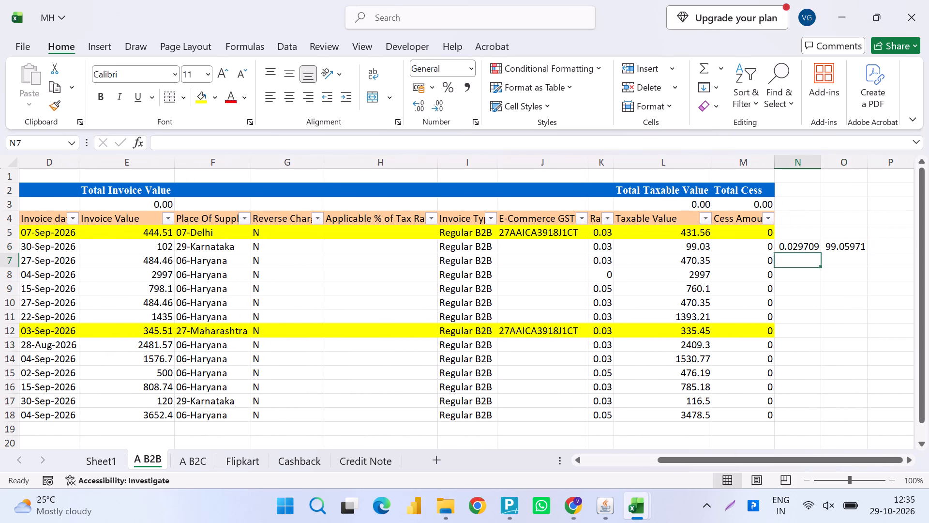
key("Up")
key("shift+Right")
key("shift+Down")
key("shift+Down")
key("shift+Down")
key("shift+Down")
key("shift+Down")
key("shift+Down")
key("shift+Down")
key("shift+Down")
key("shift+Down")
key("shift+Down")
key("shift+Down")
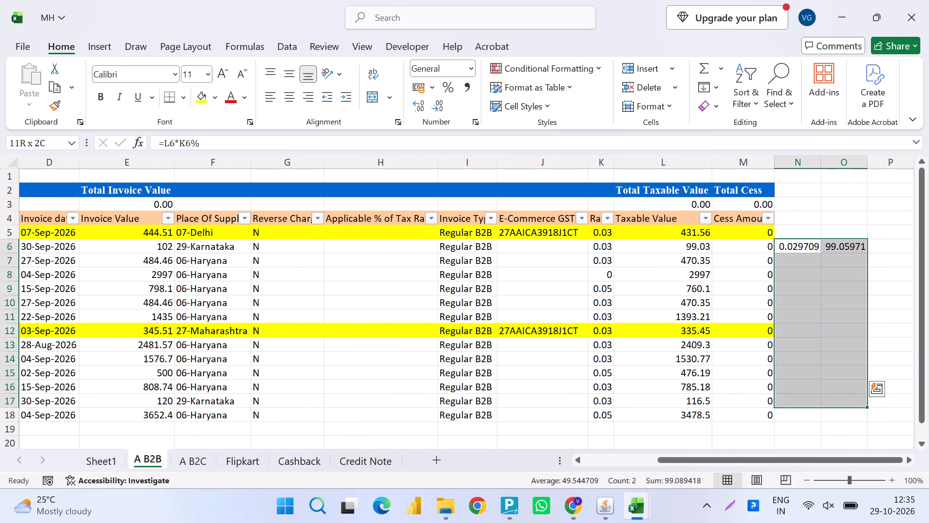
key("shift+Down")
key("ctrl+d")
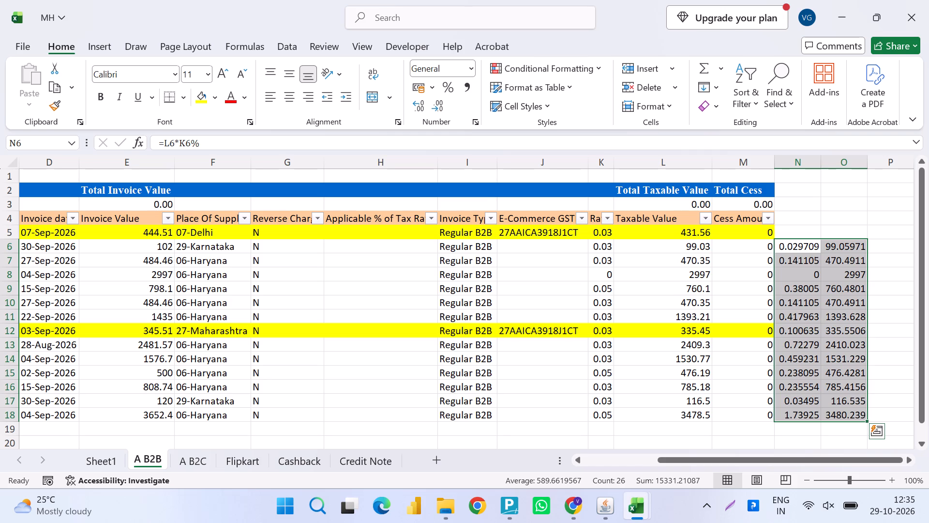
Format the calculated range N6:O18 in comma style.
left_click(472, 90)
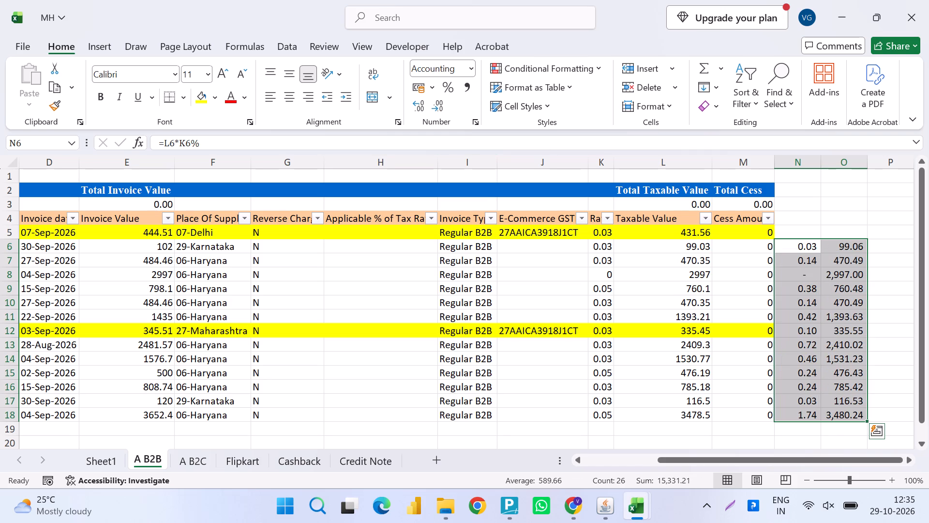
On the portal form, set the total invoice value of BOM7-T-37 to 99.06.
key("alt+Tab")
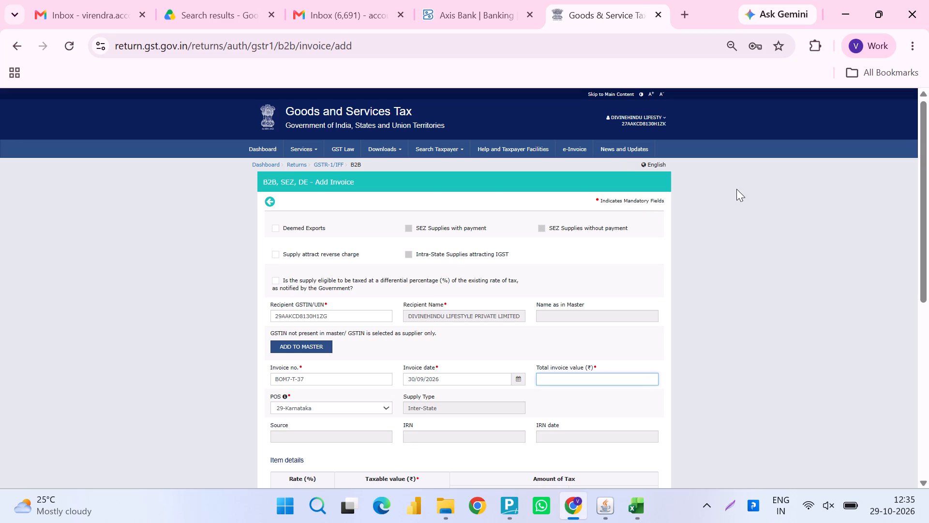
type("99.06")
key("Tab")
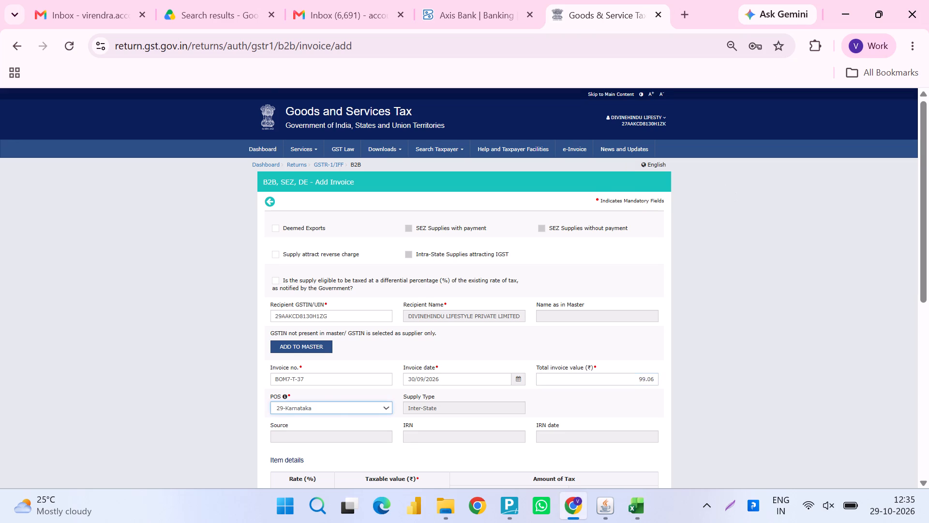
In the item details, enter a taxable value of 99.03 in the 3% rate row.
scroll(736, 189, "down", 5)
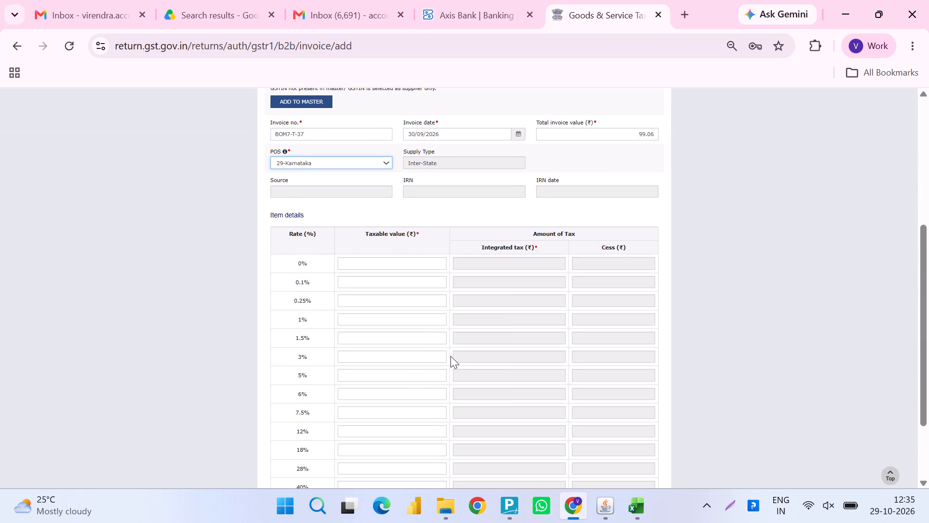
left_click(439, 356)
key("alt+Tab")
key("alt+Tab")
type("99.03")
key("Tab")
scroll(439, 356, "down", 4)
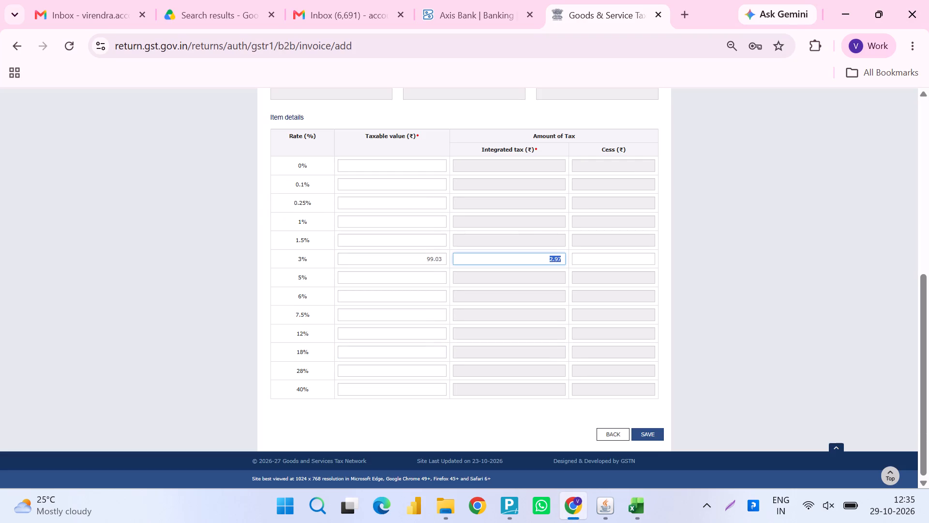
scroll(439, 356, "down", 2)
Check the total formula in O6 and the tax formula in N6 on the A B2B sheet.
key("alt+Tab")
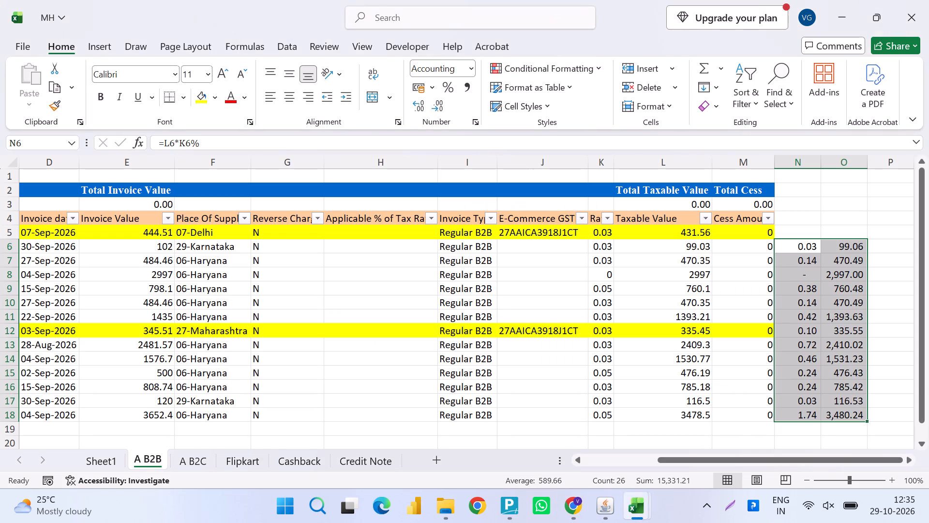
key("alt+Tab")
key("alt+Tab")
key("Down")
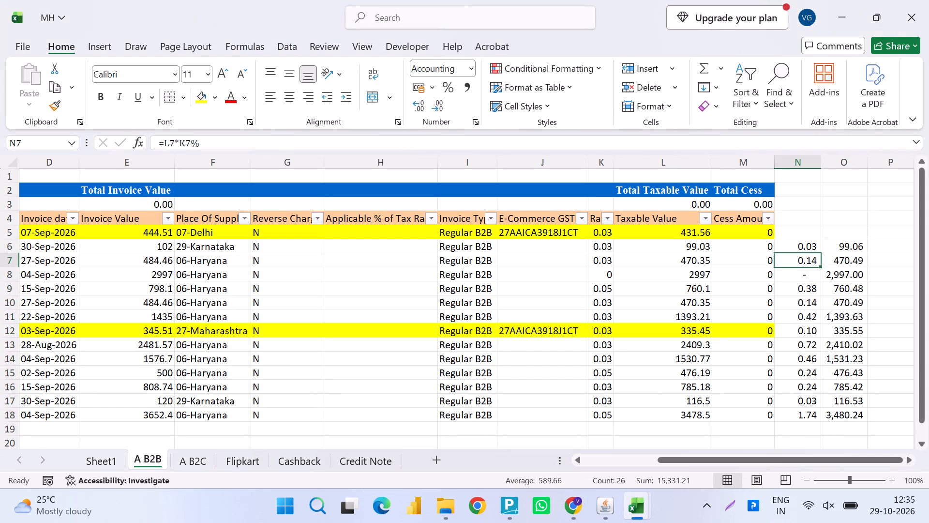
key("Left")
key("Up")
key("Right")
key("Right")
key("F2")
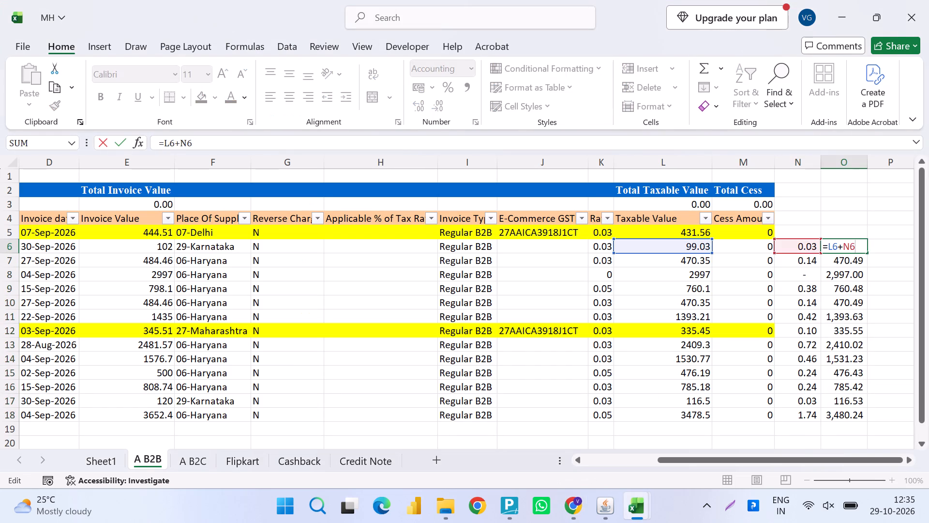
key("Escape")
key("Left")
key("F2")
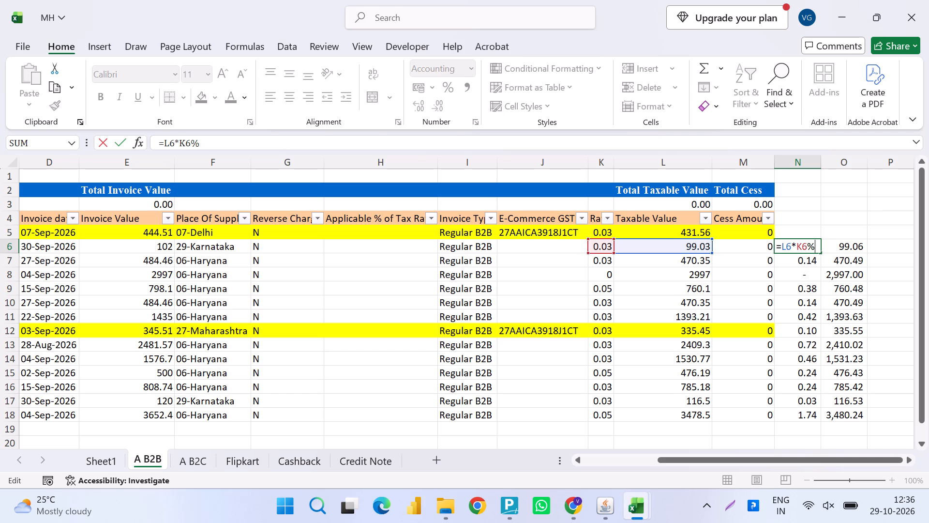
key("Escape")
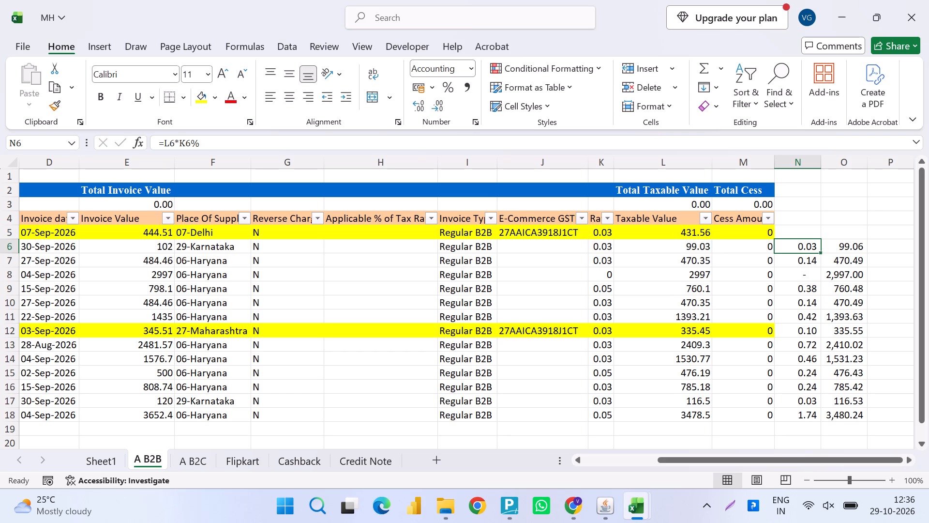
Correct the tax formula in N6 to =L6*K6 and fill it down through N18.
key("F2")
key("BackSpace")
key("Return")
key("Up")
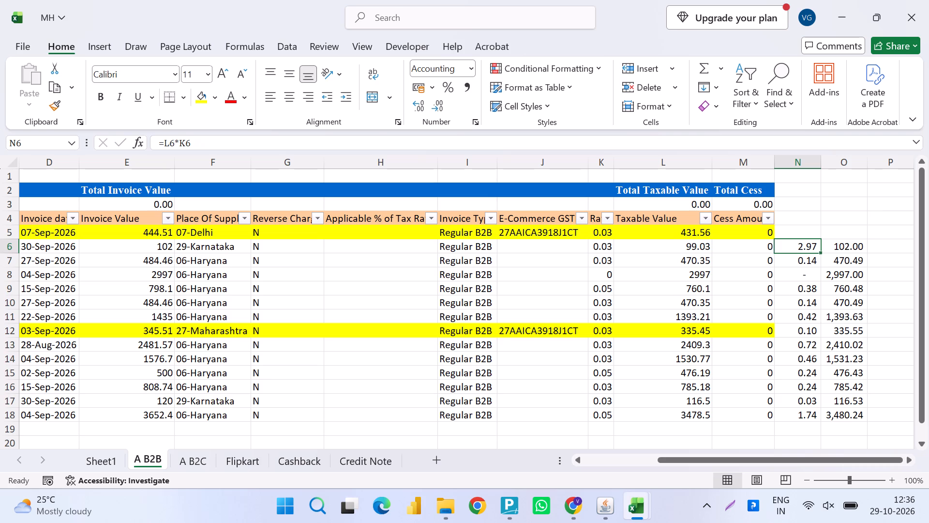
key("ctrl+shift+Down")
key("ctrl+d")
On the portal form, set the total invoice value of BOM7-T-37 to 102.
key("alt+Tab")
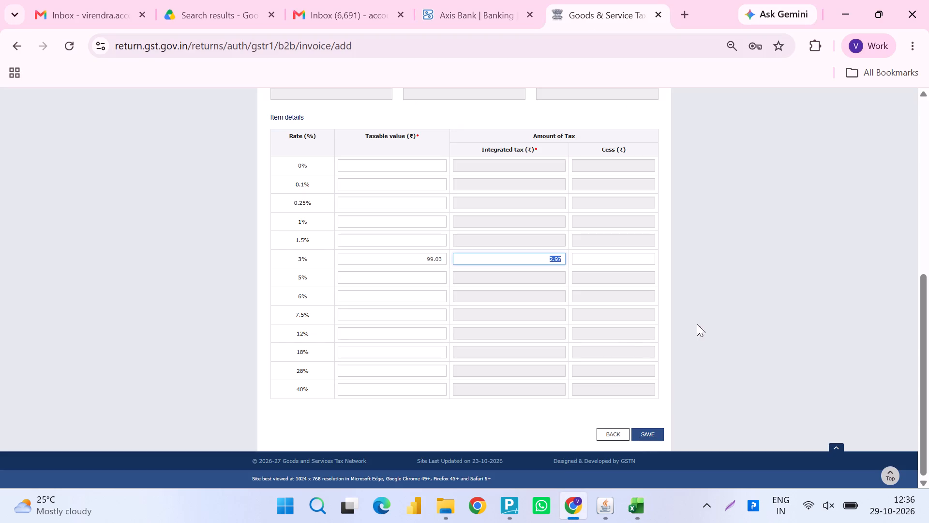
scroll(634, 311, "up", 2)
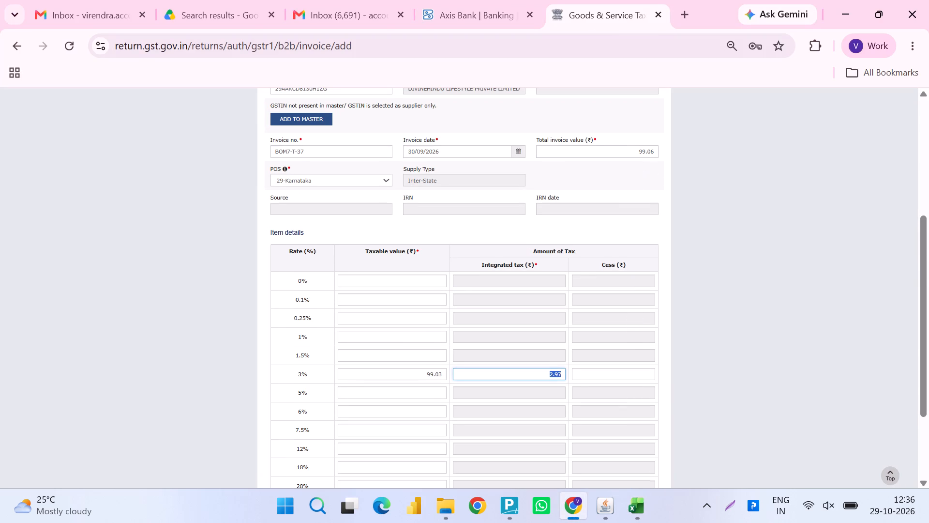
left_click(638, 154)
key("ctrl+a")
type("102")
key("Tab")
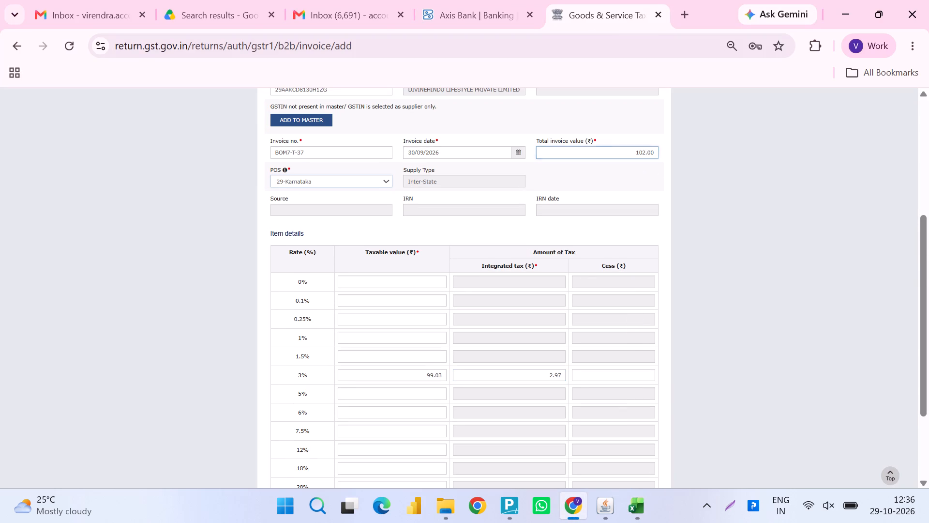
Save invoice BOM7-T-37 on the portal's Add Invoice form.
scroll(638, 154, "down", 4)
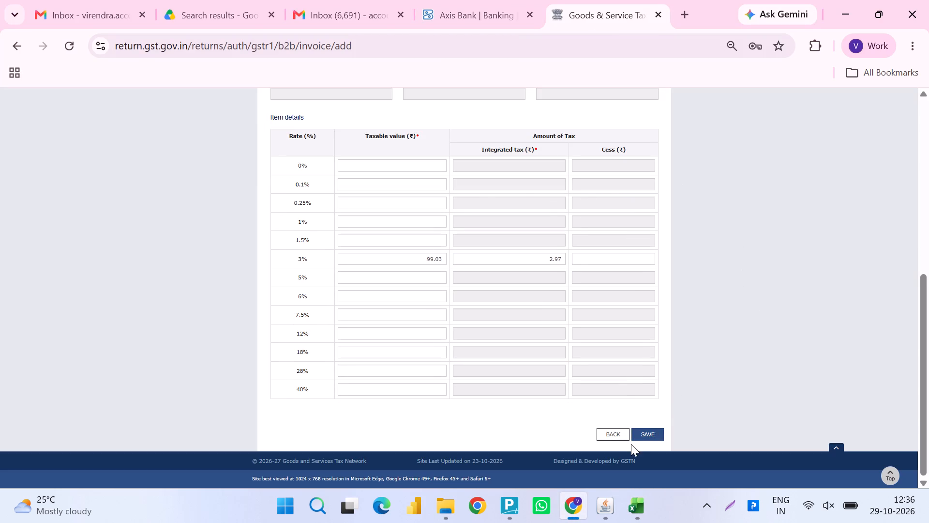
left_click(634, 440)
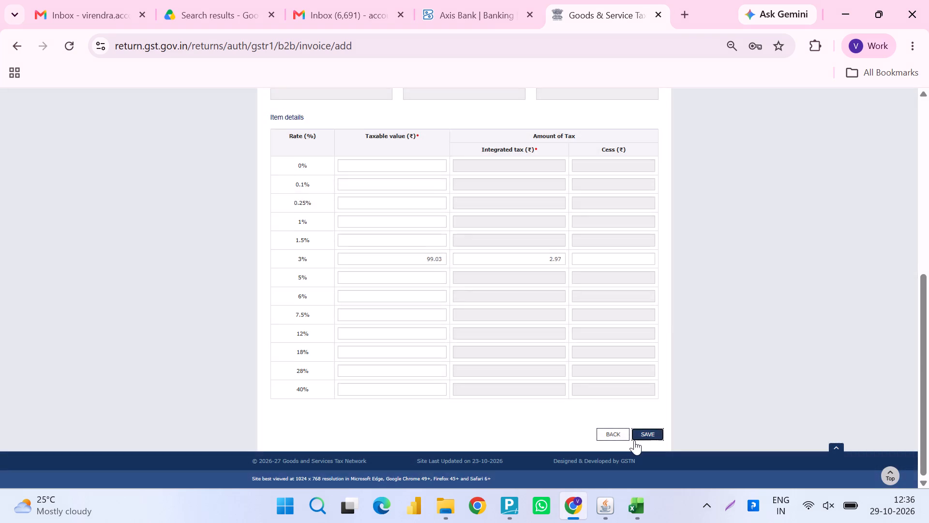
scroll(634, 440, "up", 3)
scroll(634, 440, "down", 6)
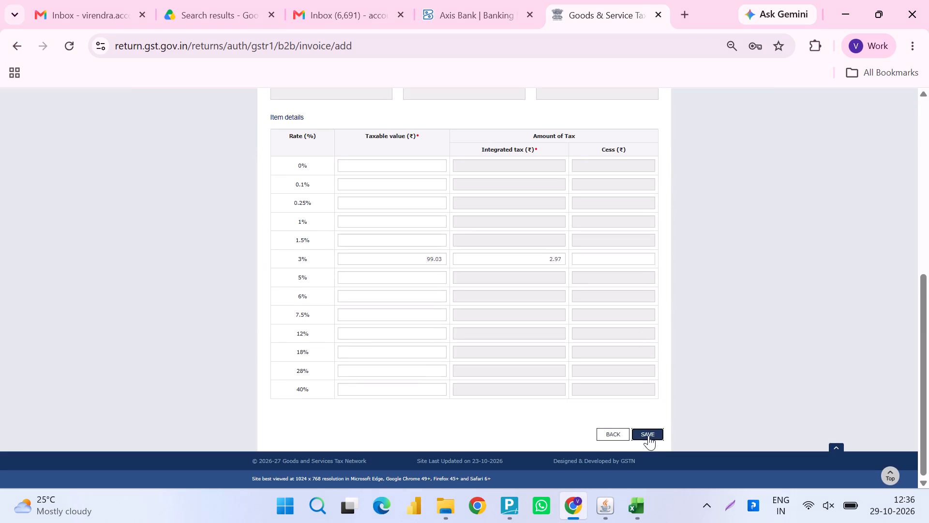
left_click(648, 435)
scroll(648, 435, "up", 3)
scroll(648, 435, "down", 2)
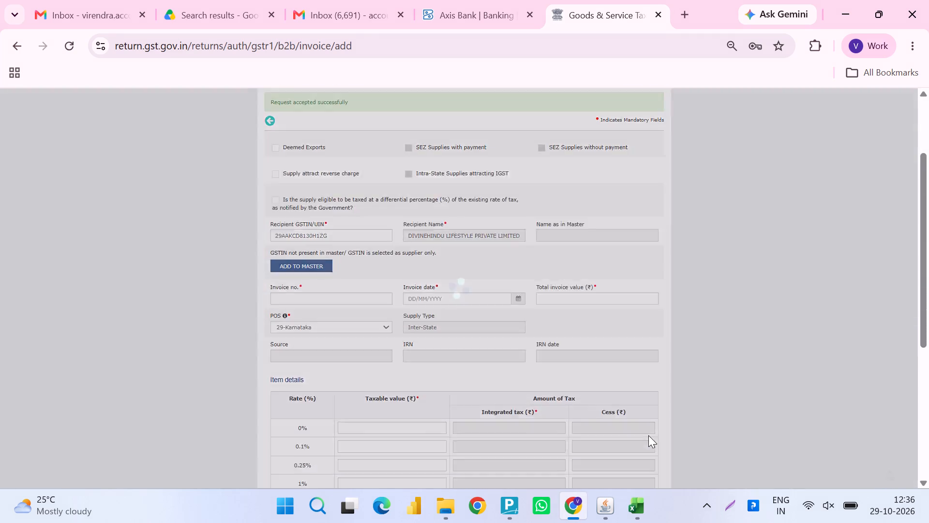
scroll(648, 435, "down", 2)
Replace the recipient GSTIN on the blank invoice form with the Haryana GSTIN from A7 of the A B2B sheet.
key("alt+Tab")
key("ctrl+Left")
key("ctrl+Left")
key("ctrl+Left")
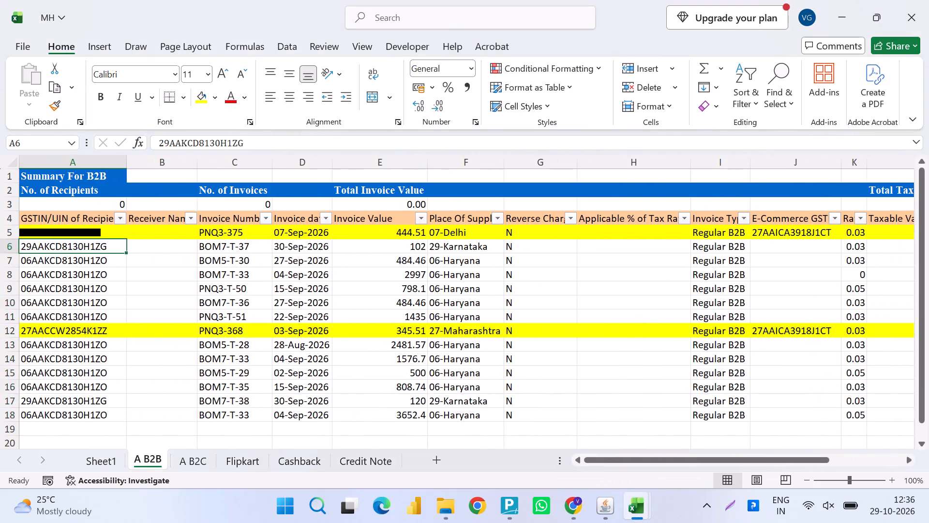
key("Down")
key("ctrl+c")
key("alt+Tab")
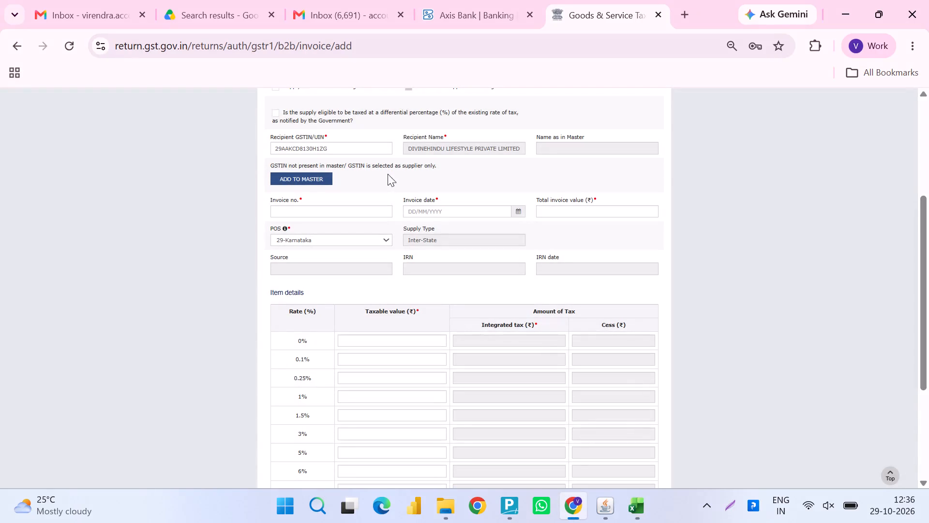
left_click(366, 153)
key("BackSpace")
key("BackSpace")
key("BackSpace")
key("BackSpace")
key("BackSpace")
key("BackSpace")
key("BackSpace")
key("BackSpace")
key("BackSpace")
key("BackSpace")
key("BackSpace")
key("BackSpace")
key("BackSpace")
key("BackSpace")
key("BackSpace")
key("BackSpace")
key("ctrl+v")
key("Tab")
Enter invoice number BOM5-T-30 from the sheet and invoice date 27/09/2026 on the portal form.
key("alt+Tab")
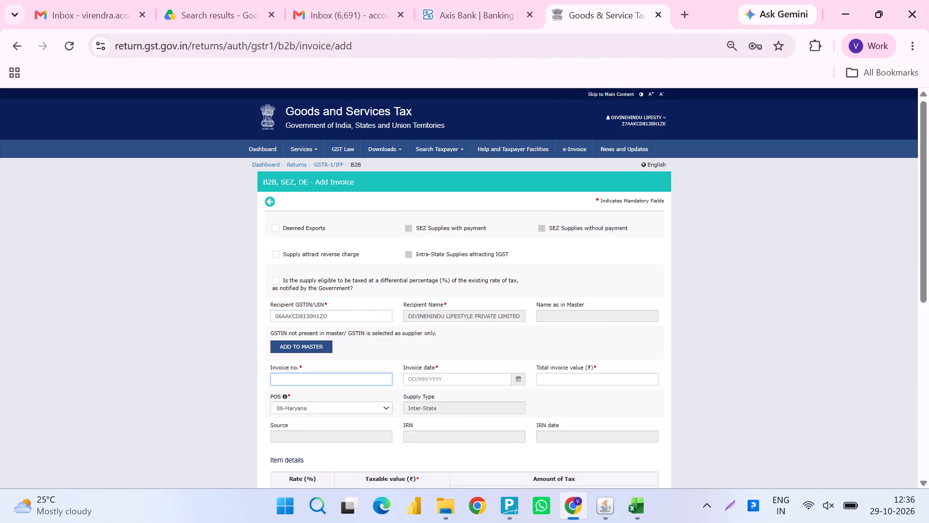
key("Tab")
key("Tab")
key("Tab")
key("Left")
key("ctrl+c")
key("alt+Tab")
key("ctrl+v")
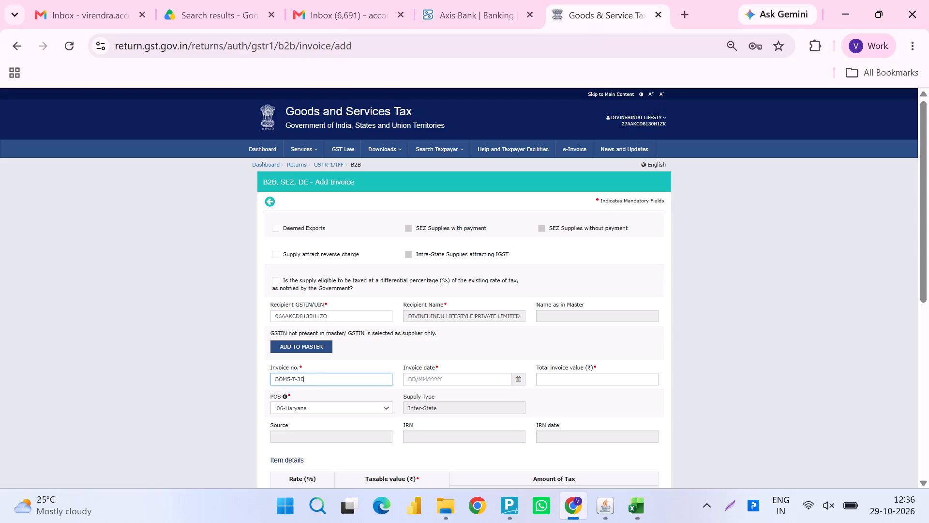
key("Tab")
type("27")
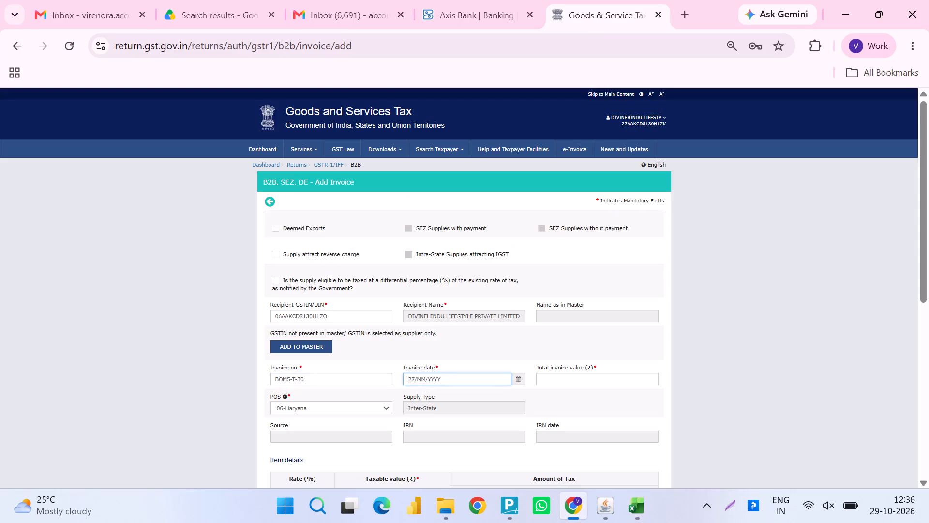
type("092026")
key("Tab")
Set the total invoice value of BOM5-T-30 to 484.46, taken from O7 of the A B2B sheet.
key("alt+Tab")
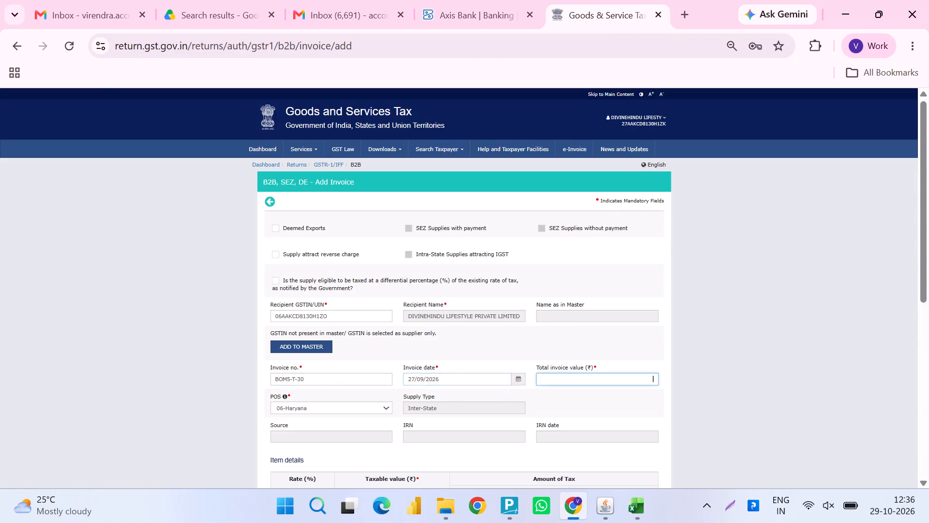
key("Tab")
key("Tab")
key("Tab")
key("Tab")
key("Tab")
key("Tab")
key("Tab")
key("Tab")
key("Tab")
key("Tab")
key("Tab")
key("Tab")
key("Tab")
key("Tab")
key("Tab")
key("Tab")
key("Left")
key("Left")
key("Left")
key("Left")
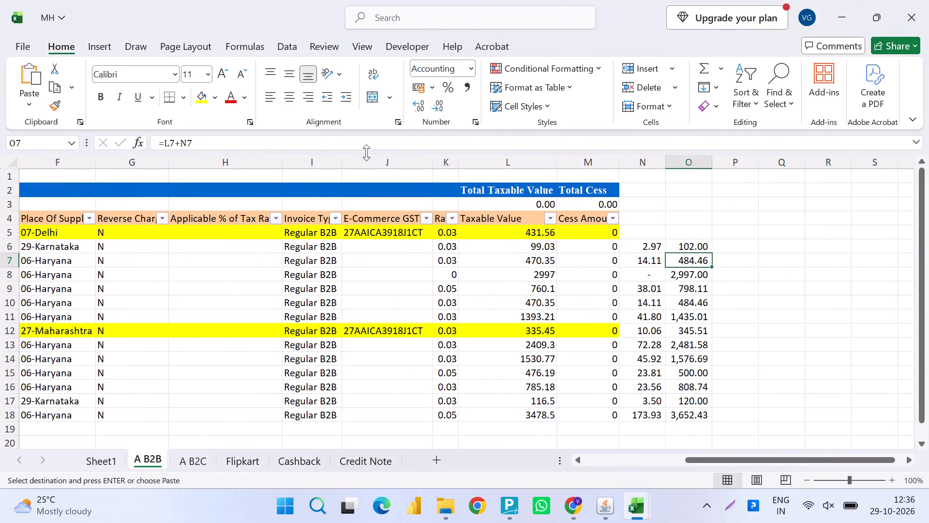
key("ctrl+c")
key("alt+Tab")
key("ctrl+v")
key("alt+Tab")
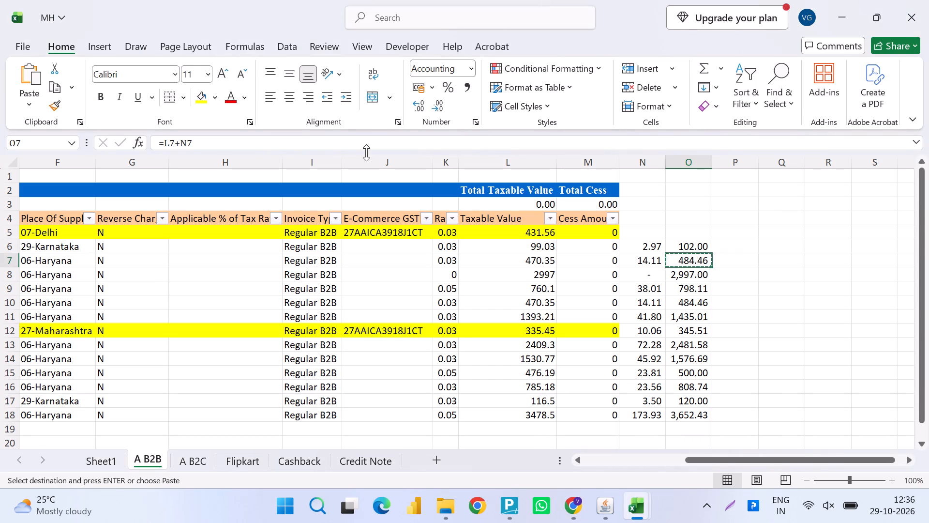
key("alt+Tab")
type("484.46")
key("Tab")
In the item details, enter the taxable value 470.35 from L7 in the 3% rate row.
scroll(366, 153, "down", 4)
key("Tab")
key("Tab")
key("Tab")
key("Tab")
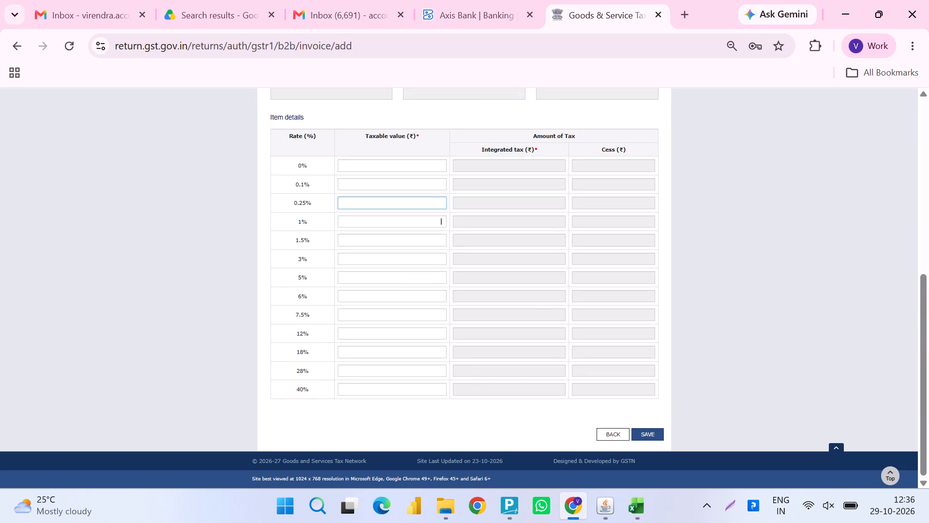
key("Tab")
key("Tab")
key("Tab")
key("shift+Tab")
key("alt+Tab")
key("Left")
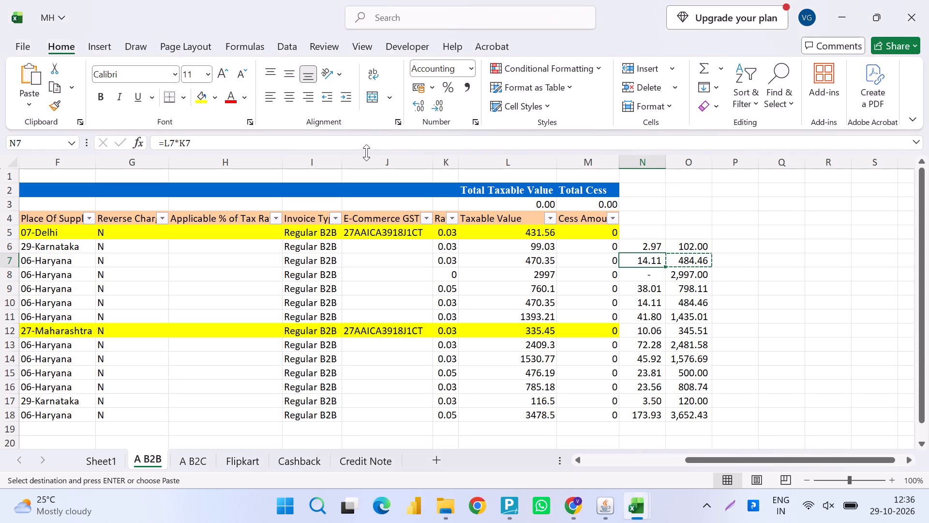
key("alt+Tab")
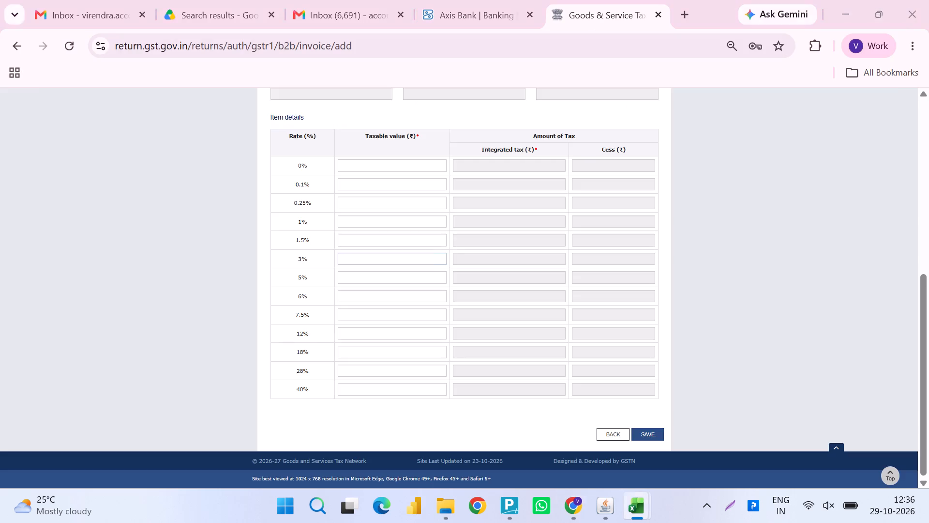
key("alt+Tab")
key("Left")
key("Left")
key("alt+Tab")
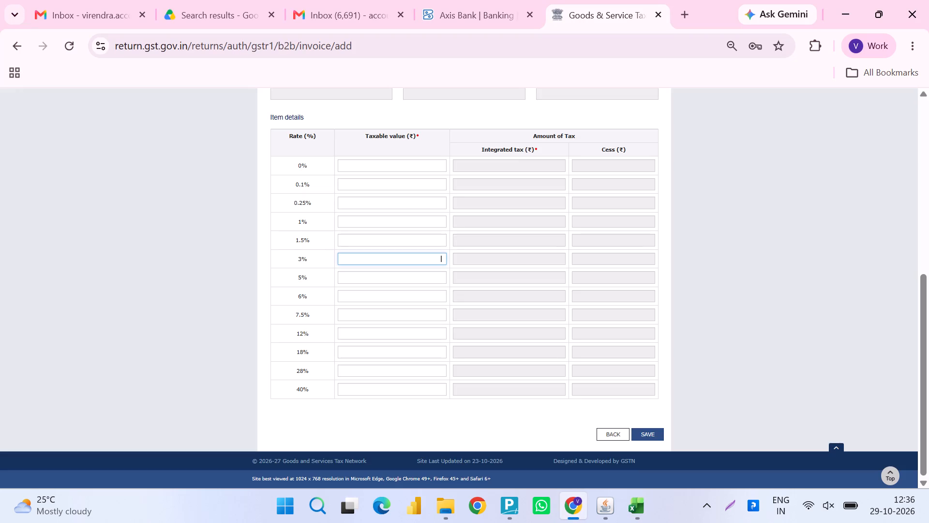
type("470.35")
key("Tab")
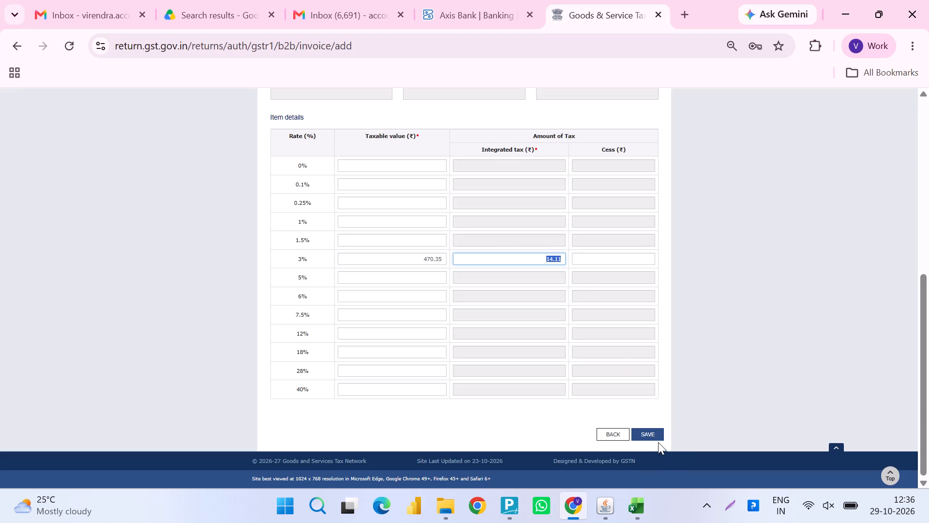
Save invoice BOM5-T-30 on the portal.
left_click(658, 440)
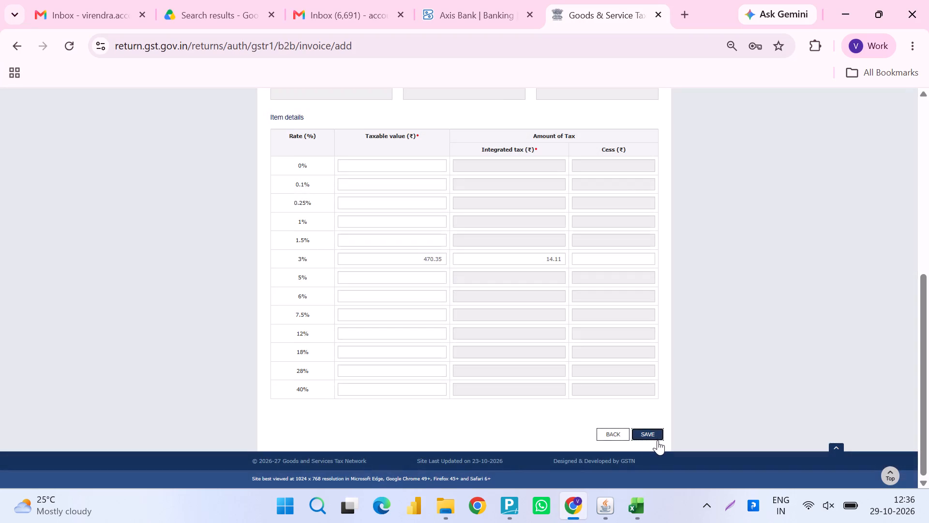
scroll(658, 440, "up", 4)
scroll(658, 440, "down", 5)
left_click(647, 431)
In the A B2B sheet, highlight rows 6 and 7 from column A to O with yellow fill.
key("alt+Tab")
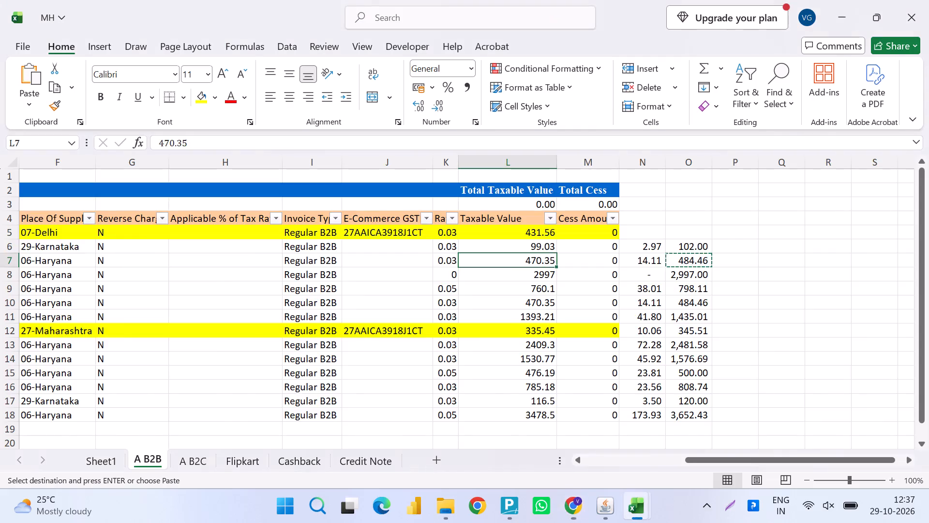
key("ctrl+Left")
key("ctrl+Left")
key("ctrl+Left")
key("ctrl+shift+Right")
key("shift+Up")
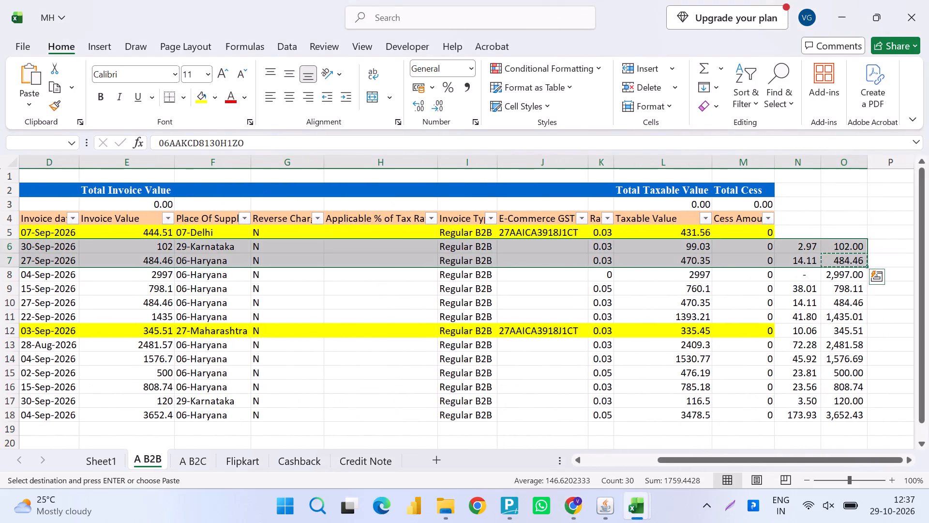
left_click(196, 98)
Hide the Receiver Name column (B) in the A B2B sheet.
key("ctrl+Up")
key("Right")
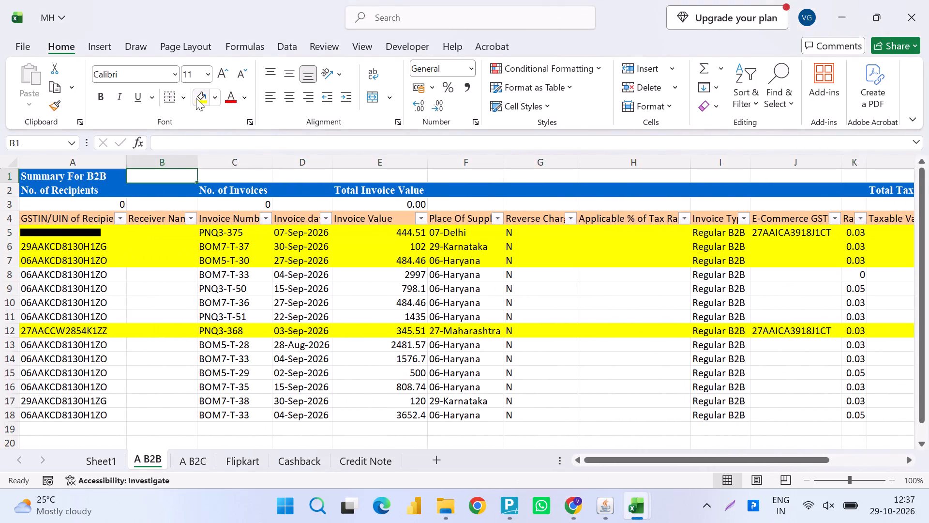
key("Right")
key("Left")
key("Left")
key("Right")
key("ctrl+space")
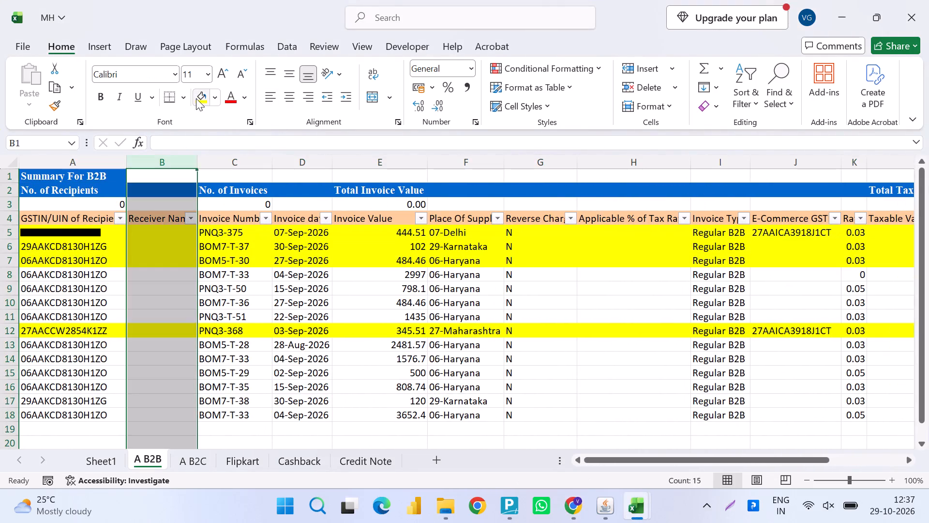
key("ctrl+0")
Delete the helper tax and total columns N and O from the A B2B sheet.
key("Right")
key("Right")
key("Right")
key("Left")
key("Right")
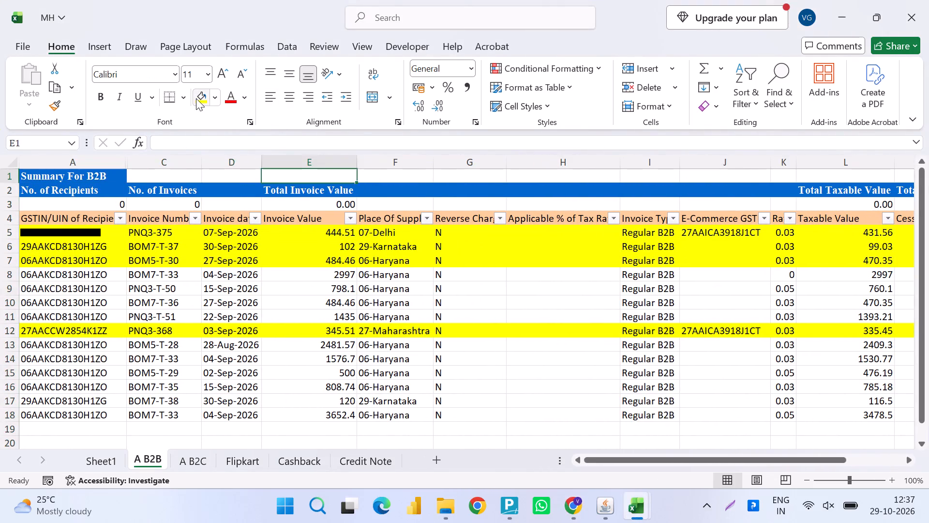
key("Down")
key("Down")
key("Down")
key("Down")
key("Down")
key("Right")
key("Right")
key("Right")
key("Right")
key("Right")
key("Right")
key("Right")
key("Right")
key("Right")
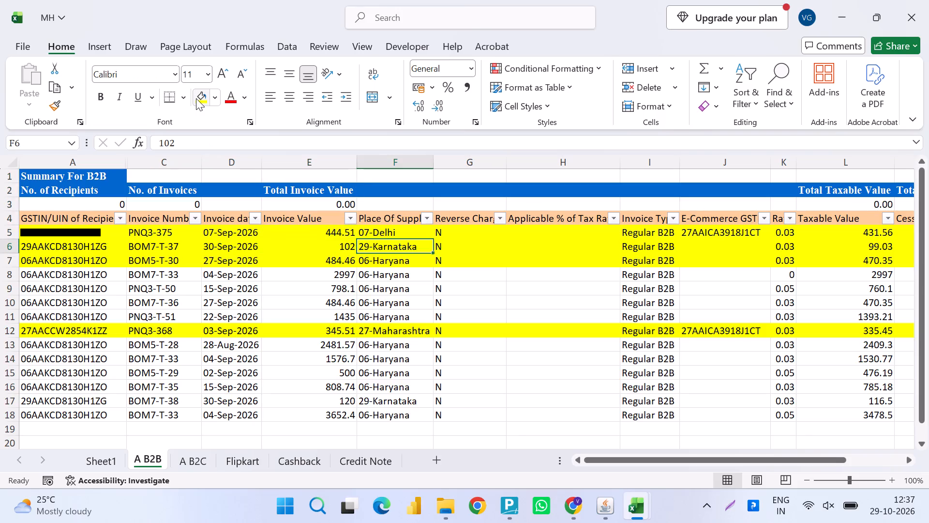
key("Right")
key("Right")
key("Left")
key("Left")
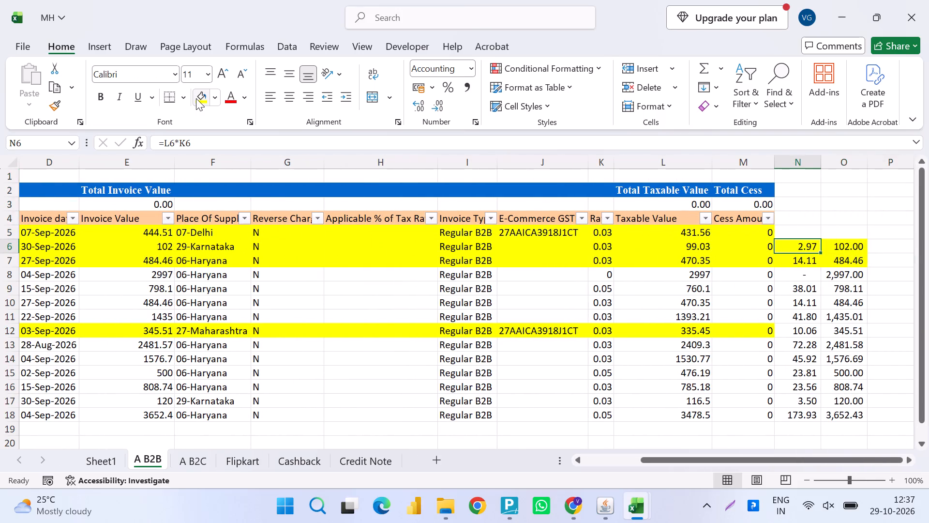
key("ctrl+space")
key("ctrl+minus")
key("ctrl+minus")
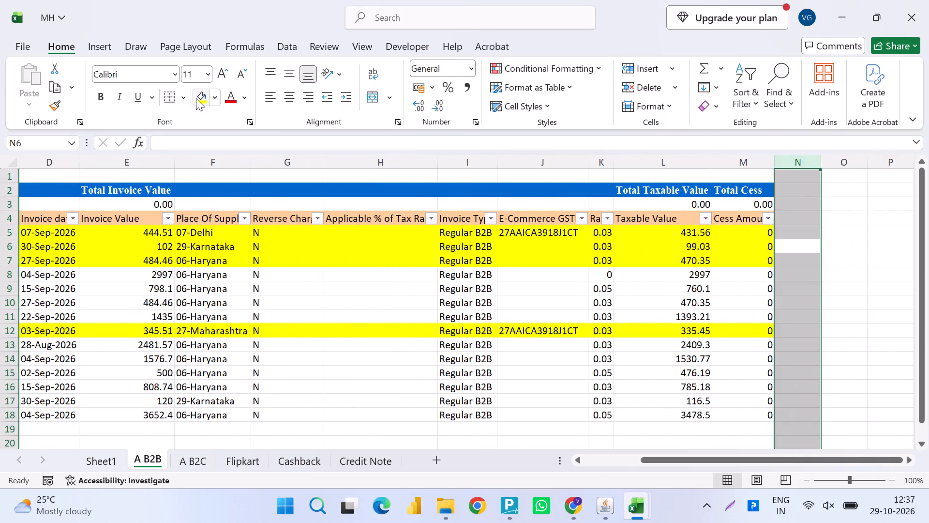
key("ctrl+minus")
Hide the Reverse Charge, Applicable % of Tax Rate and E-Commerce GSTIN columns (G, H and J).
key("Left")
key("Left")
key("Left")
key("Left")
key("Left")
key("Left")
key("Left")
key("Left")
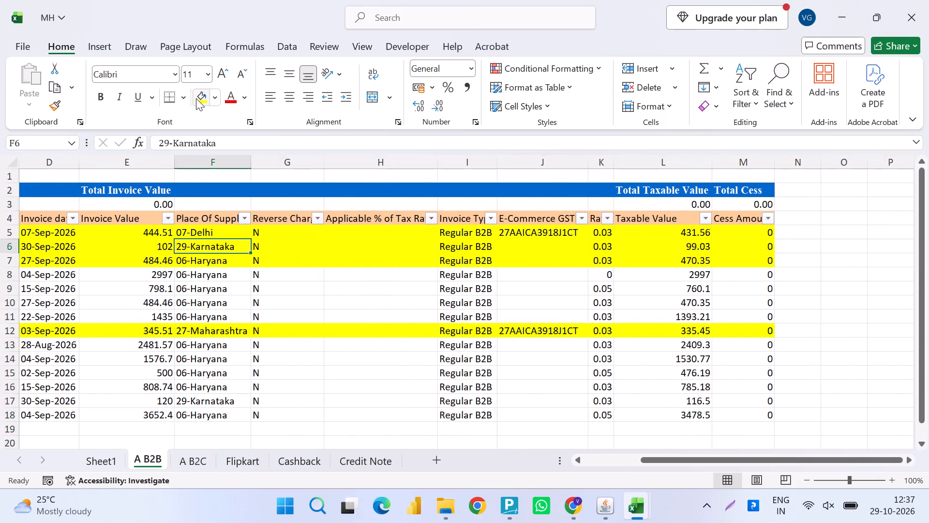
key("Right")
key("ctrl+space")
key("ctrl+0")
key("Right")
key("ctrl+space")
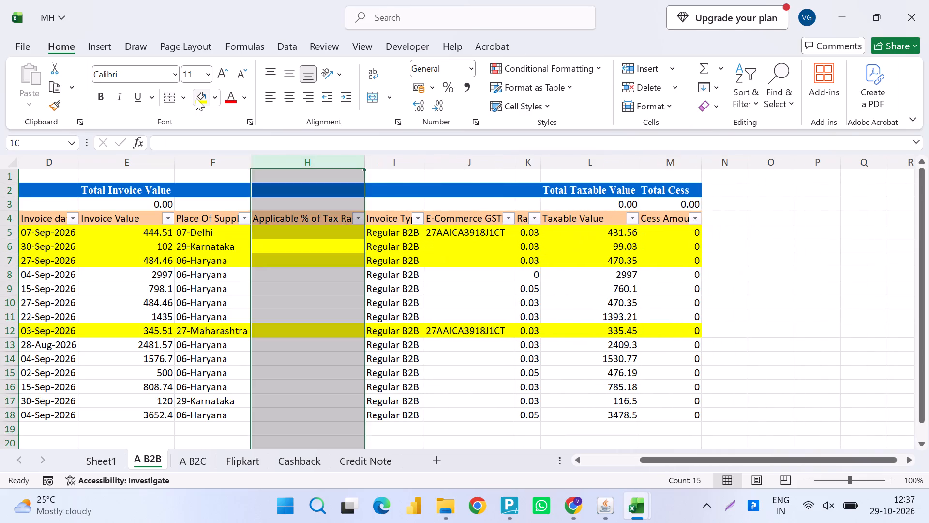
key("ctrl+0")
key("Right")
key("Right")
key("ctrl+space")
key("ctrl+0")
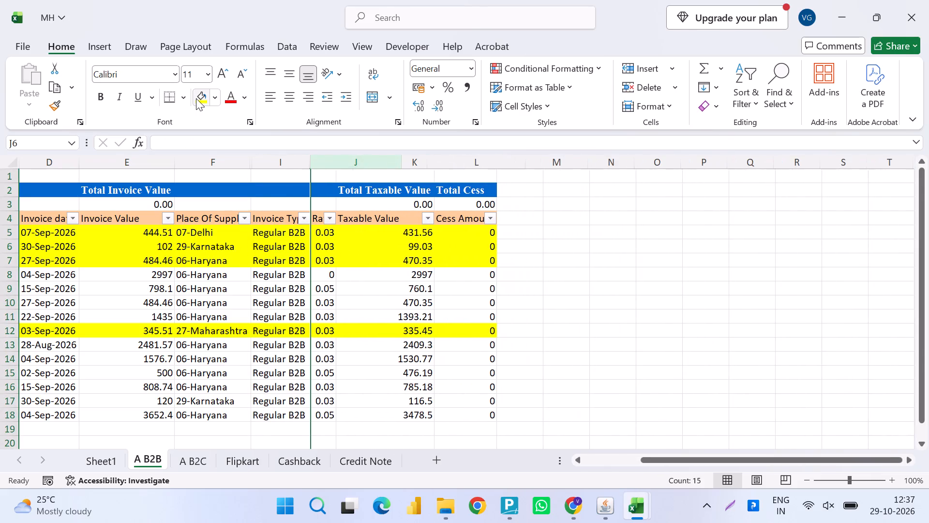
Hide the Cess Amount column (M) in the A B2B sheet.
key("Right")
key("Right")
key("Right")
key("ctrl+space")
key("ctrl+0")
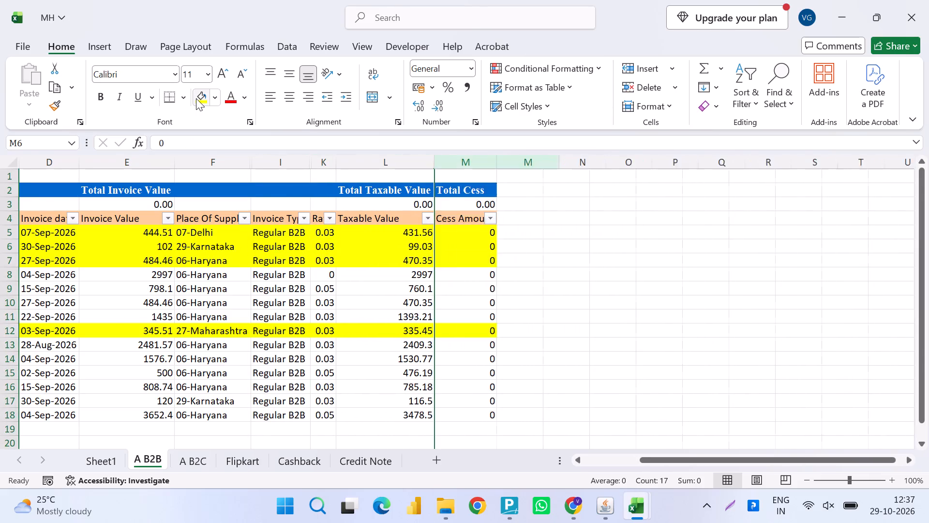
Copy invoice number BOM7-T-33 from row 8 of the A B2B sheet into the GST portal's Add Invoice form.
key("Left")
key("ctrl+Left")
key("ctrl+Left")
key("ctrl+Left")
key("Right")
key("Down")
key("Down")
key("Left")
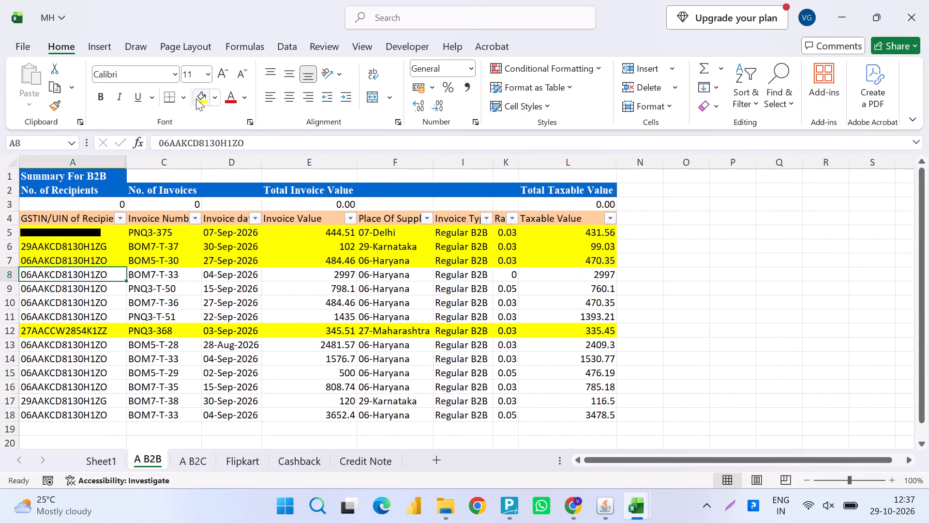
key("Right")
key("Left")
key("Right")
key("ctrl+c")
key("alt+Tab")
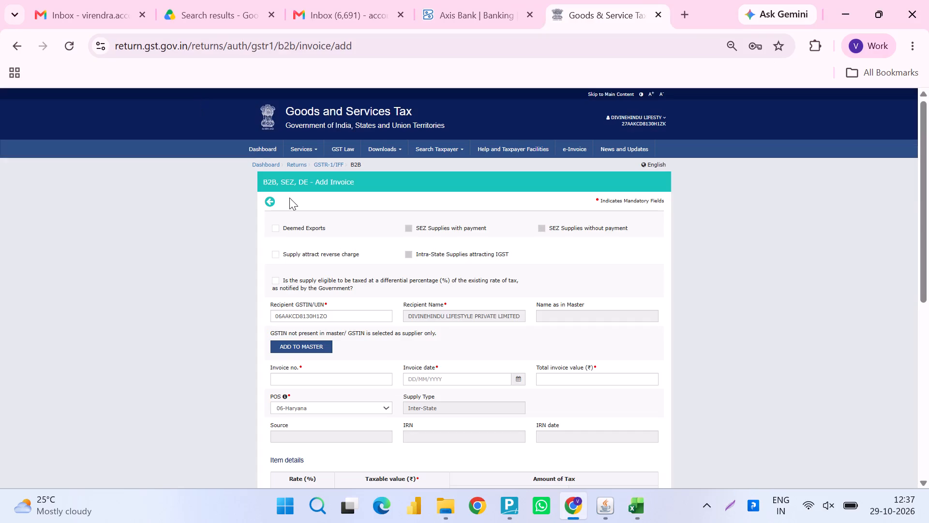
left_click(317, 380)
key("ctrl+v")
key("Tab")
Set the invoice date of BOM7-T-33 to 04/09/2026 in the GST portal form.
key("alt+Tab")
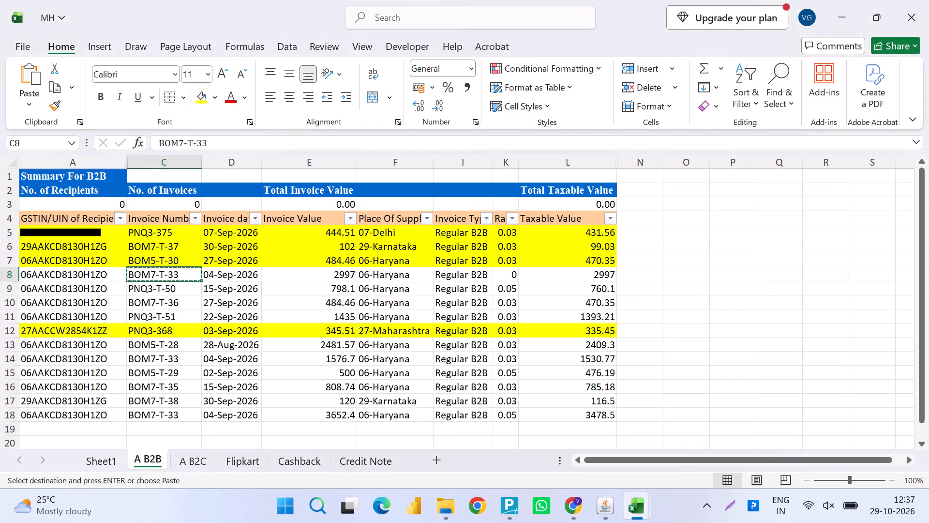
key("shift+space")
key("alt+Tab")
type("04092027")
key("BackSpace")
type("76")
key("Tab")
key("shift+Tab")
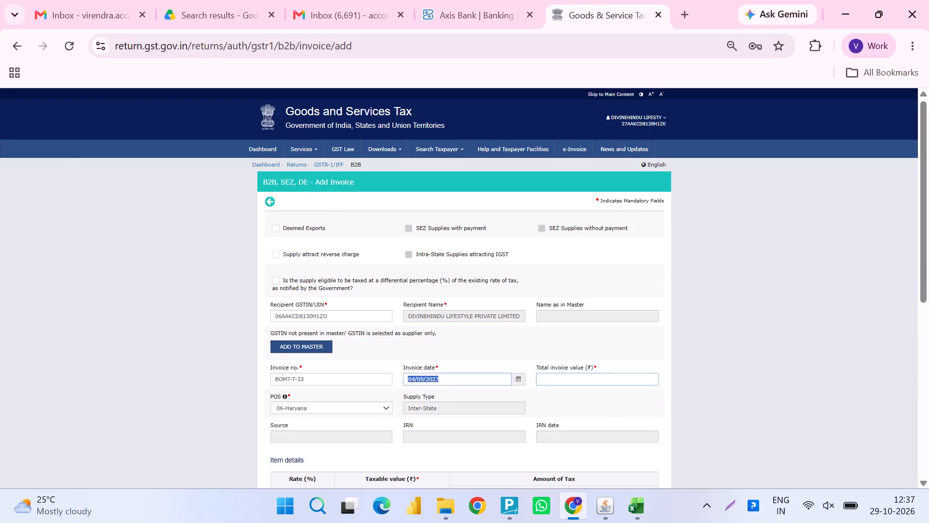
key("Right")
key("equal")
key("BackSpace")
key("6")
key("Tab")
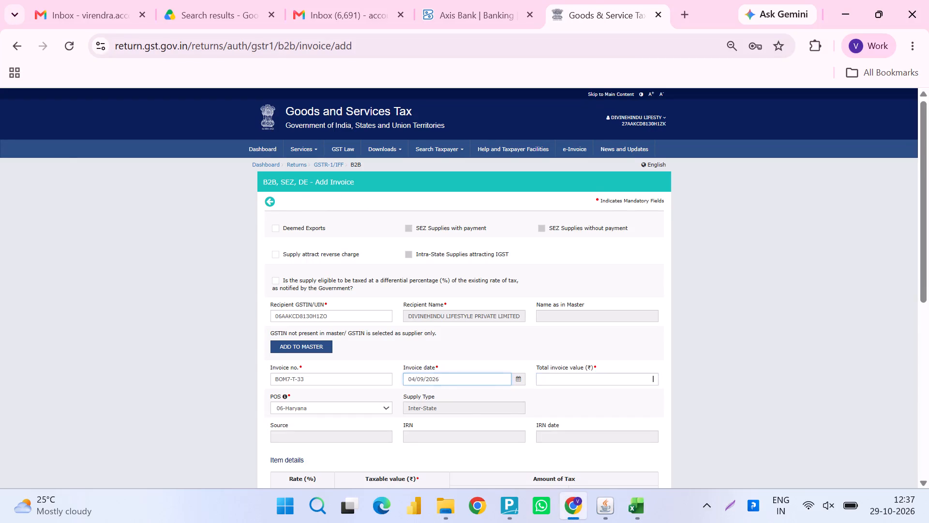
Look up the row 8 invoice value in the sheet and enter 2997 as the portal's total invoice value.
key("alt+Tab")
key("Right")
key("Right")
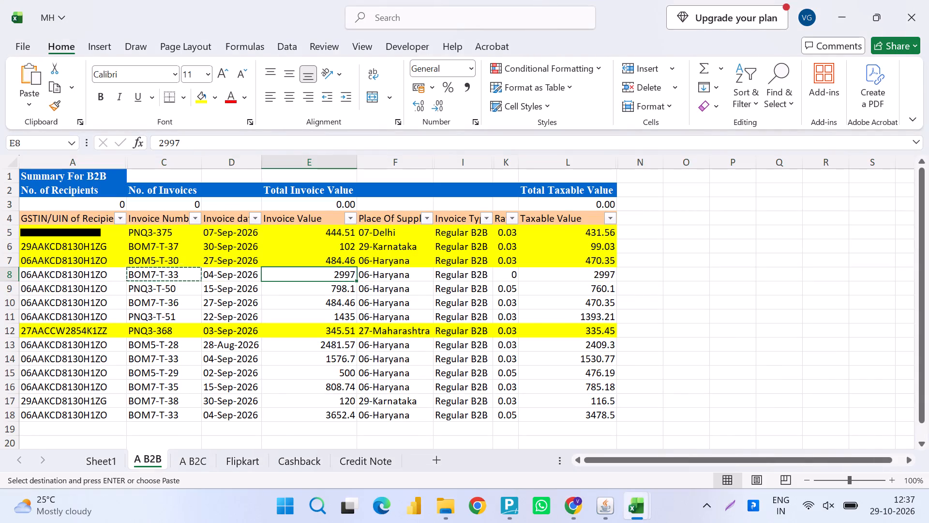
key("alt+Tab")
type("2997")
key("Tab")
Enter a taxable value of 2997 at the 0% rate for BOM7-T-33 and save the invoice.
scroll(317, 380, "down", 2)
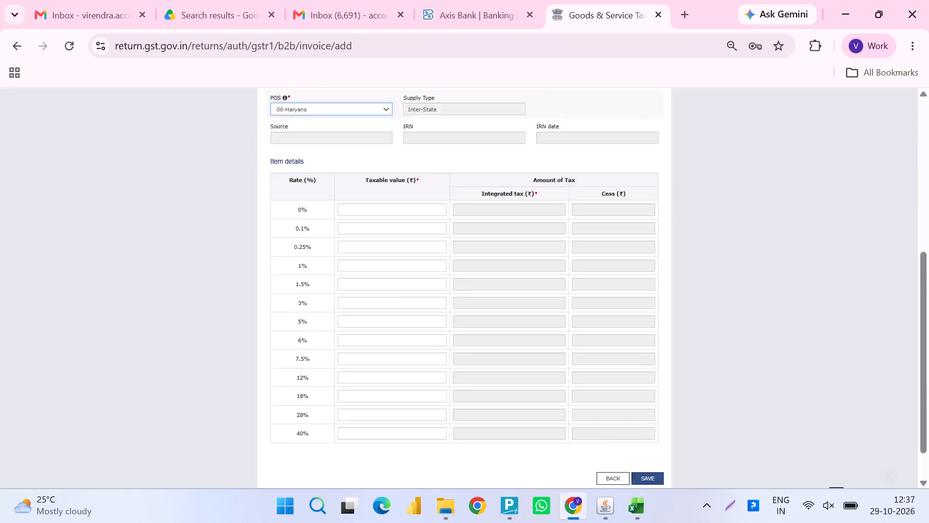
scroll(317, 380, "down", 2)
left_click(420, 261)
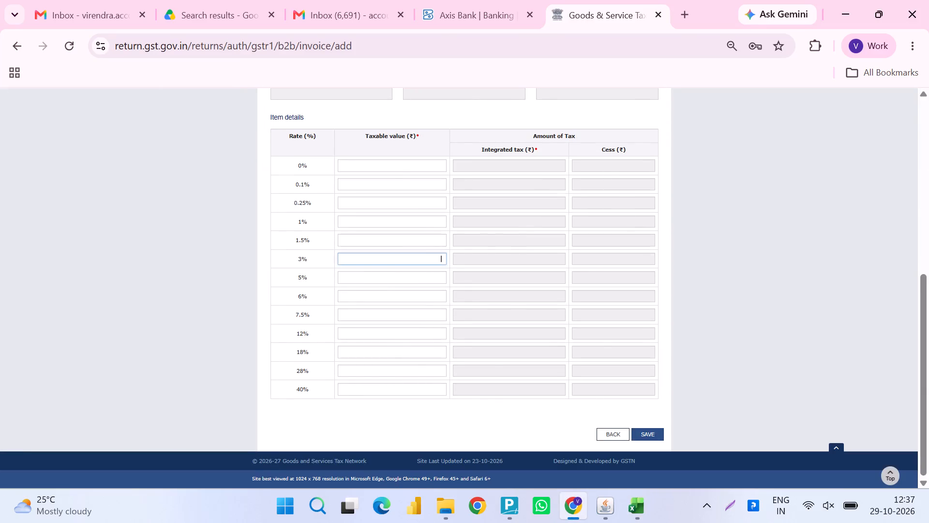
key("alt+Tab")
key("Right")
key("Right")
key("Right")
key("Right")
key("alt+Tab")
key("shift+Tab")
key("shift+Tab")
key("shift+Tab")
key("shift+Tab")
key("shift+Tab")
type("2997")
left_click(658, 439)
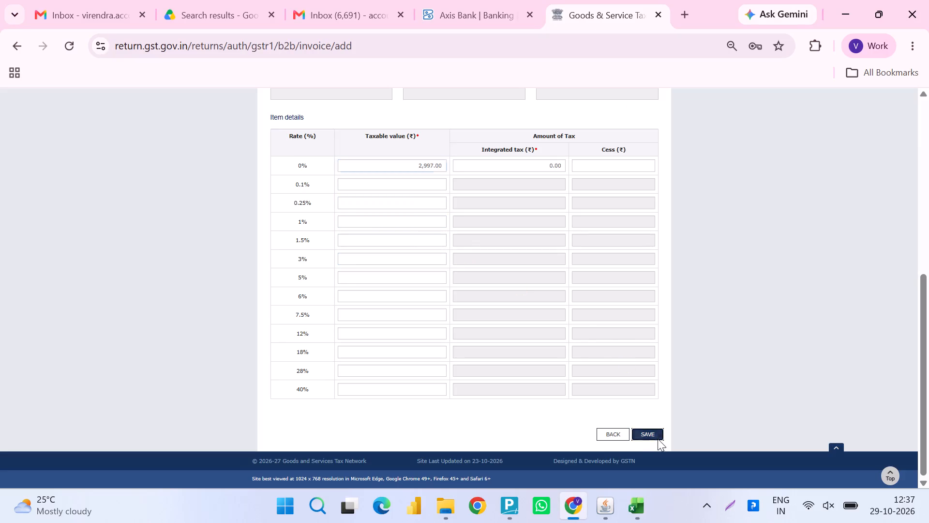
left_click(658, 439)
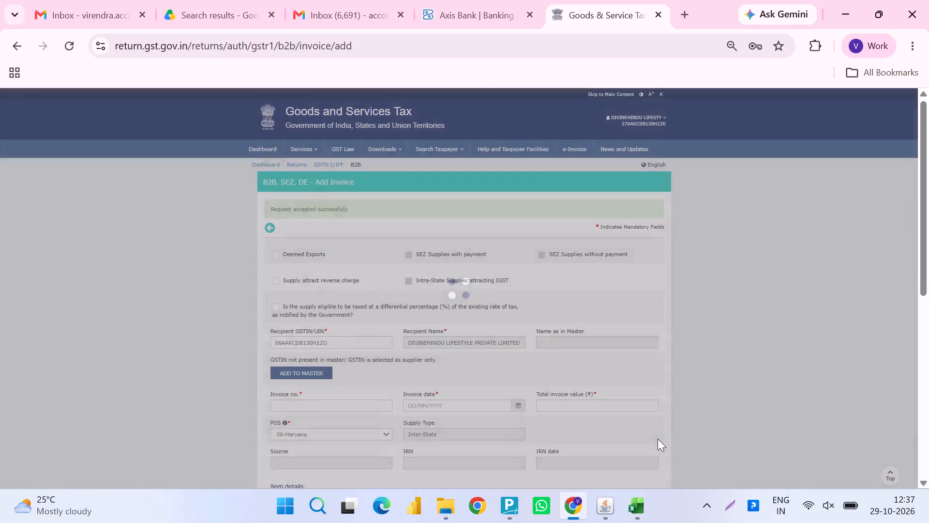
Copy invoice number PNQ3-T-50 from row 9 of the sheet into the portal form and date it 15/09/2026.
key("alt+Tab")
key("Left")
key("Left")
key("Left")
key("Left")
key("Left")
key("Left")
key("Down")
key("ctrl+c")
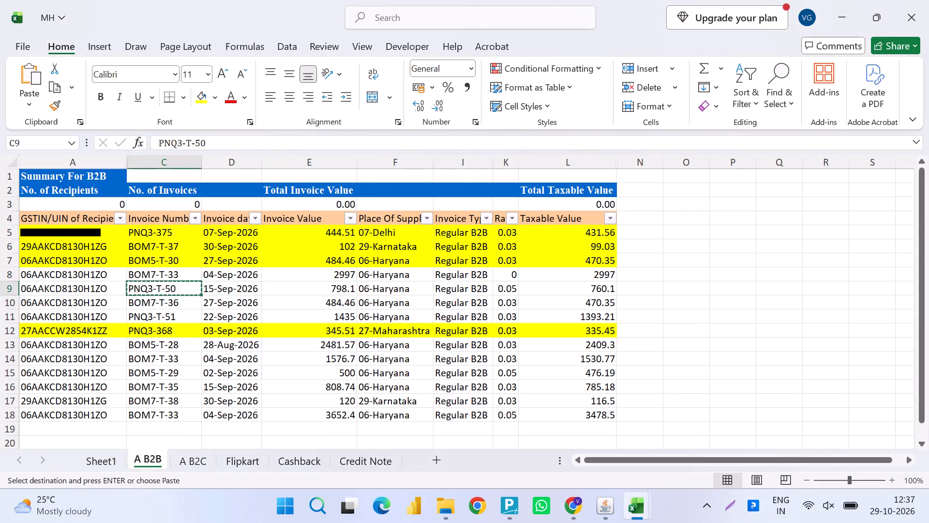
key("alt+Tab")
left_click(320, 417)
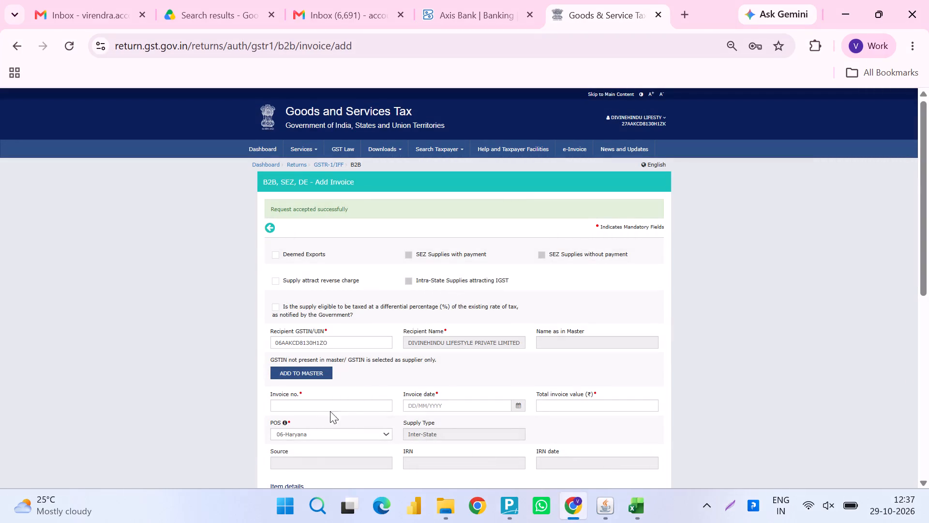
left_click(333, 409)
key("ctrl+v")
key("Tab")
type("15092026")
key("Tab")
Look up the row 9 invoice value in the sheet and enter 798.1 as the portal's total invoice value.
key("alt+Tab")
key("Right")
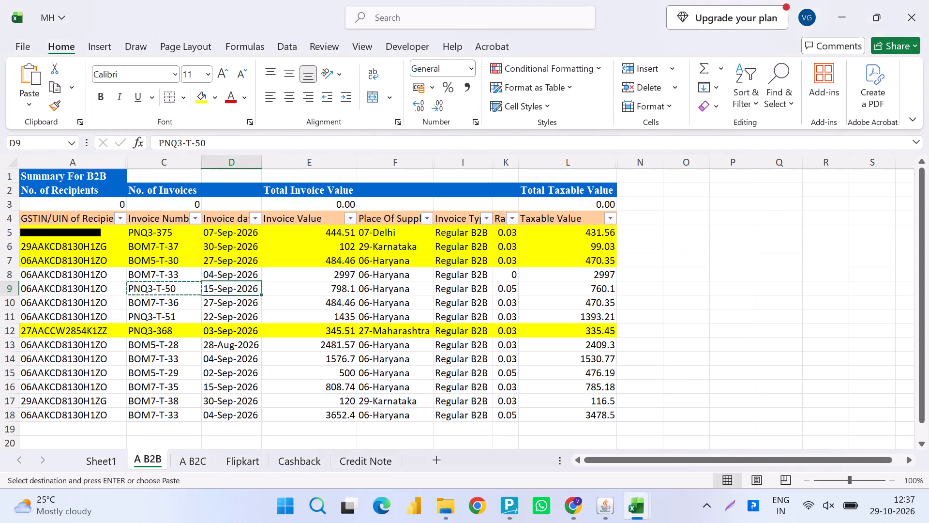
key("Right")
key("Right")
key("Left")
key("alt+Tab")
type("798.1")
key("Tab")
Enter a taxable value of 760.1 at the 6% rate for PNQ3-T-50 and save the invoice.
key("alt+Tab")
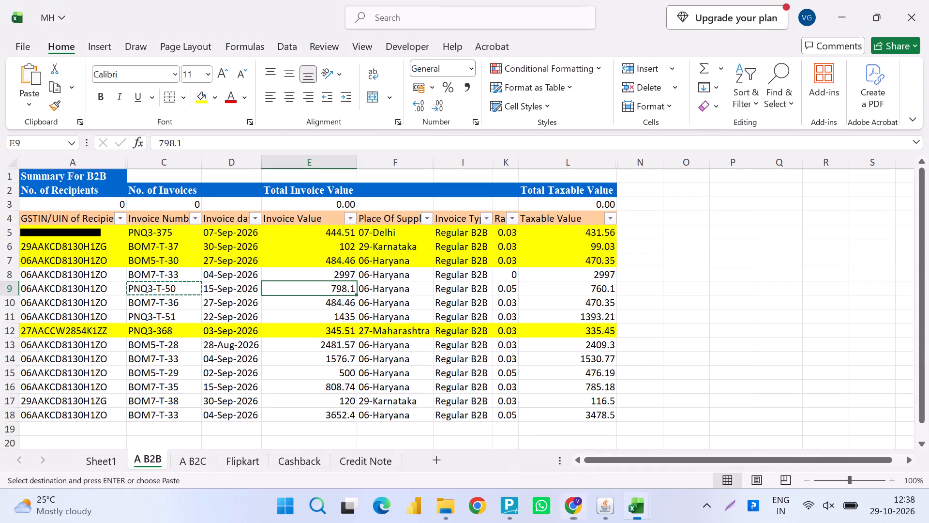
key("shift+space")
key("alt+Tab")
scroll(333, 409, "down", 4)
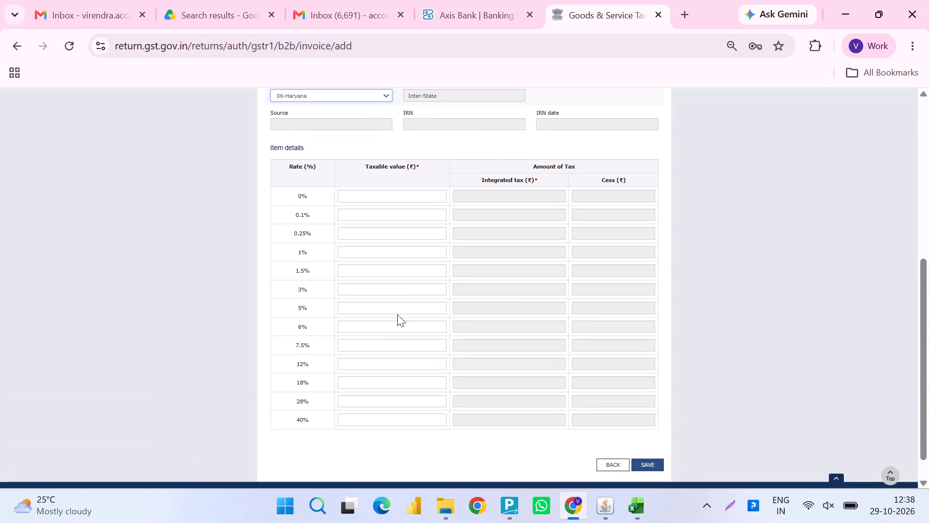
left_click(395, 327)
type("760.1")
key("alt+Tab")
key("alt+Tab")
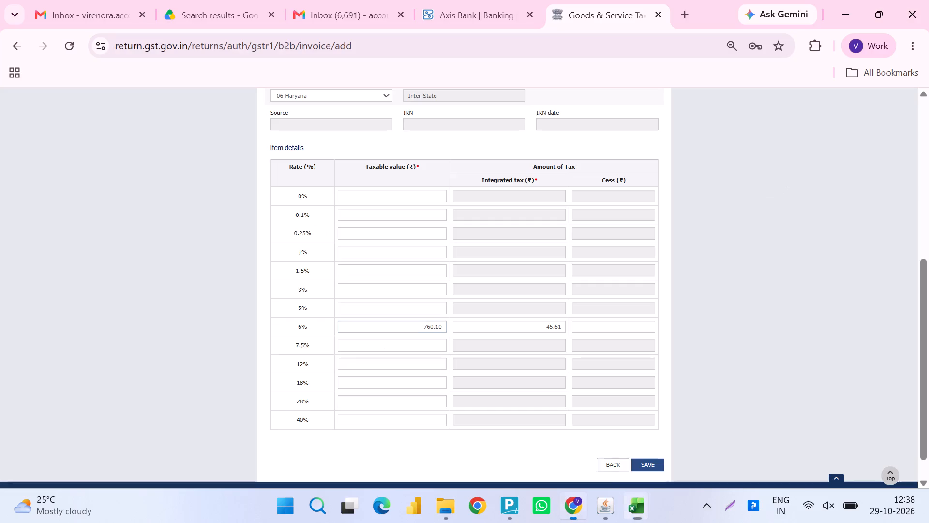
left_click(644, 465)
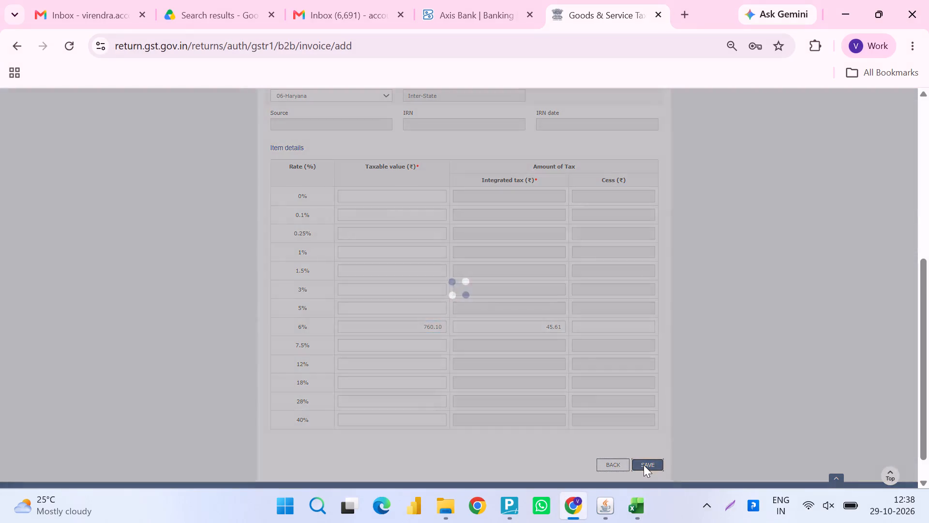
scroll(644, 465, "up", 3)
scroll(644, 465, "down", 7)
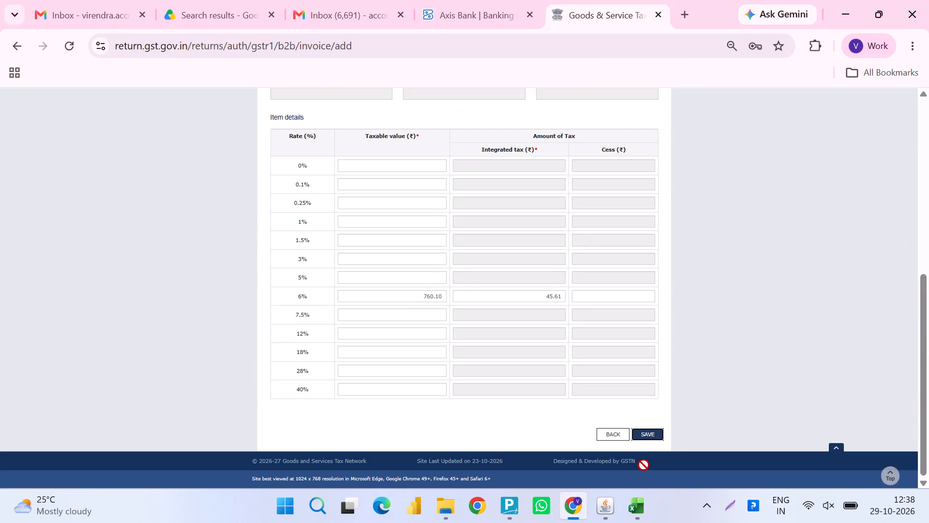
left_click(661, 437)
Copy invoice number BOM7-T-36 from row 10 of the sheet into the portal form and date it 27/09/2026.
key("alt+Tab")
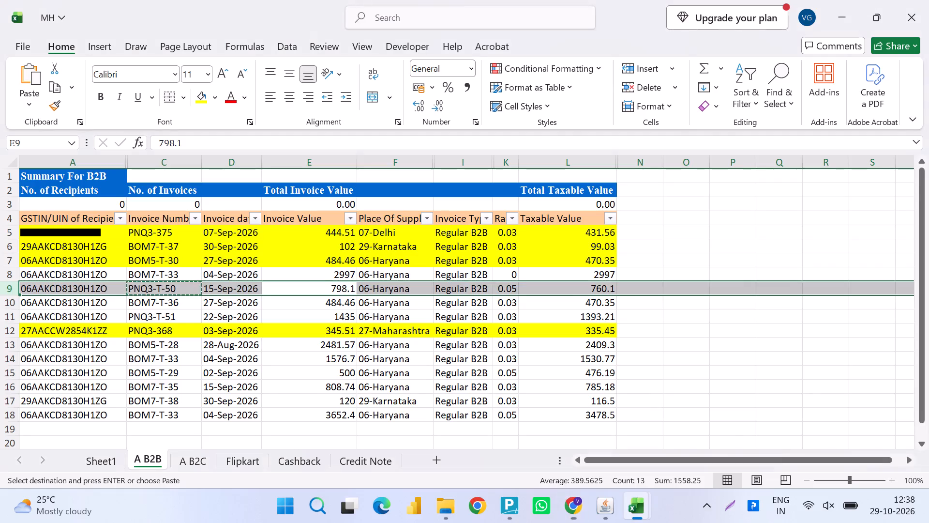
key("Left")
key("Down")
key("Left")
key("Left")
key("Right")
key("ctrl+c")
key("alt+Tab")
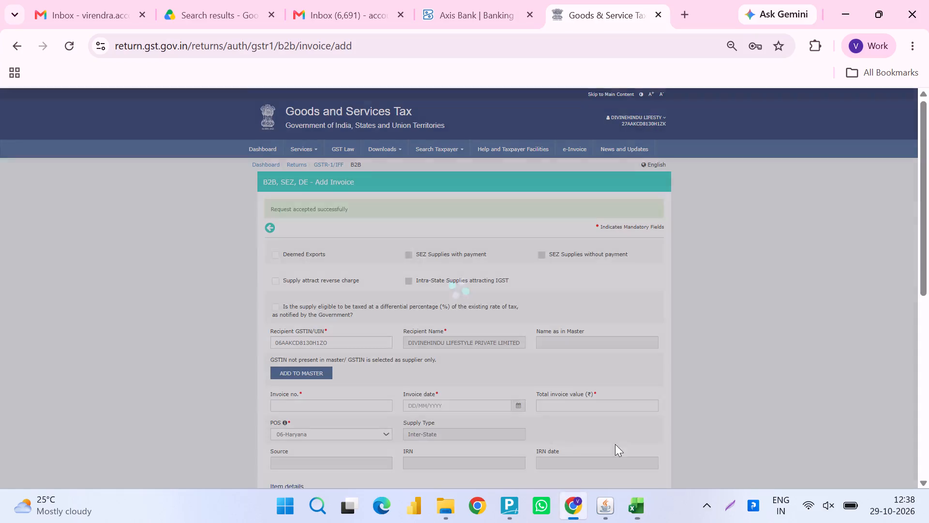
left_click(335, 414)
left_click(342, 407)
key("ctrl+v")
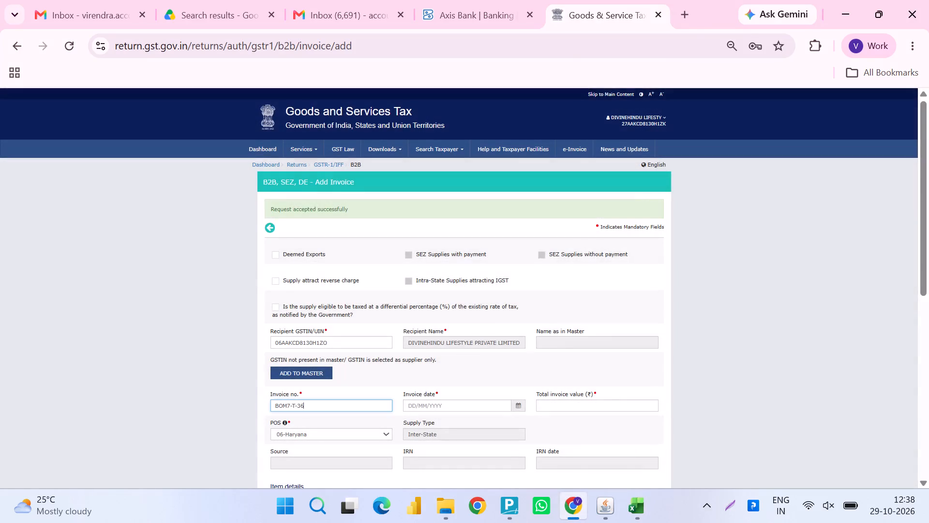
key("Tab")
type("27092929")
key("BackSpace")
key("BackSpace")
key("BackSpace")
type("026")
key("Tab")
Look up the row 10 invoice value in the sheet and enter 484.46 as the portal's total invoice value.
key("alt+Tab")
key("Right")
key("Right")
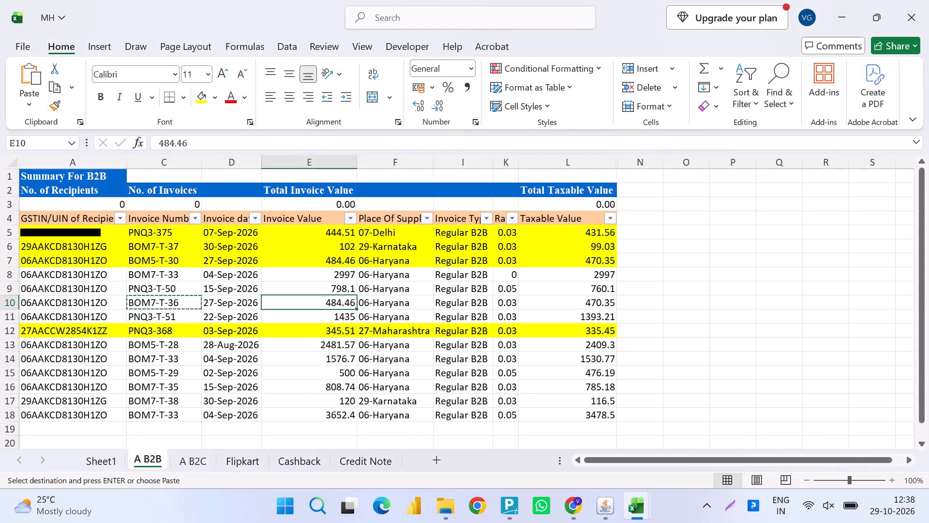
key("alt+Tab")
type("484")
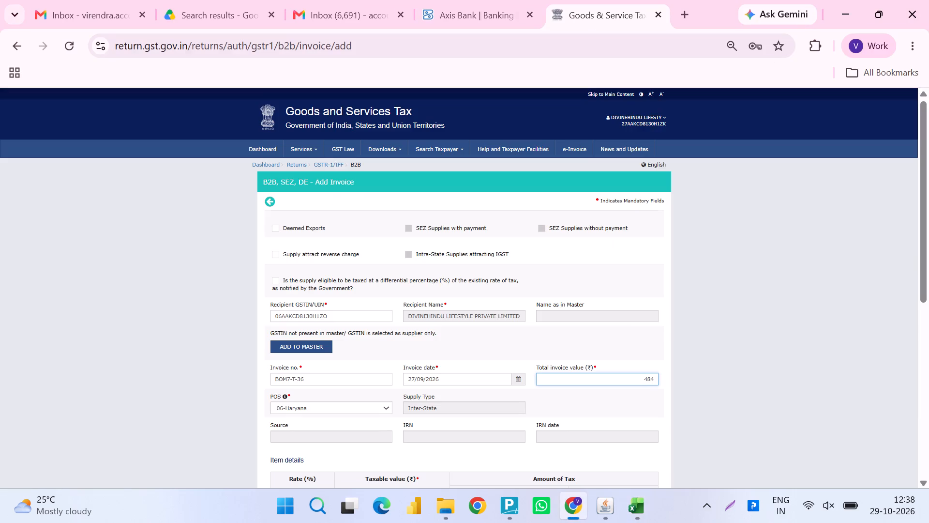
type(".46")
Enter the row 10 taxable value of 470.35 at the 3% rate for BOM7-T-36 and save the invoice.
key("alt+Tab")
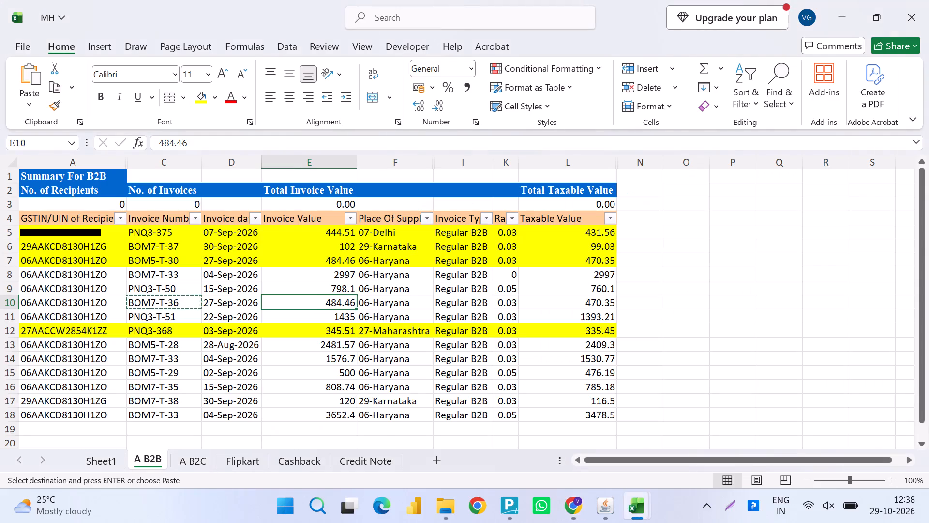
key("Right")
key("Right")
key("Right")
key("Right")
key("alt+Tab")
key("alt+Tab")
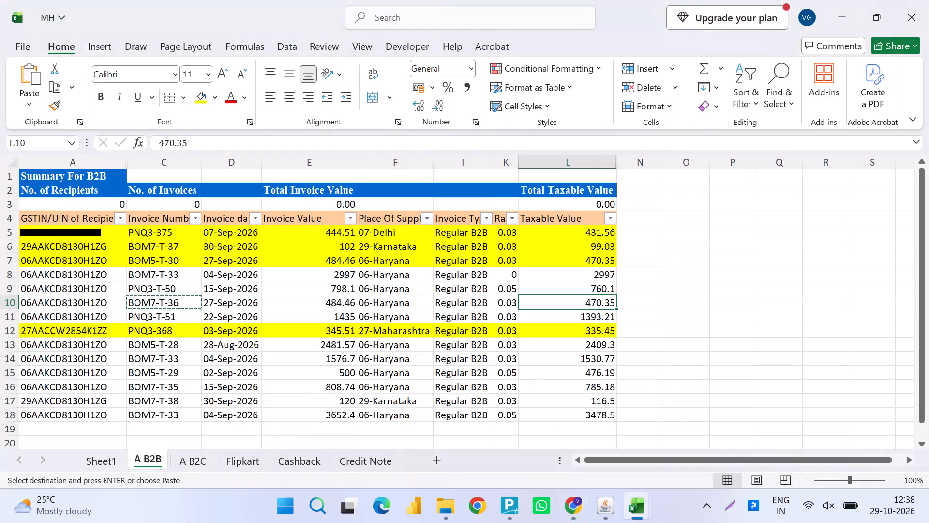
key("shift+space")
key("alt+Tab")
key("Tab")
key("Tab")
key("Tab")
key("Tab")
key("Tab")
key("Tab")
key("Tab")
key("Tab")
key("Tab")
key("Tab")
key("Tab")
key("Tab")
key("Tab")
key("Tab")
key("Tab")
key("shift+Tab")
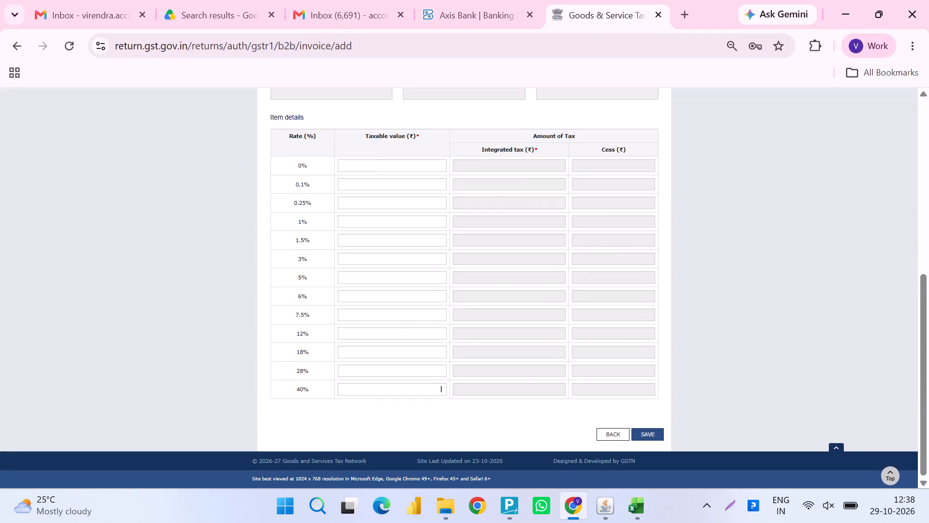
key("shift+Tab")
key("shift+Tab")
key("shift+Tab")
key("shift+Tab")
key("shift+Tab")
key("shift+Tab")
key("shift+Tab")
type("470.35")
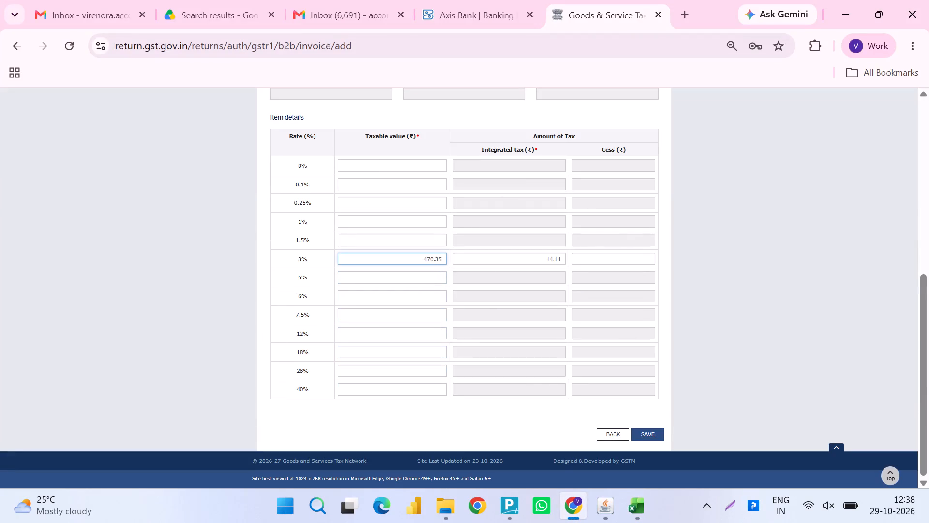
left_click(647, 434)
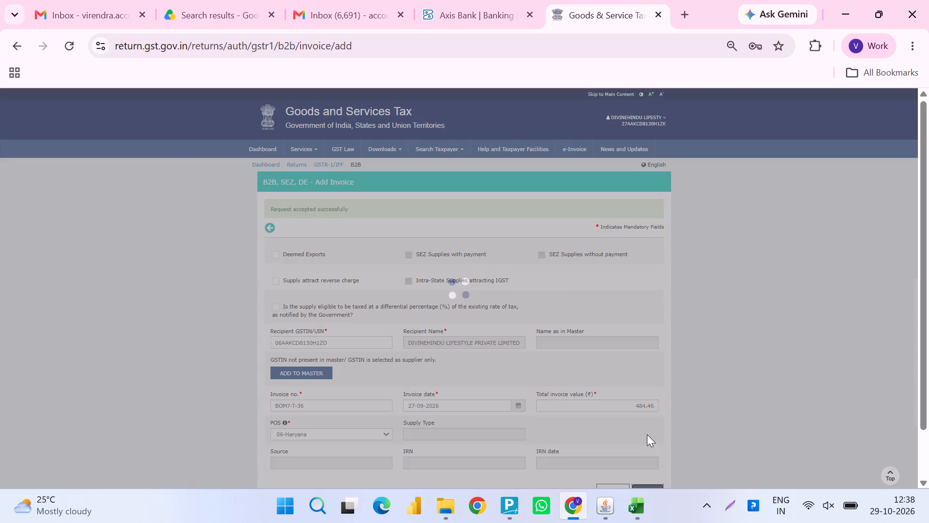
key("alt+Tab")
key("Left")
key("Left")
key("Left")
key("Left")
key("Left")
key("Left")
key("Down")
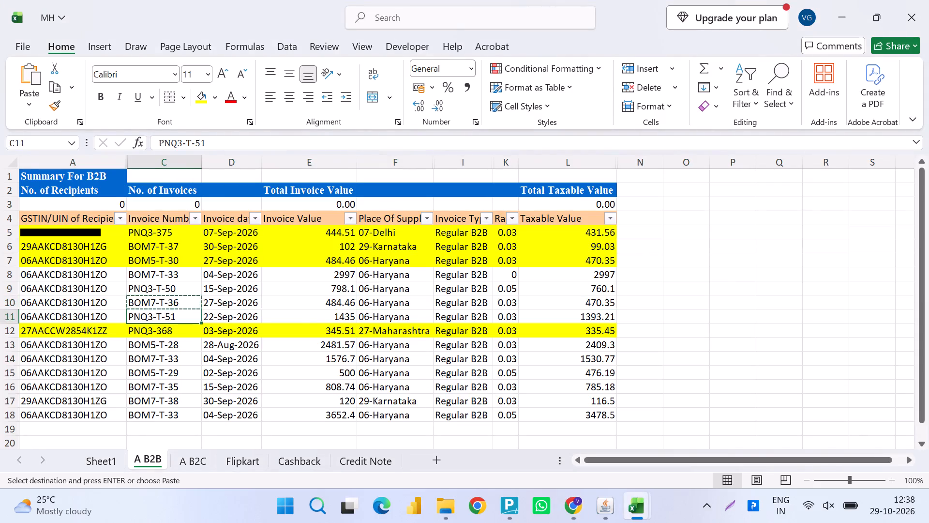
key("ctrl+c")
key("alt+Tab")
left_click(339, 402)
key("ctrl+v")
key("Tab")
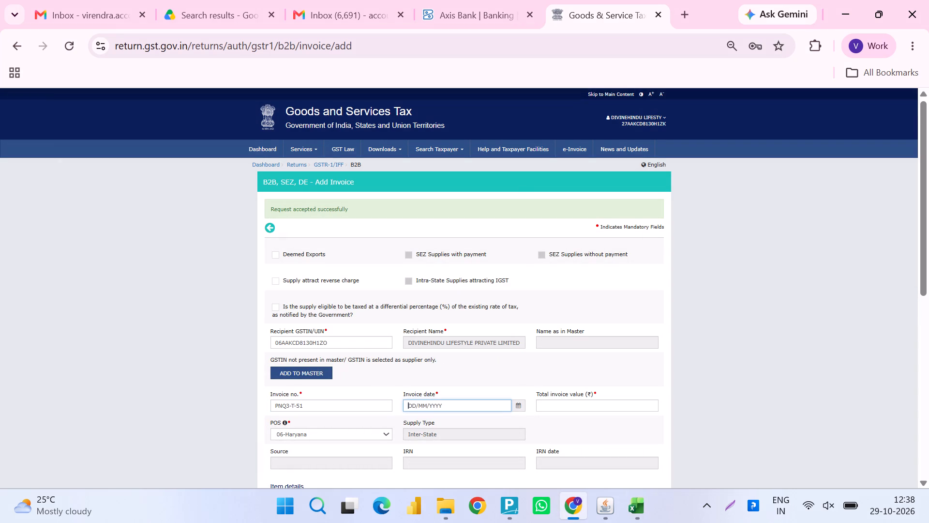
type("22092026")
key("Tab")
Look up the row 11 invoice value in the sheet and enter 1435 as the portal's total invoice value.
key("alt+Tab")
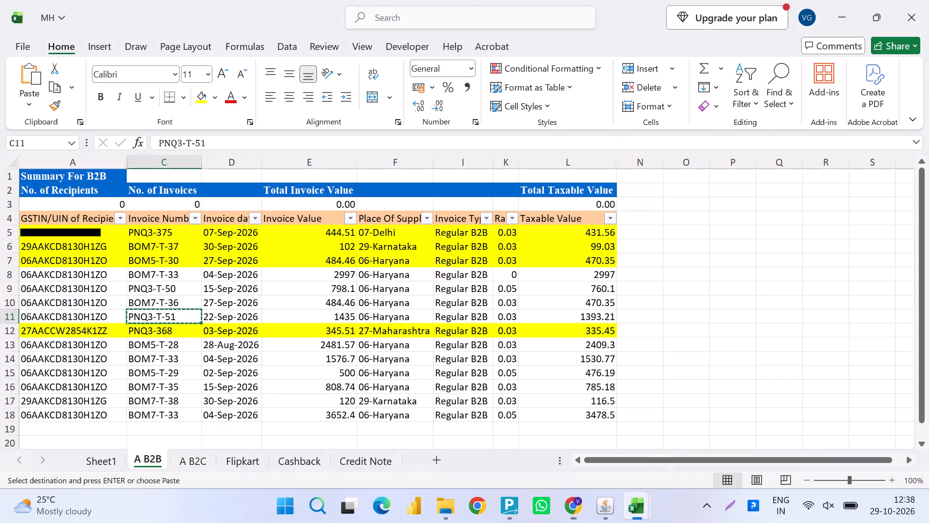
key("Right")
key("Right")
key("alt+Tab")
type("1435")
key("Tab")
Enter the row 11 taxable value of 1393.21 at the 3% rate for PNQ3-T-51 and save the invoice.
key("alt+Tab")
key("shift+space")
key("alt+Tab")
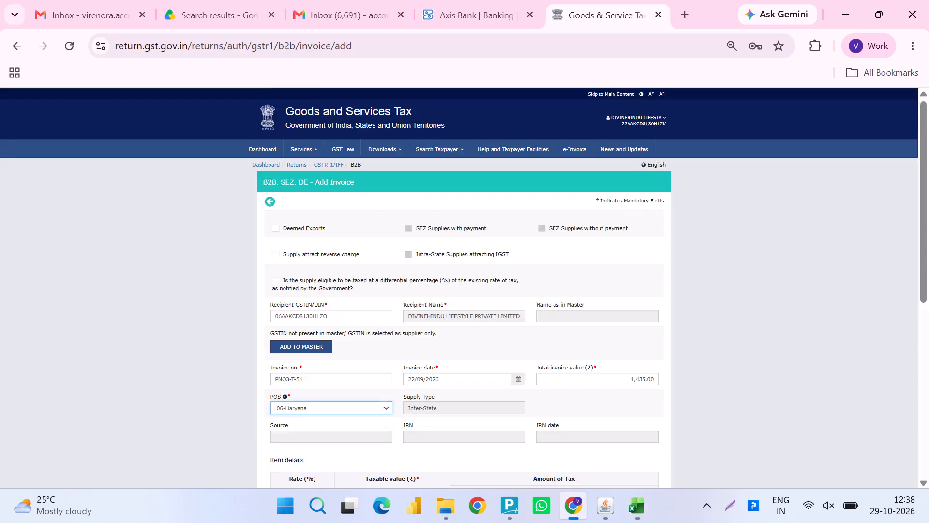
scroll(339, 402, "down", 3)
left_click(410, 303)
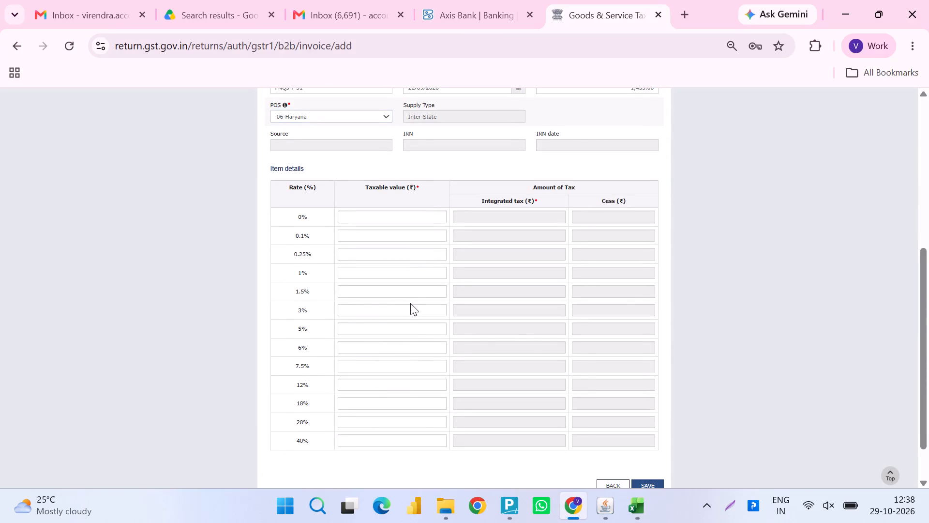
left_click(410, 303)
left_click(410, 308)
key("1")
type("393.21")
key("Tab")
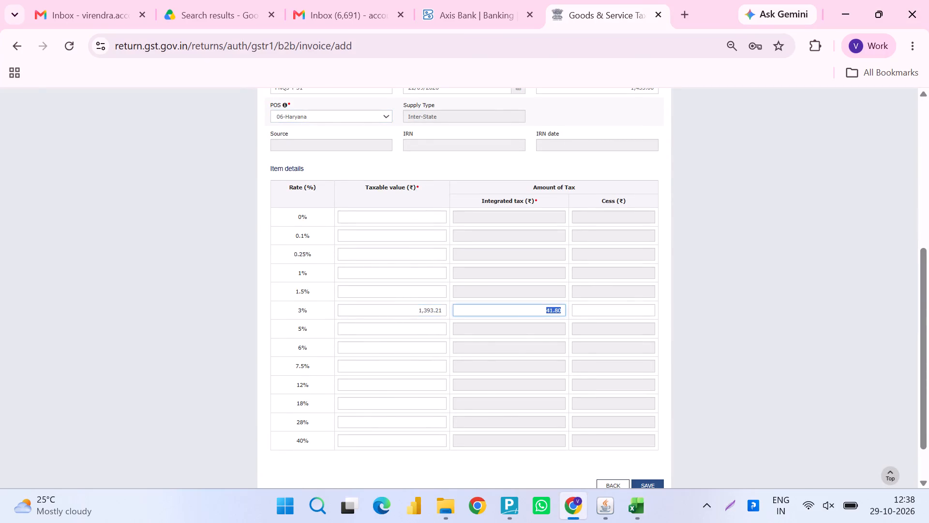
key("alt+Tab")
key("alt+Tab")
scroll(419, 312, "down", 3)
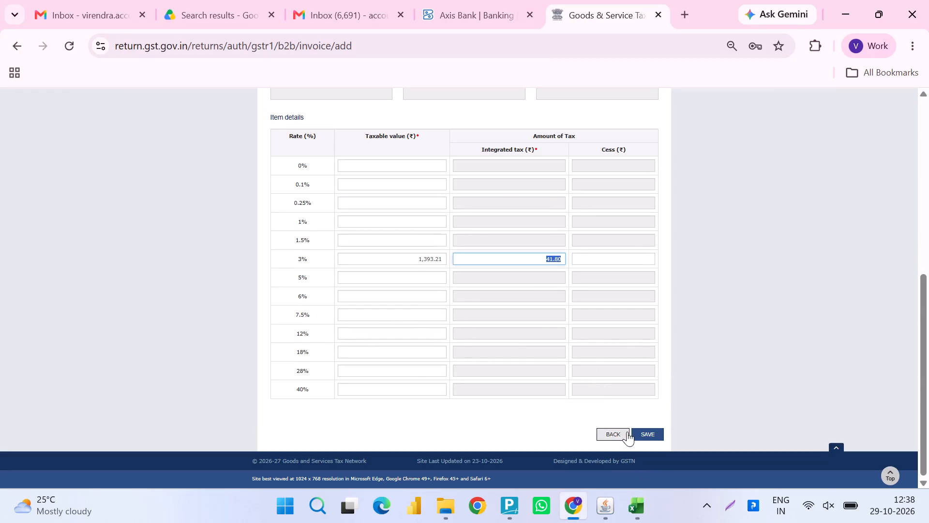
left_click(639, 435)
left_click(639, 435)
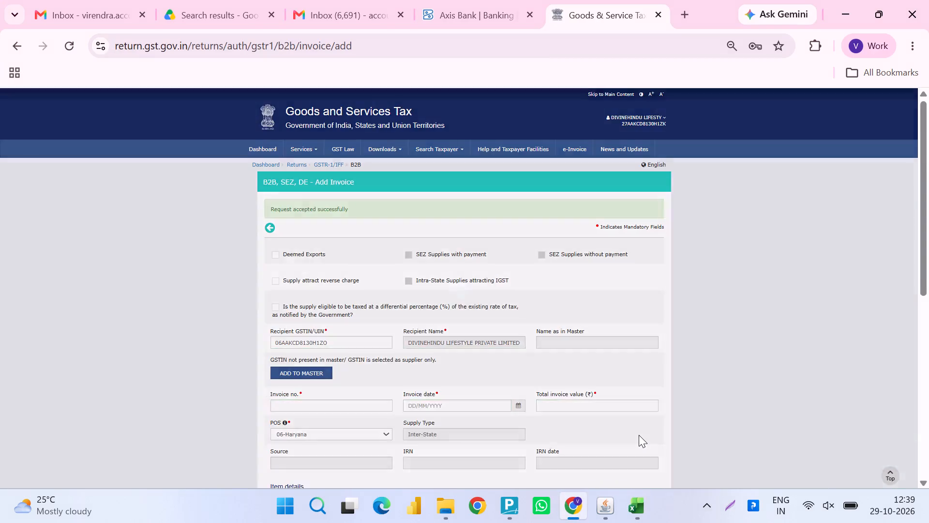
Fill the invoice rows 5 to 11 of the A B2B sheet, columns A to L, with yellow to mark them as entered.
key("alt+Tab")
key("Left")
key("Left")
key("Left")
key("ctrl+shift+Right")
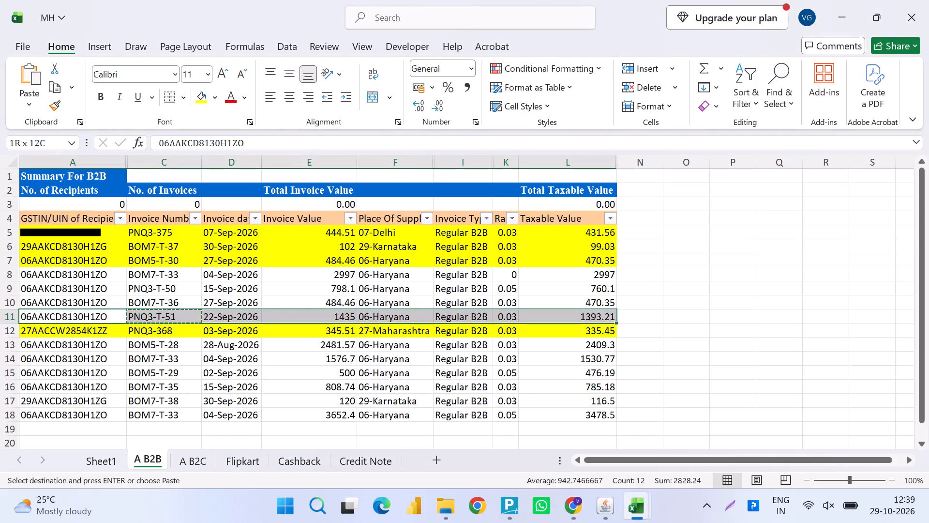
key("ctrl+shift+Up")
key("shift+Down")
key("shift+Down")
key("shift+Down")
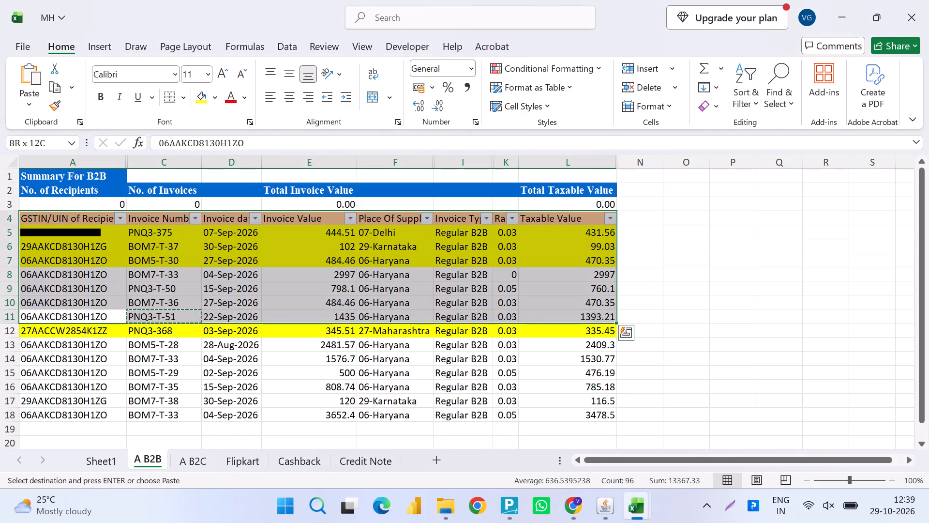
key("shift+Down")
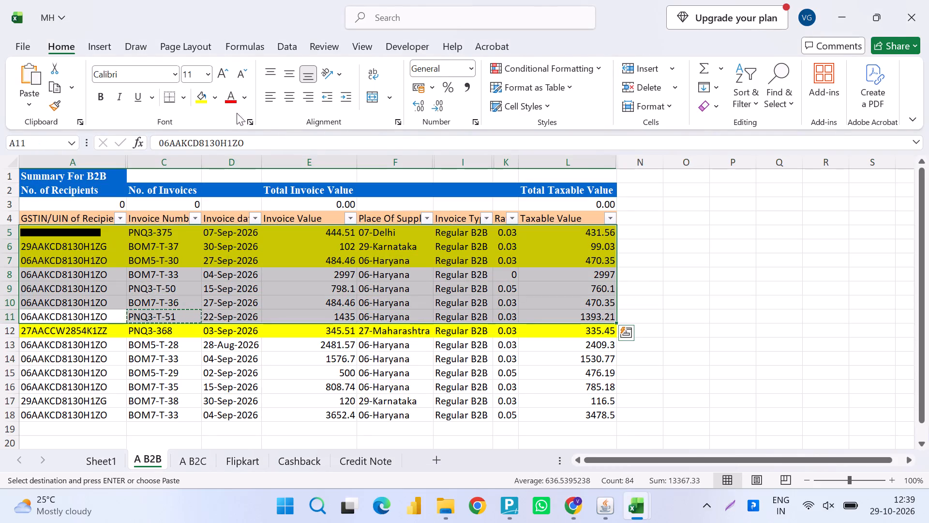
left_click(205, 94)
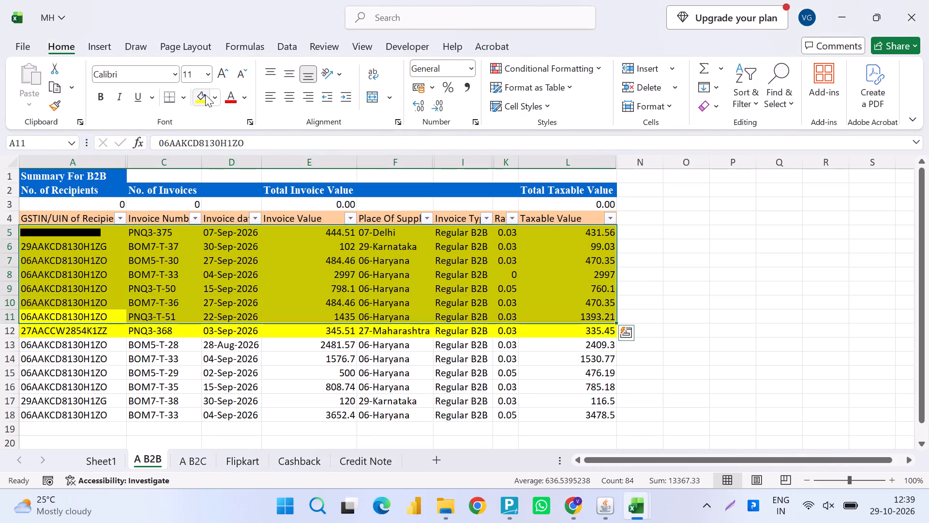
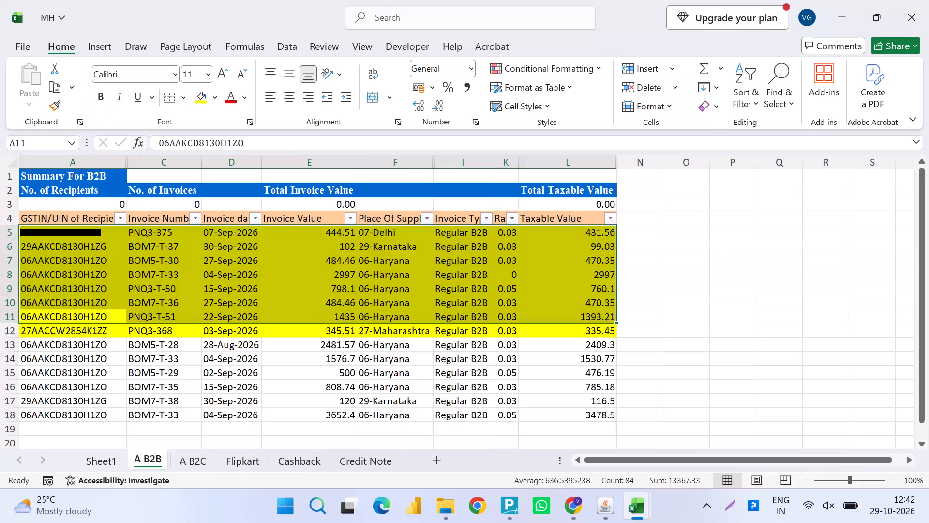
Copy invoice number BOM5-T-28 from row 13 of the sheet into the portal form and date it 28/08/2026.
key("Down")
key("Down")
key("Right")
key("ctrl+c")
key("alt+Tab")
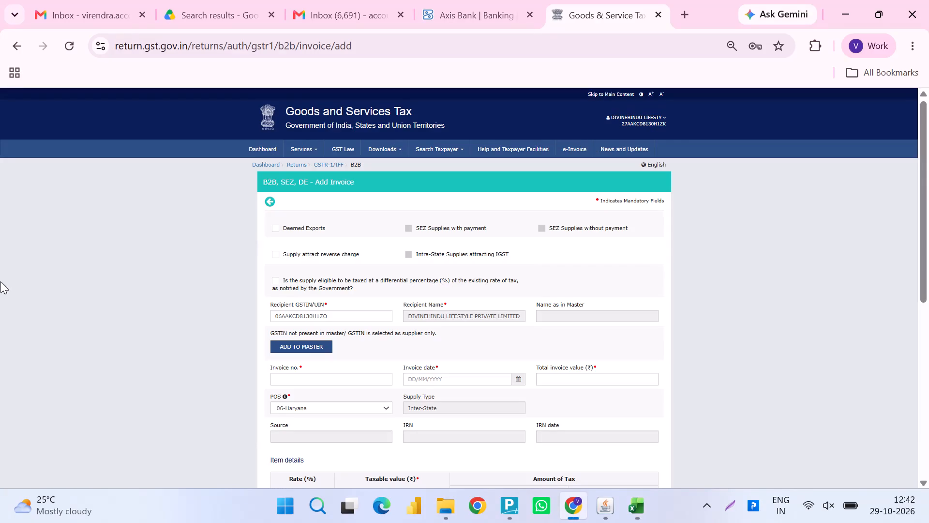
left_click(316, 378)
key("ctrl+v")
key("Tab")
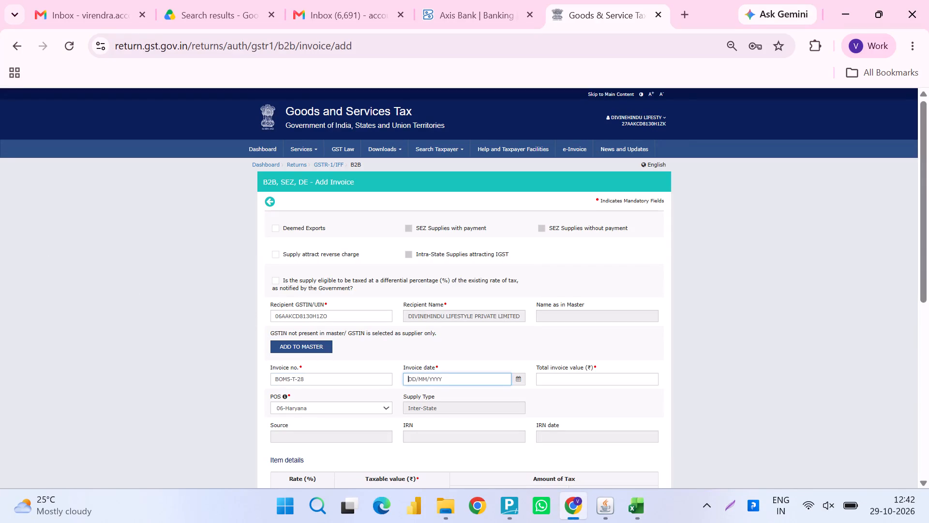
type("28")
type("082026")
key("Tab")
Look up the row 13 invoice value in the sheet and enter 2481.57 as the portal's total invoice value.
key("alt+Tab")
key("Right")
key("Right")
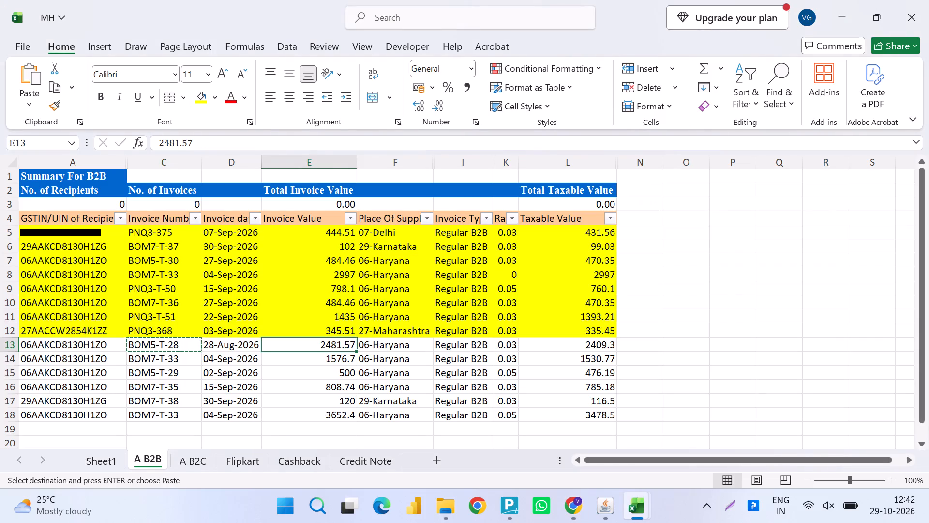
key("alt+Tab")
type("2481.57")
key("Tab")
Enter the row 13 taxable value of 2409.3 at the 3% rate for BOM5-T-28 and save the invoice.
scroll(316, 378, "down", 4)
key("alt+Tab")
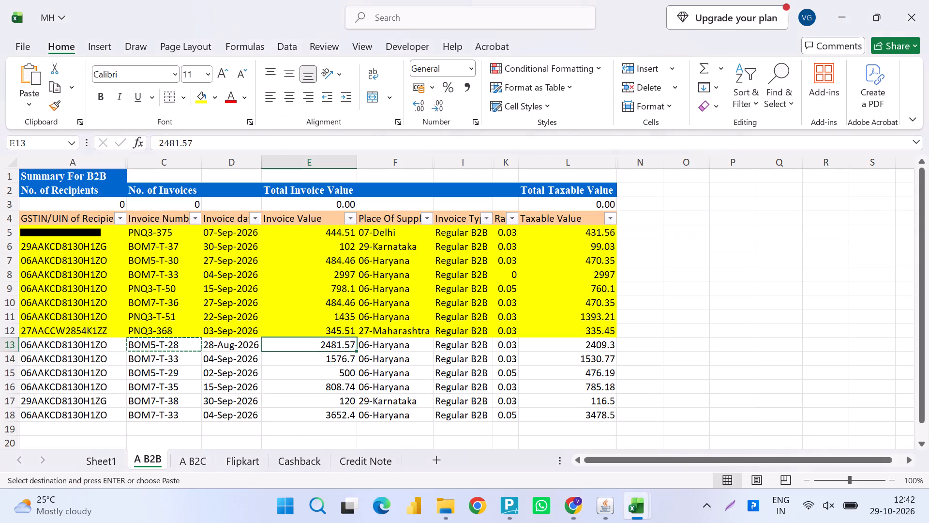
key("alt+Tab")
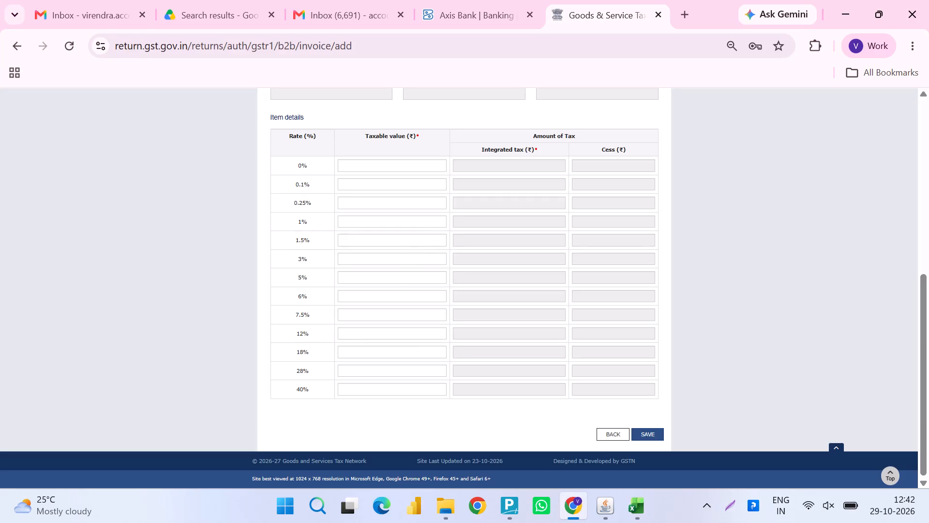
left_click(411, 259)
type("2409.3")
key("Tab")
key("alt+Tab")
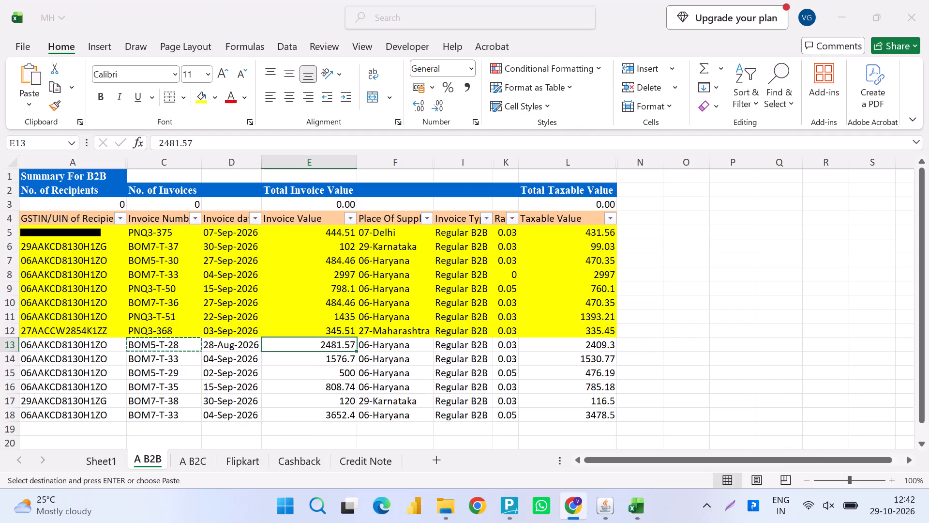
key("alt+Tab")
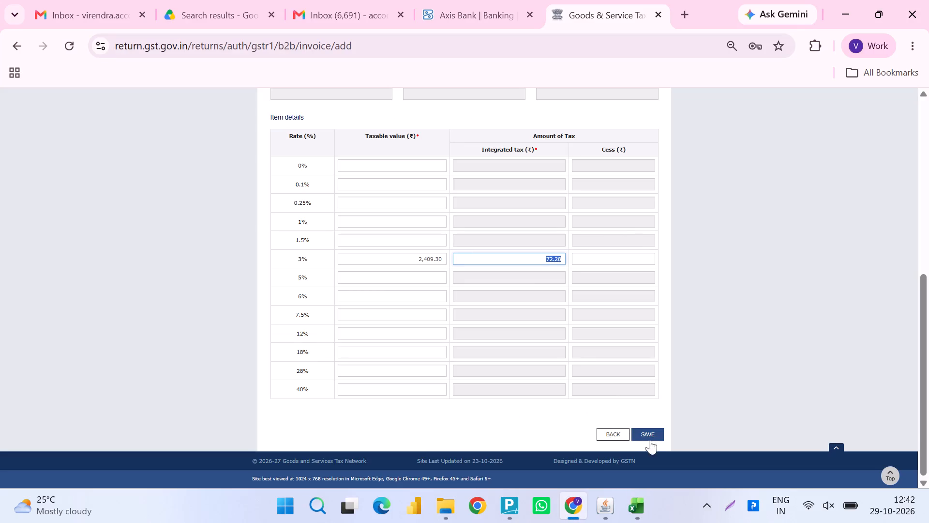
left_click(653, 441)
left_click(653, 441)
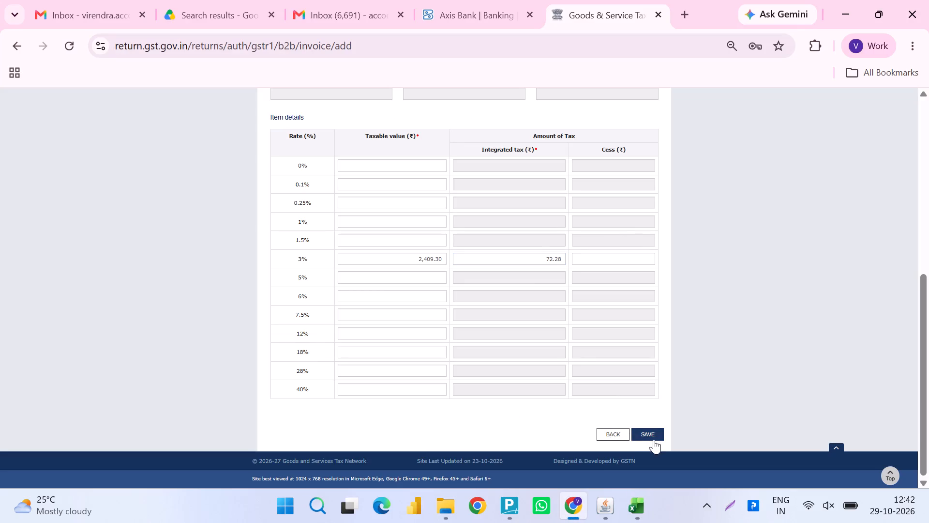
left_click(654, 439)
left_click(654, 439)
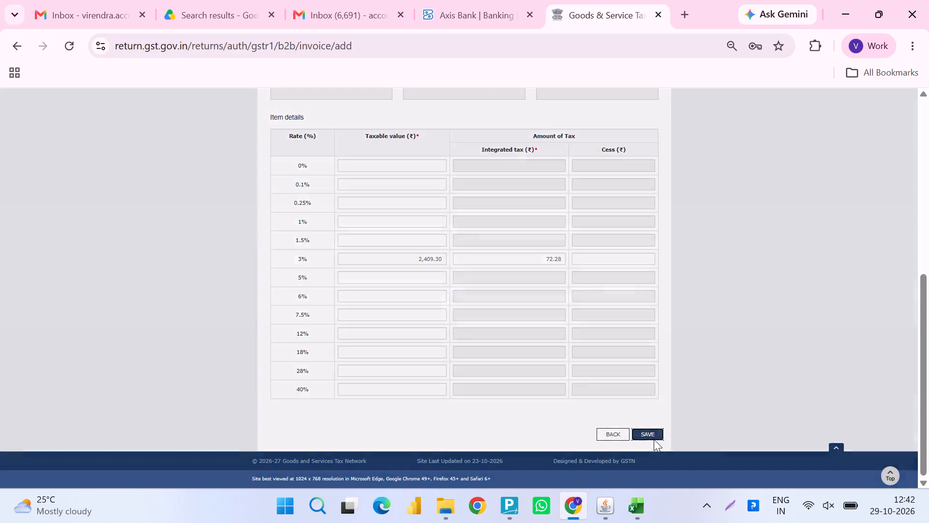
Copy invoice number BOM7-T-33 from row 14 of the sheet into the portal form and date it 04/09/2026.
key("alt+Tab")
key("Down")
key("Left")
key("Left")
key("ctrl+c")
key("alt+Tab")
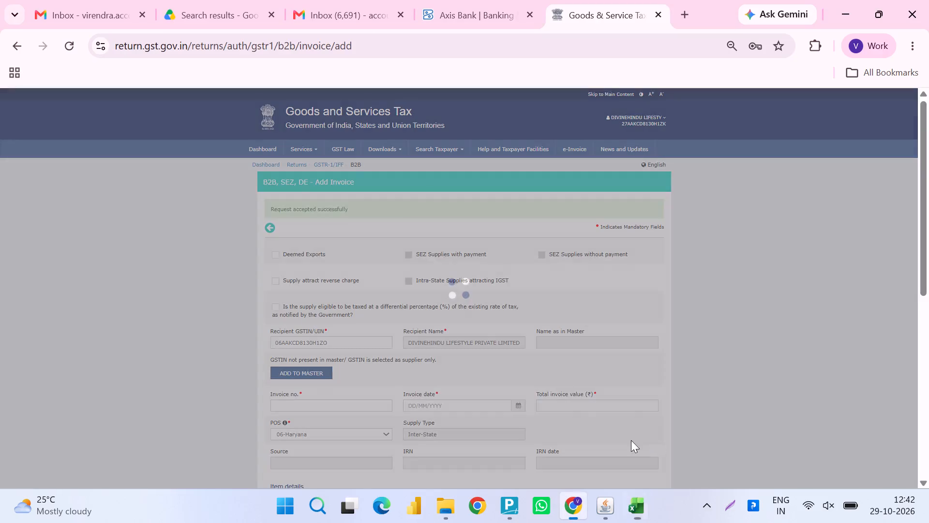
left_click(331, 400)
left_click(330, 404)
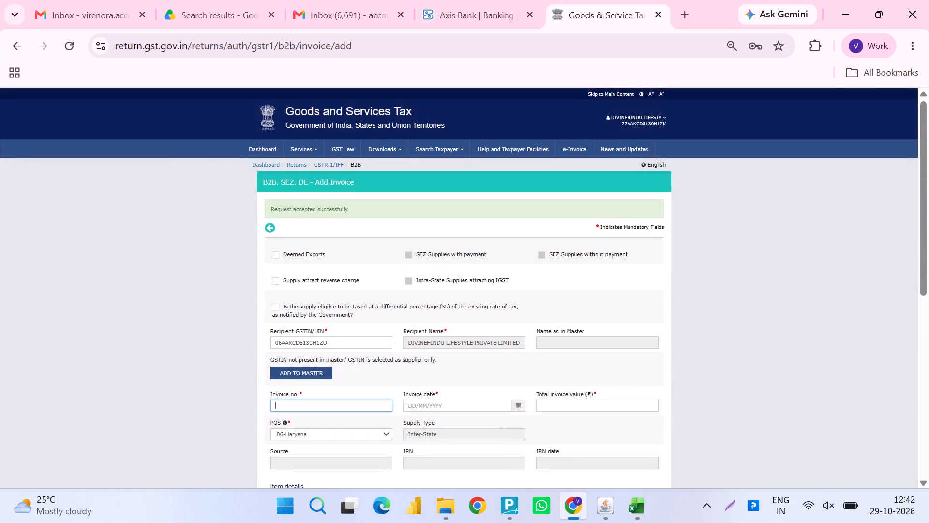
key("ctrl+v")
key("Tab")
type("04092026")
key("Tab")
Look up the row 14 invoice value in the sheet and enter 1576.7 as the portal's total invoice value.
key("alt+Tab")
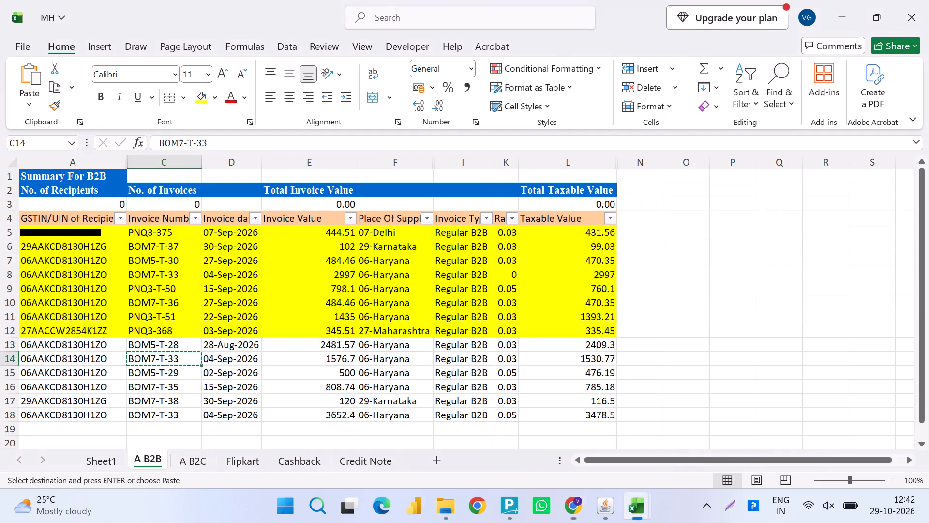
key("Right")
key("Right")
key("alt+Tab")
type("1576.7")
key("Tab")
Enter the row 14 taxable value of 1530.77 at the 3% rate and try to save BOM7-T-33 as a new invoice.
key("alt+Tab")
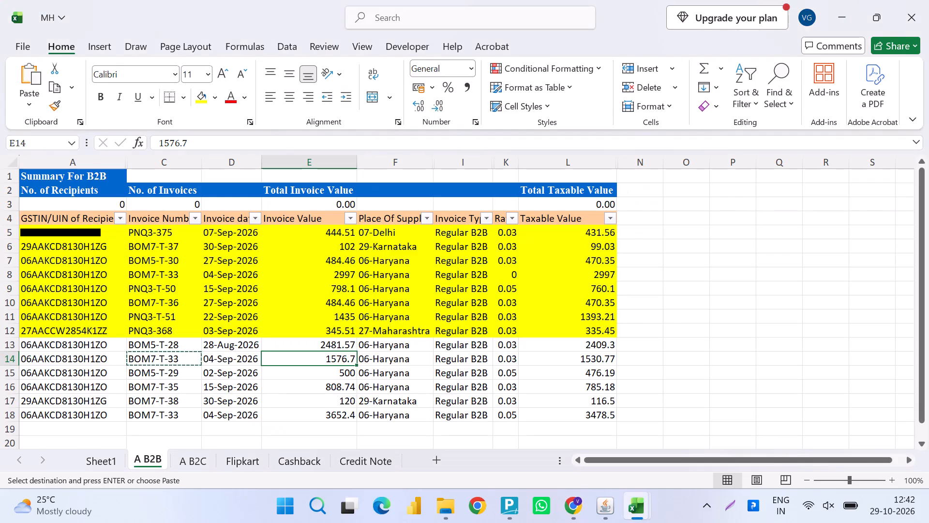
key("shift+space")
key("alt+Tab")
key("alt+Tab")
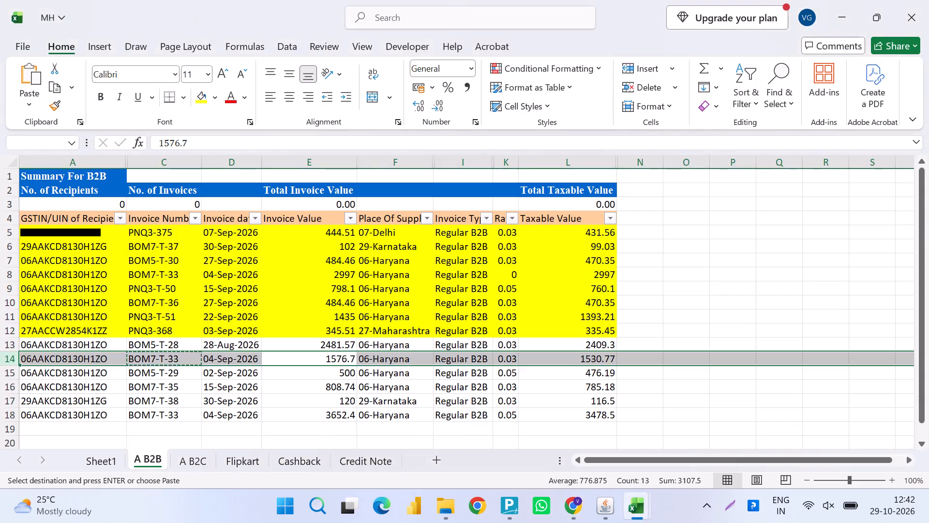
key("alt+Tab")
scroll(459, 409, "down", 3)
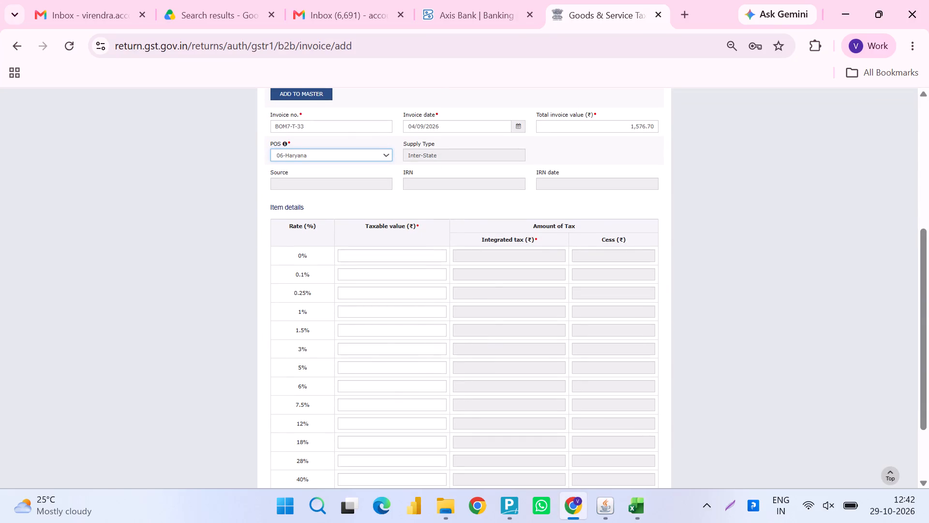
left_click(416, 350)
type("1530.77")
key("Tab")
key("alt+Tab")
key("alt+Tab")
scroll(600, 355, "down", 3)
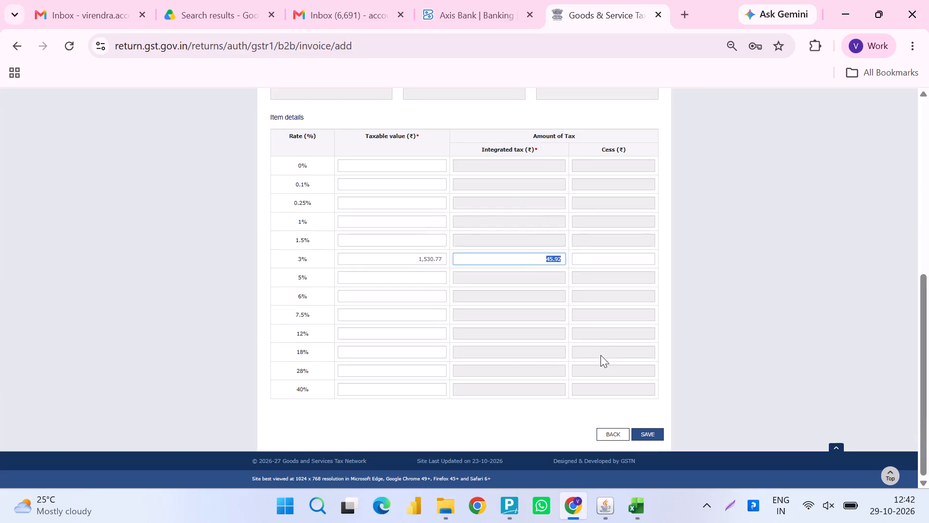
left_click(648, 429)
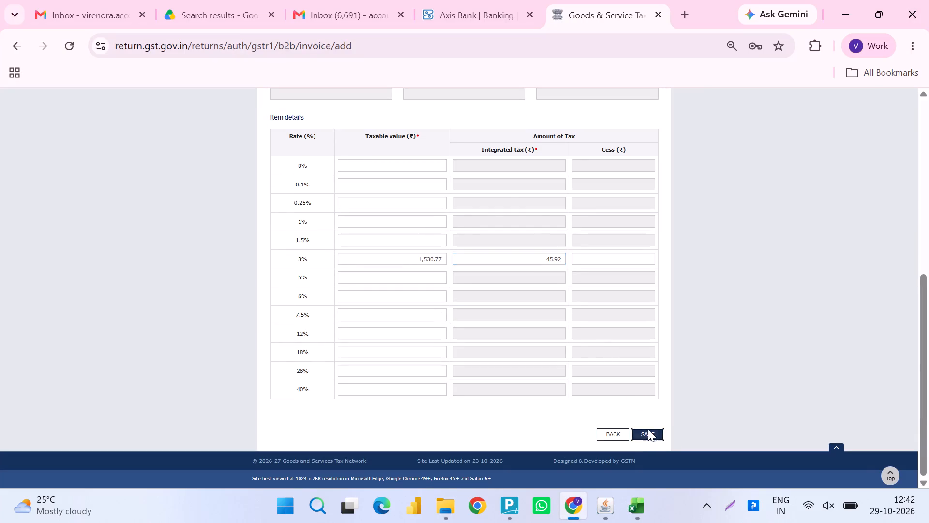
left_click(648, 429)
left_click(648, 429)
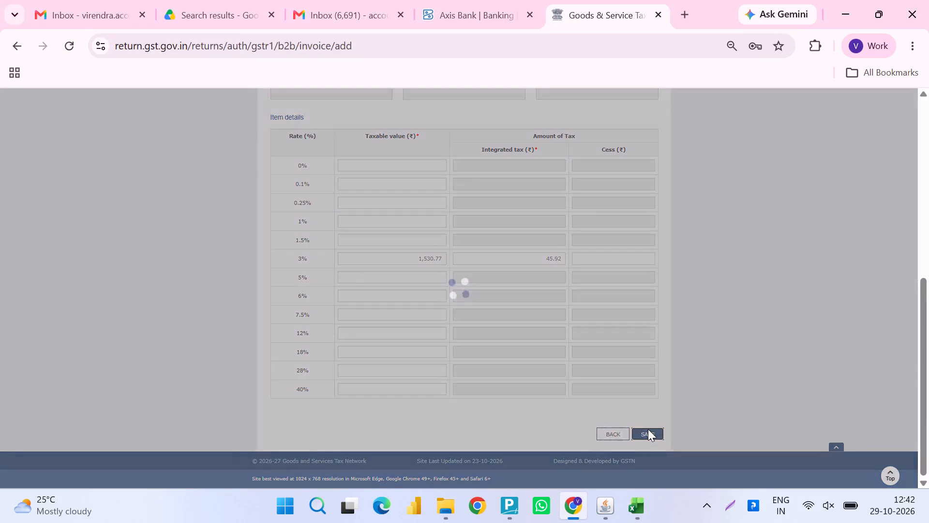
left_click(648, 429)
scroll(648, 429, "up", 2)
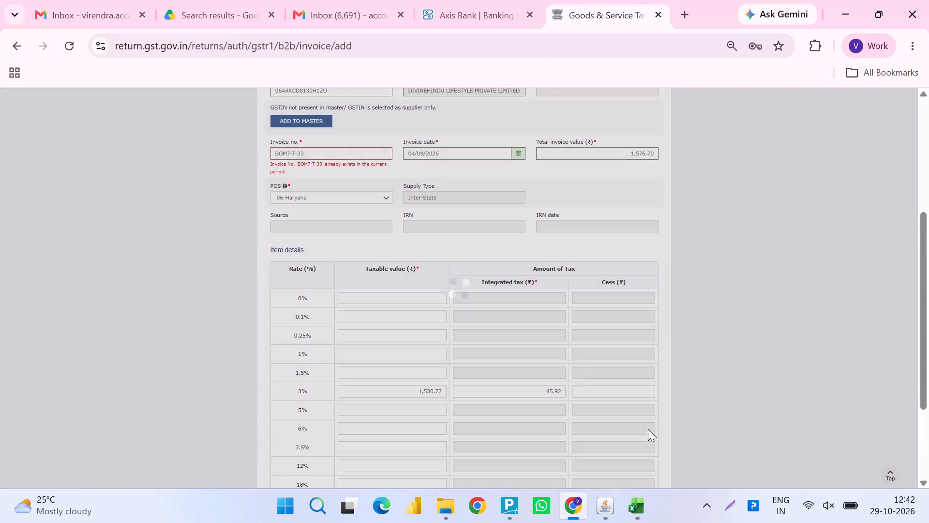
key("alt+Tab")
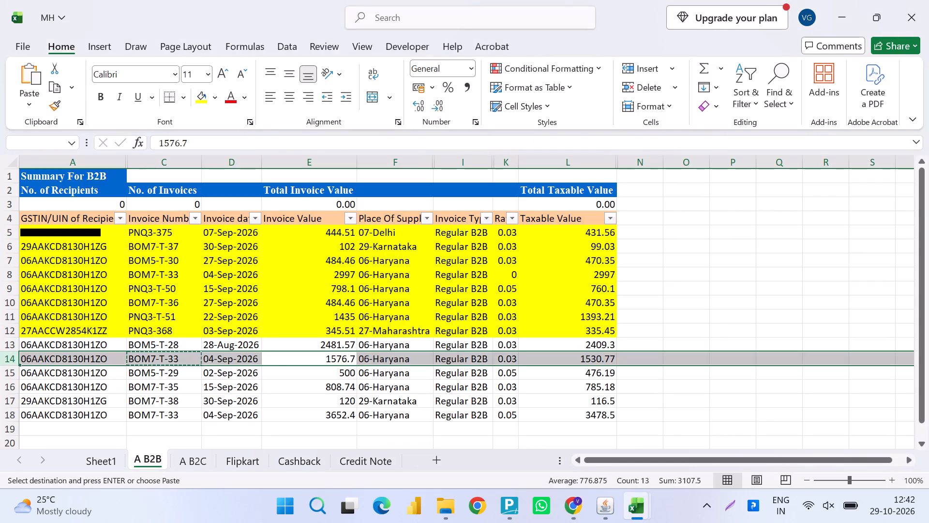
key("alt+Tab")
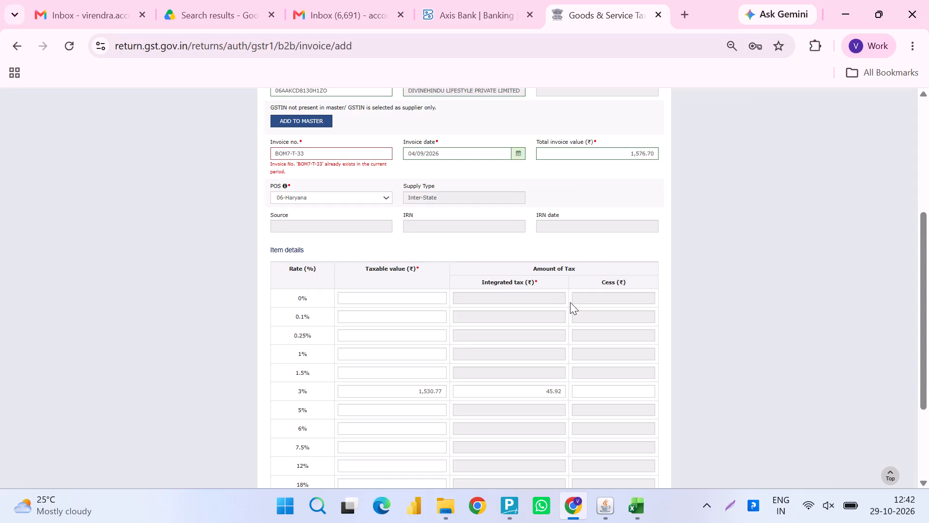
scroll(570, 302, "right", 13)
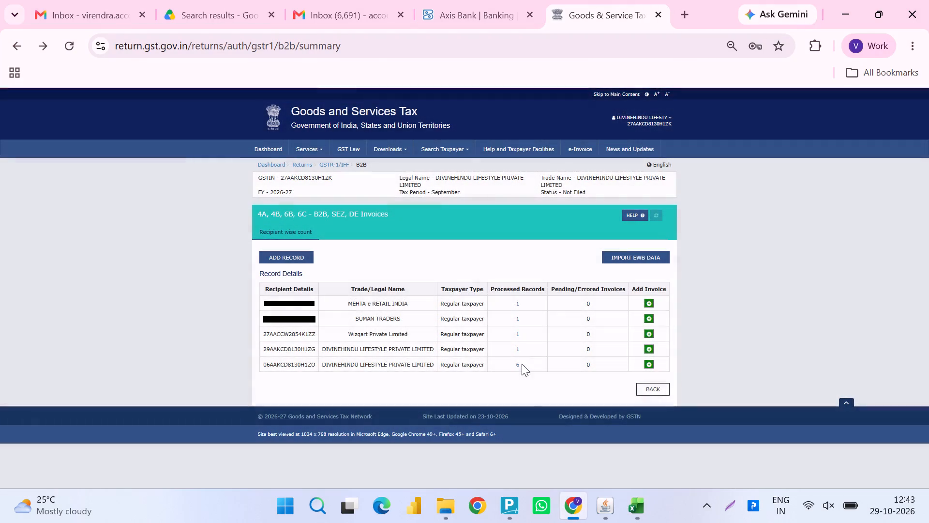
left_click(516, 363)
scroll(397, 369, "down", 1)
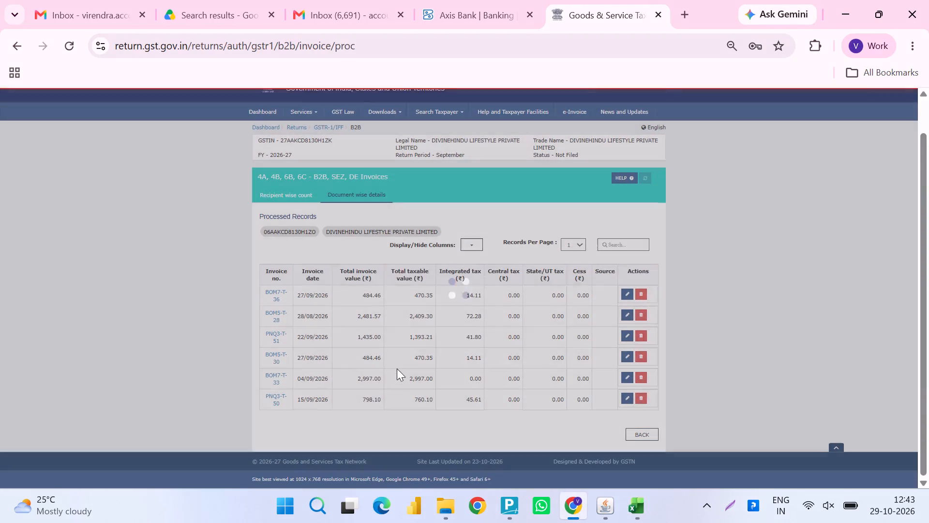
scroll(397, 369, "down", 1)
Compare the processed invoices of recipient 06AAKCD8130H1ZO on the portal with the matching rows of the A B2B sheet.
key("alt+Tab")
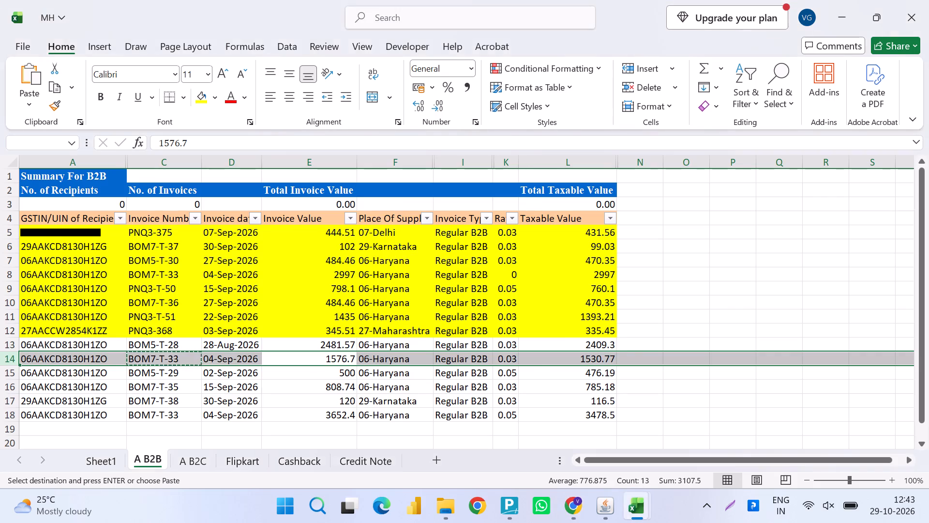
key("alt+Tab")
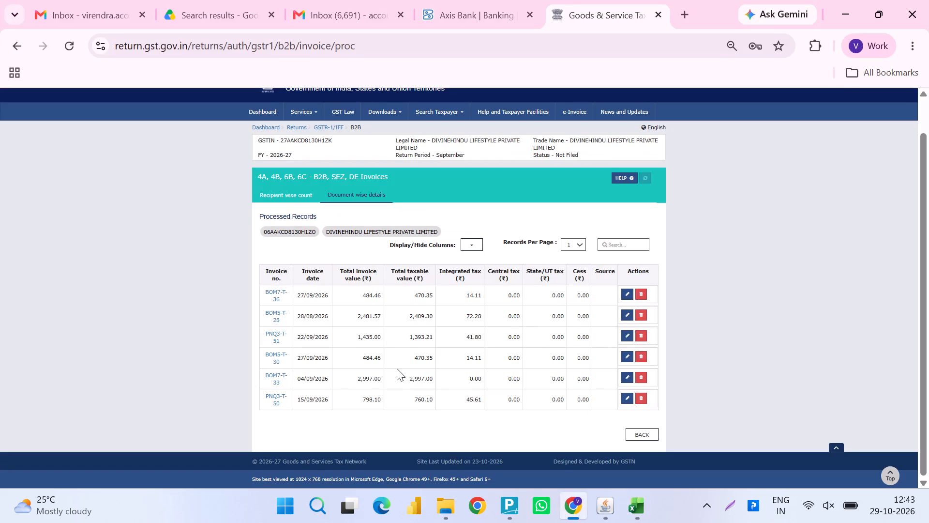
key("alt+Tab")
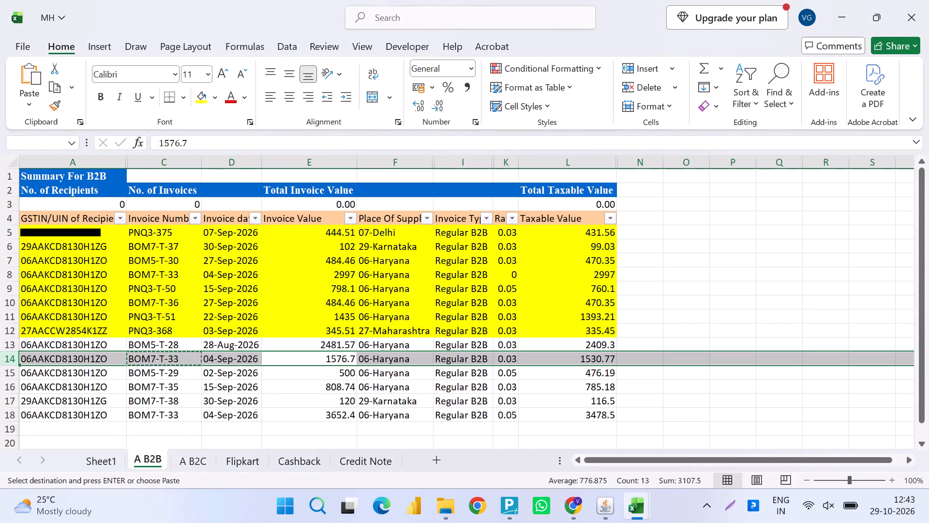
key("Right")
key("Left")
key("Left")
key("Left")
key("Left")
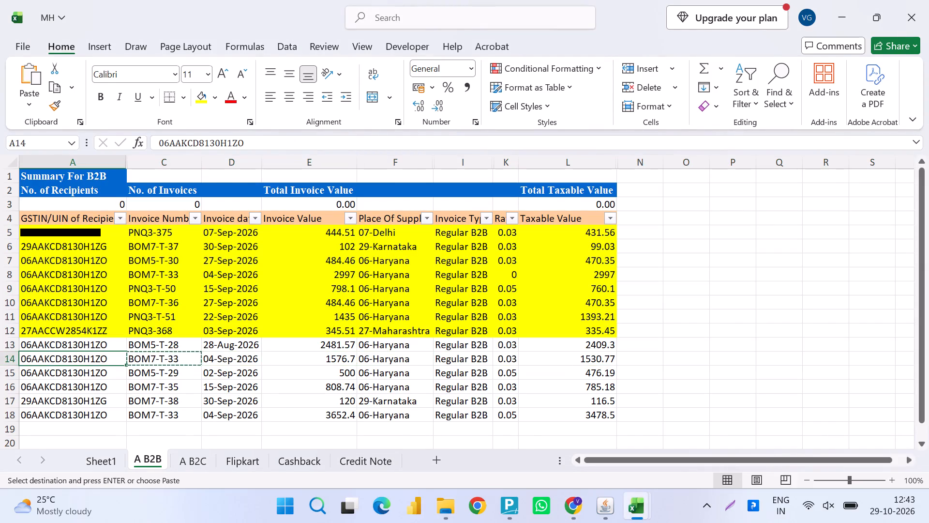
key("Up")
key("Up")
key("Up")
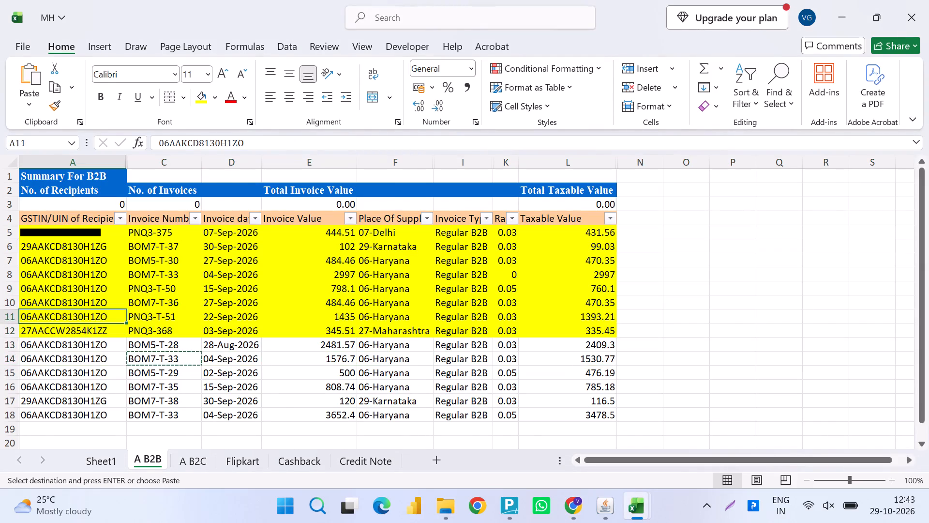
key("shift+Up")
key("shift+Up")
key("shift+Up")
key("shift+Up")
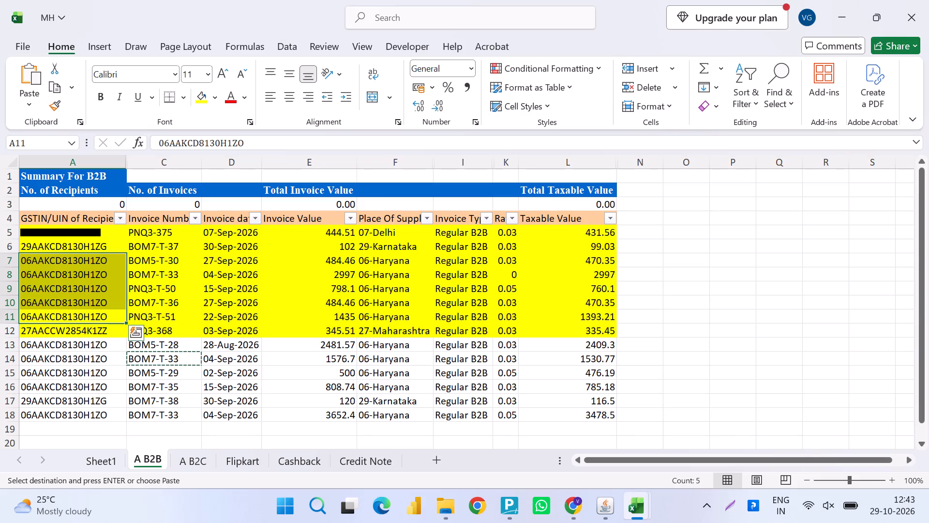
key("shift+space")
key("alt+Tab")
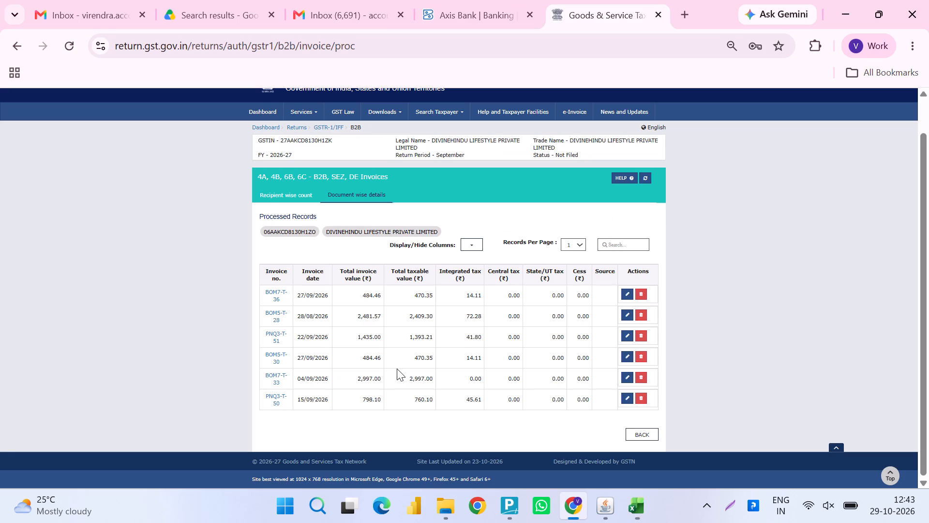
key("alt+Tab")
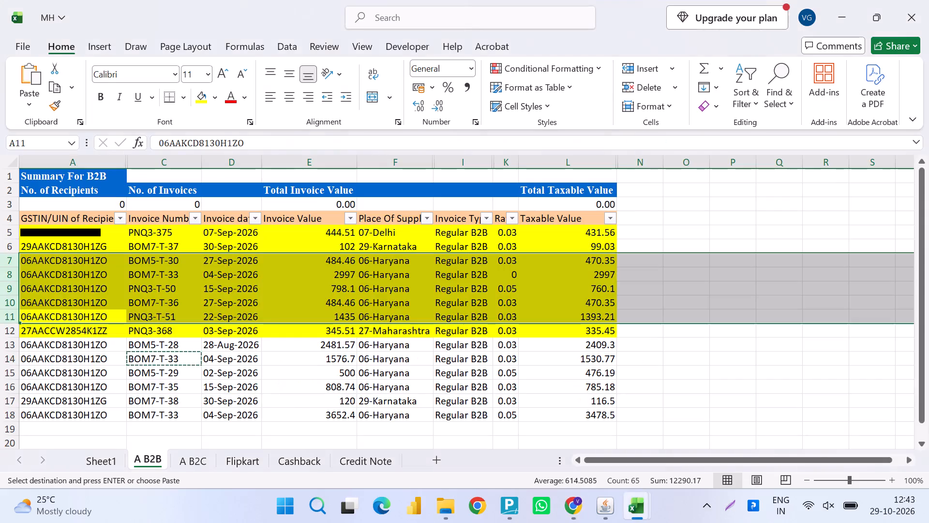
key("alt+Tab")
key("alt+Tab")
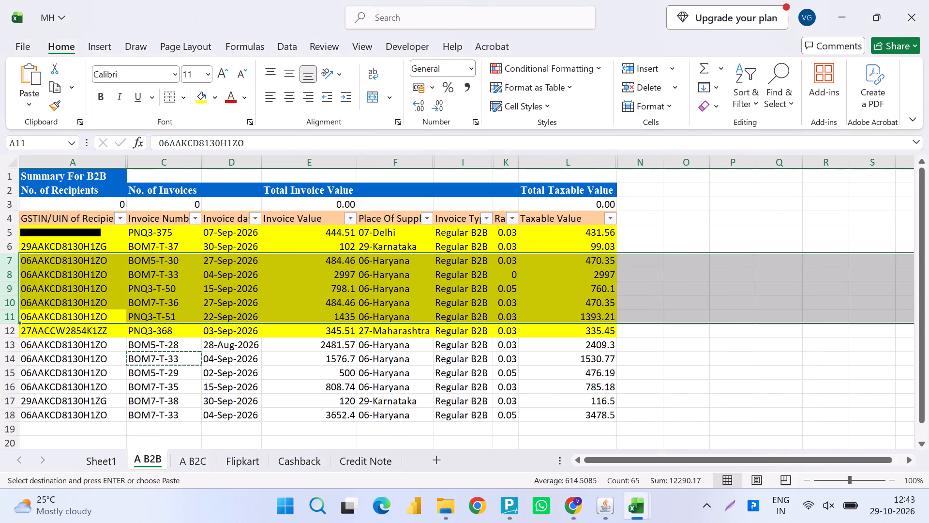
key("Down")
key("Down")
key("alt+Tab")
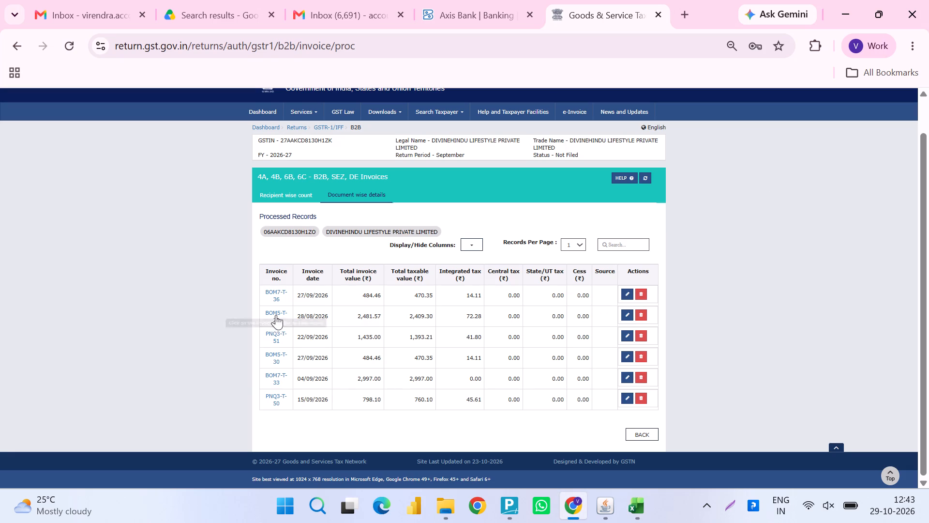
key("alt+Tab")
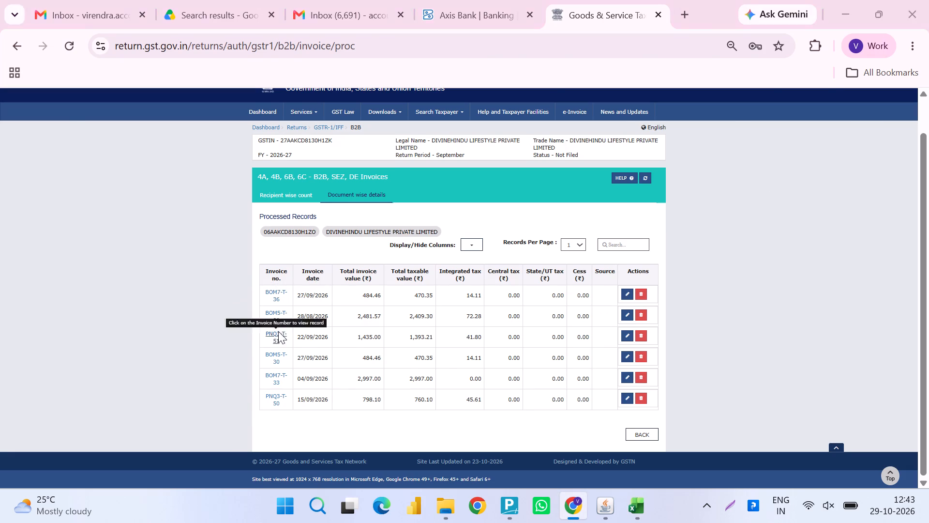
key("alt+Tab")
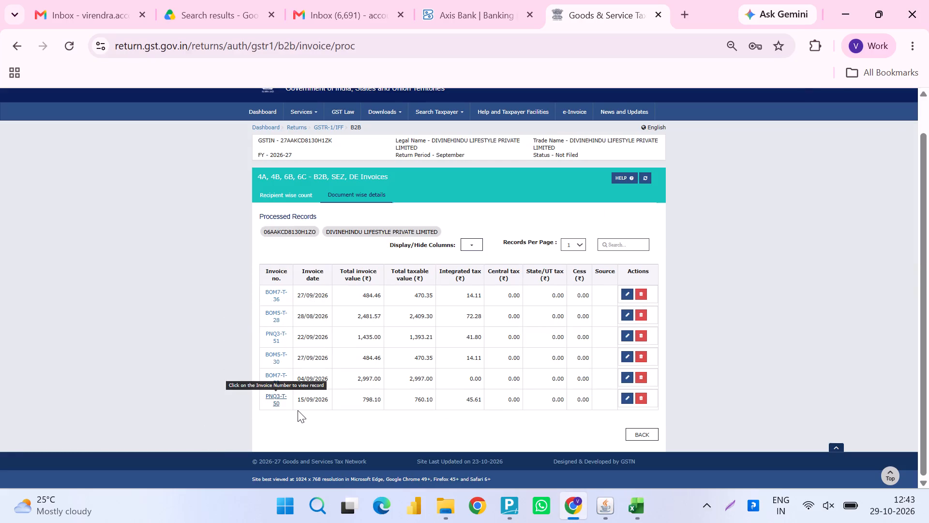
Fill rows 13 and 14 of the A B2B sheet, invoices BOM5-T-28 and BOM7-T-33, with yellow.
key("alt+Tab")
key("Up")
key("Up")
key("Up")
key("Up")
key("Up")
key("Right")
key("Down")
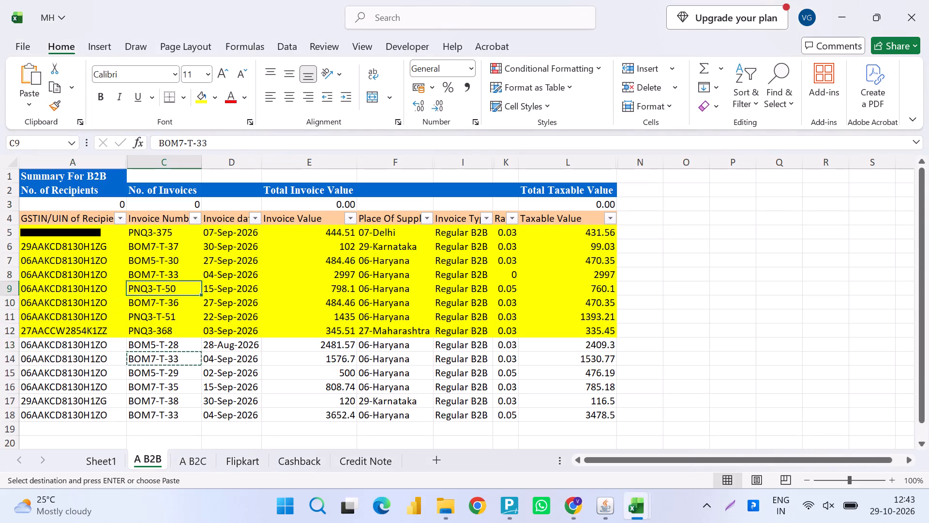
key("Down")
key("Left")
key("Down")
key("Down")
key("Down")
key("Down")
key("Up")
key("Down")
key("ctrl+shift+Right")
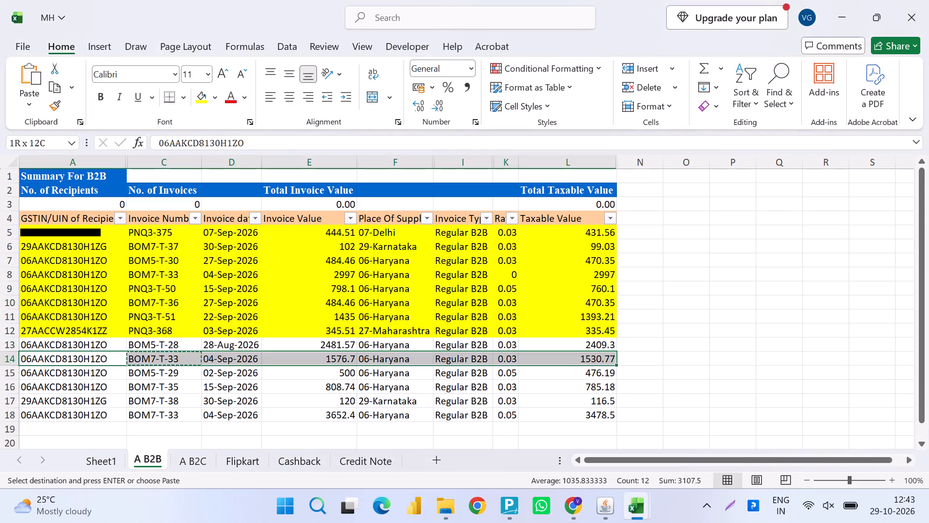
key("shift+Up")
left_click(207, 97)
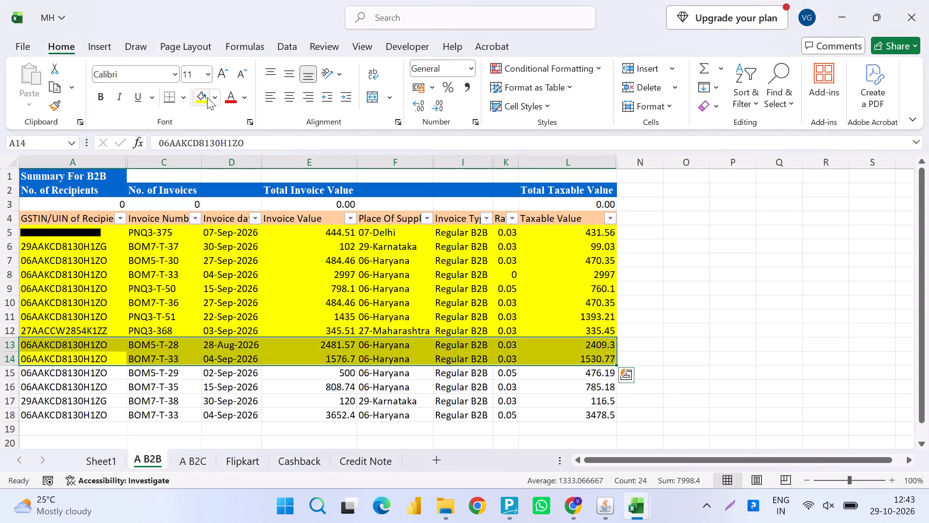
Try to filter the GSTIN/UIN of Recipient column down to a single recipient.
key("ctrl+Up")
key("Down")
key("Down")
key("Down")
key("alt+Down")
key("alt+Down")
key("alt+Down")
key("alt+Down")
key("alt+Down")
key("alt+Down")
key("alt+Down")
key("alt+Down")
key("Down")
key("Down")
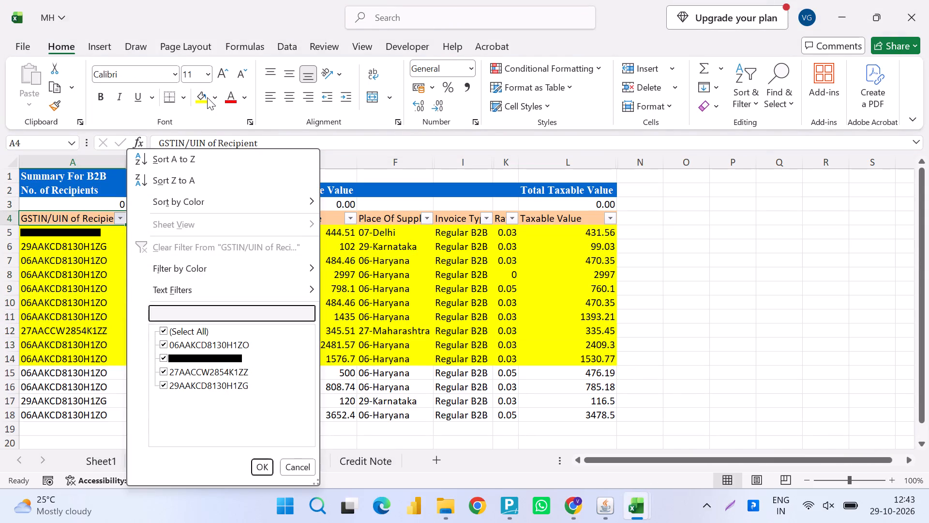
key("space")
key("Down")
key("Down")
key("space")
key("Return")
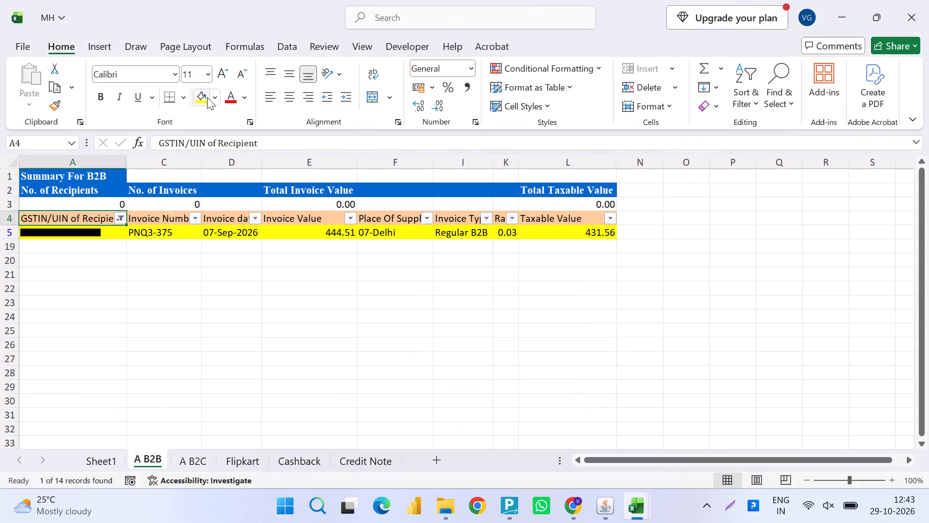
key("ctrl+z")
Compare the sheet's invoice numbers with the portal's processed records and locate the BOM7-T-33 entries in rows 8 and 14.
key("Down")
key("Right")
key("Down")
key("Down")
key("alt+Tab")
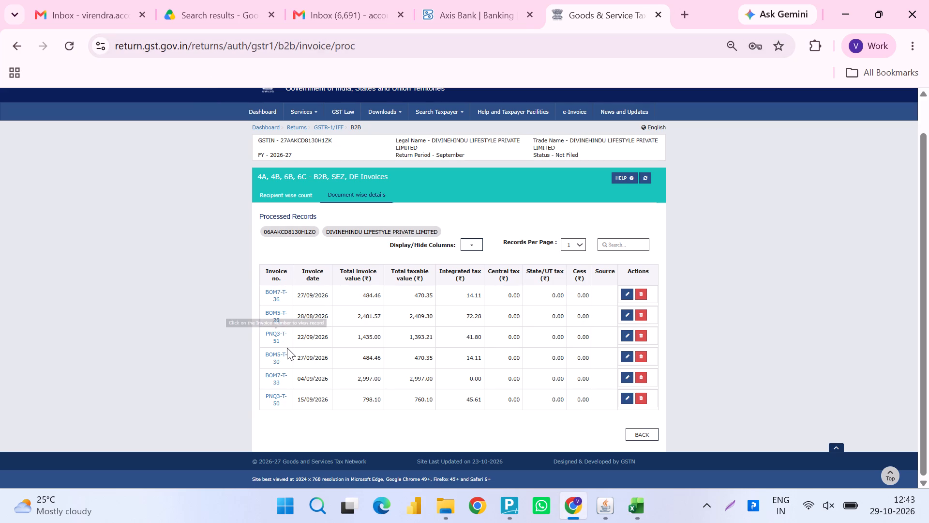
key("alt+Tab")
key("Down")
key("Down")
key("alt+Tab")
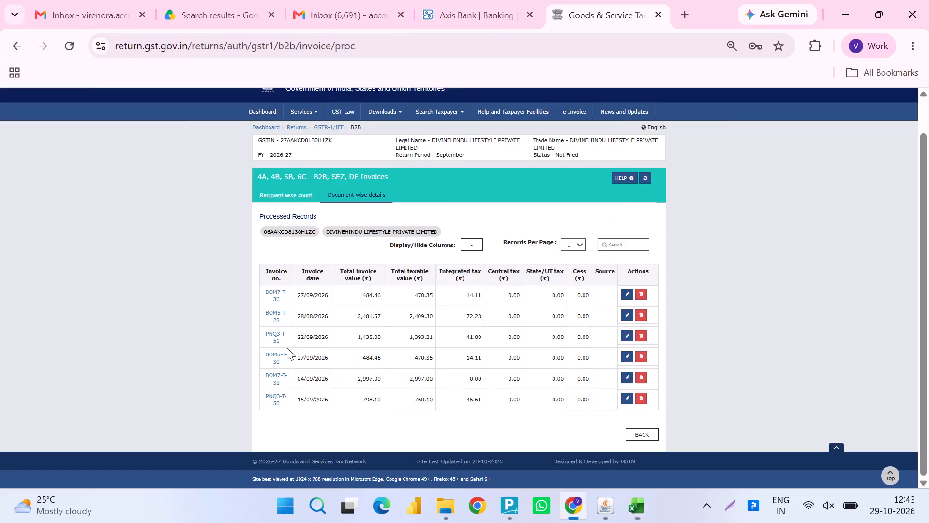
key("alt+Tab")
key("alt+Tab")
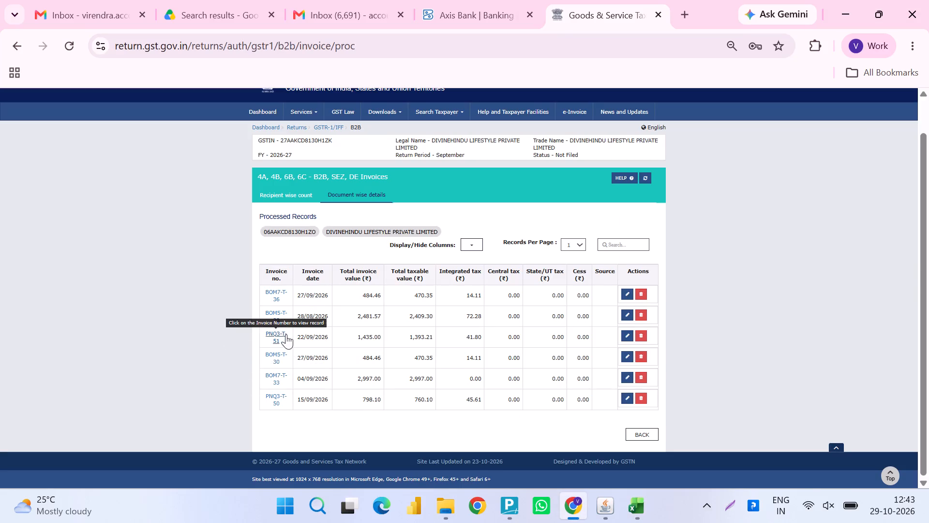
key("alt+Tab")
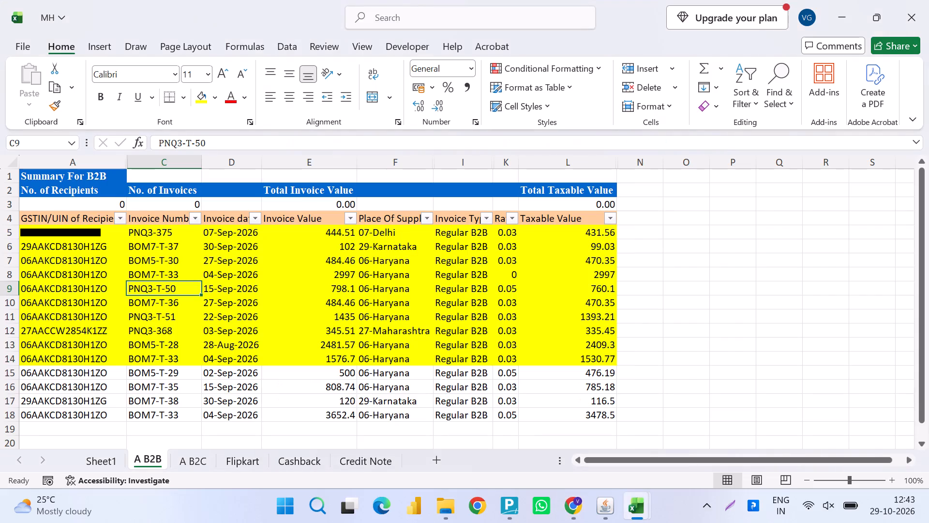
key("Down")
key("Down")
key("Down")
key("Down")
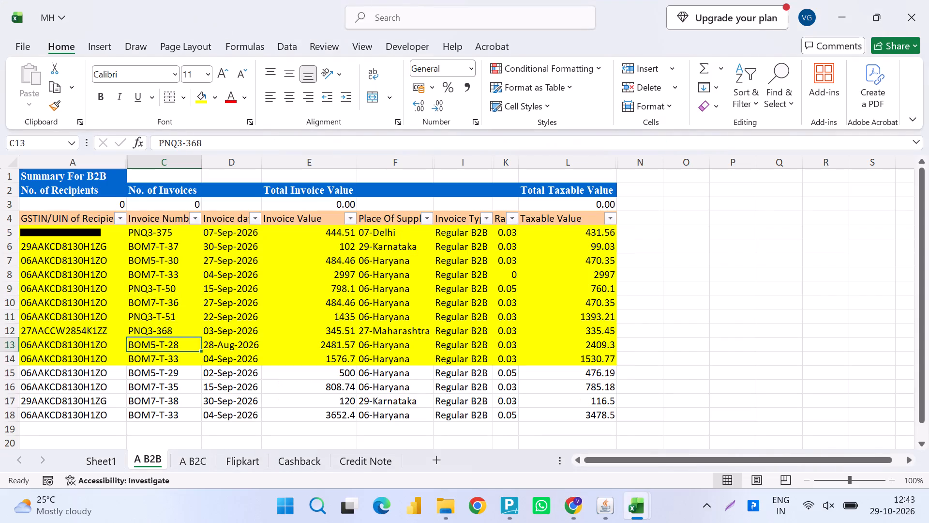
key("Down")
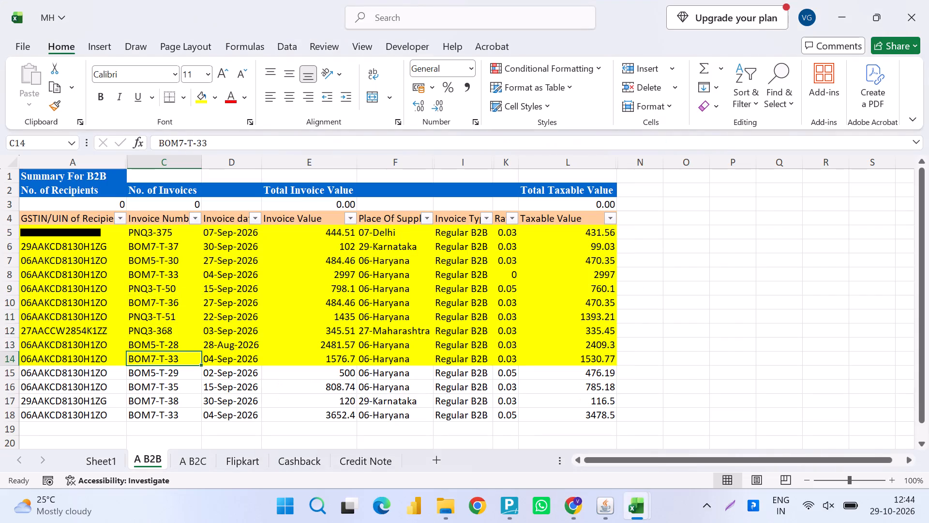
left_click(170, 276, "ctrl")
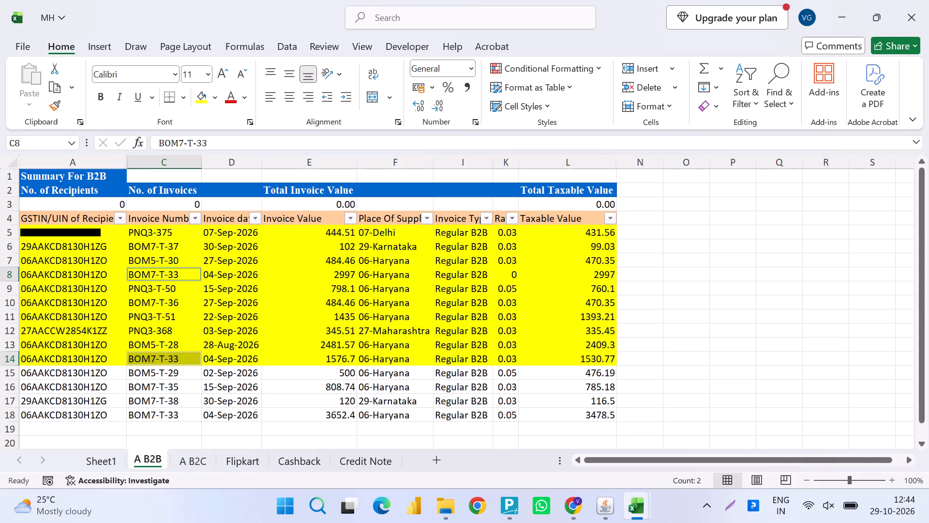
Open the processed BOM7-T-33 invoice on the GST portal for editing.
key("alt+Tab")
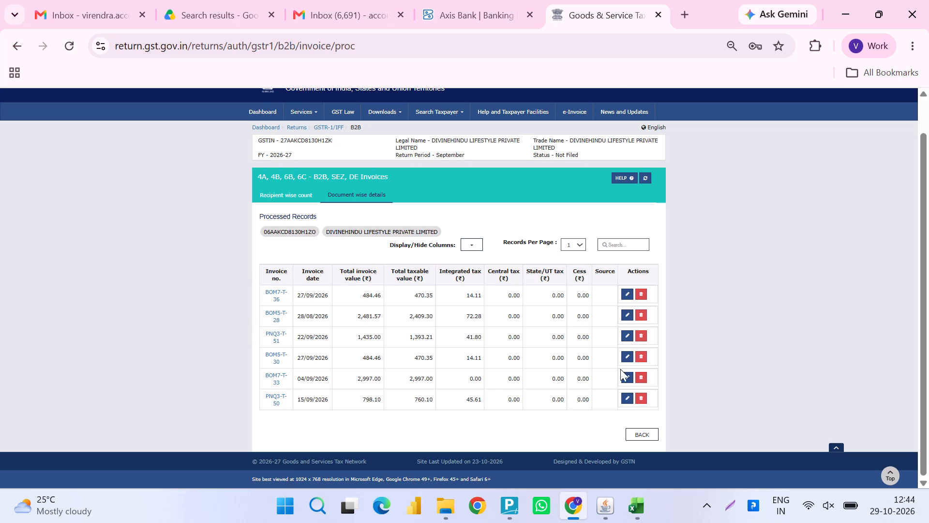
left_click(629, 380)
scroll(510, 415, "down", 2)
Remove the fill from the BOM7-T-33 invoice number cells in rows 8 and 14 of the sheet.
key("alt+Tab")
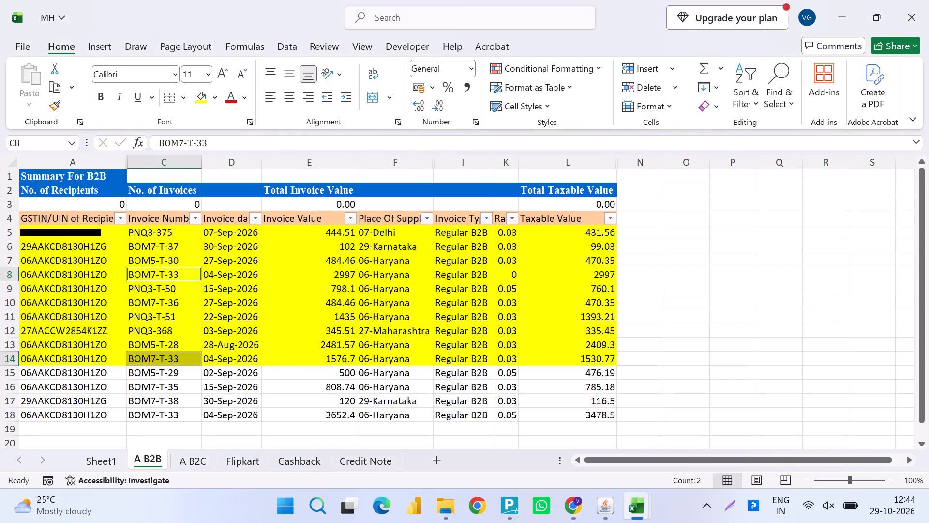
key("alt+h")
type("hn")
Sum the invoice values of rows 8 and 14 and set the portal invoice's total invoice value to 4573.7.
left_click(349, 277)
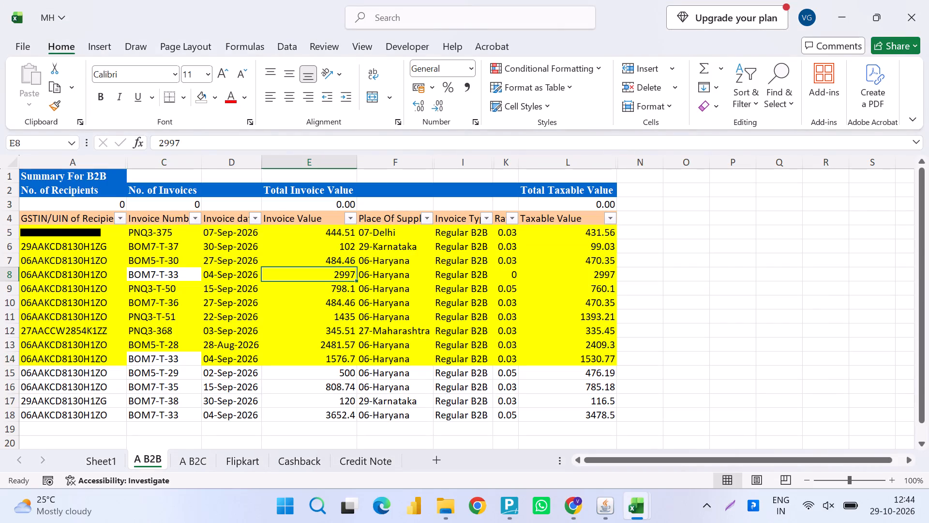
left_click(343, 356, "ctrl")
key("alt+Tab")
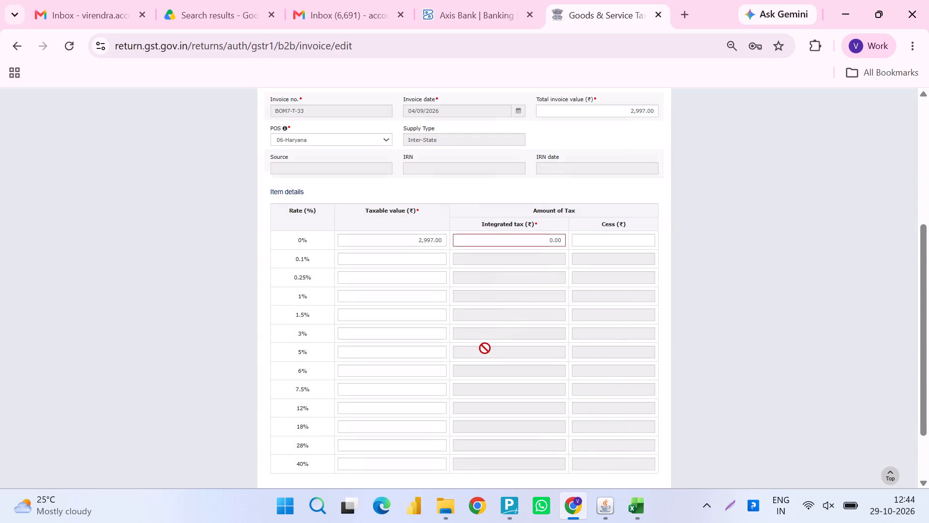
key("alt+Tab")
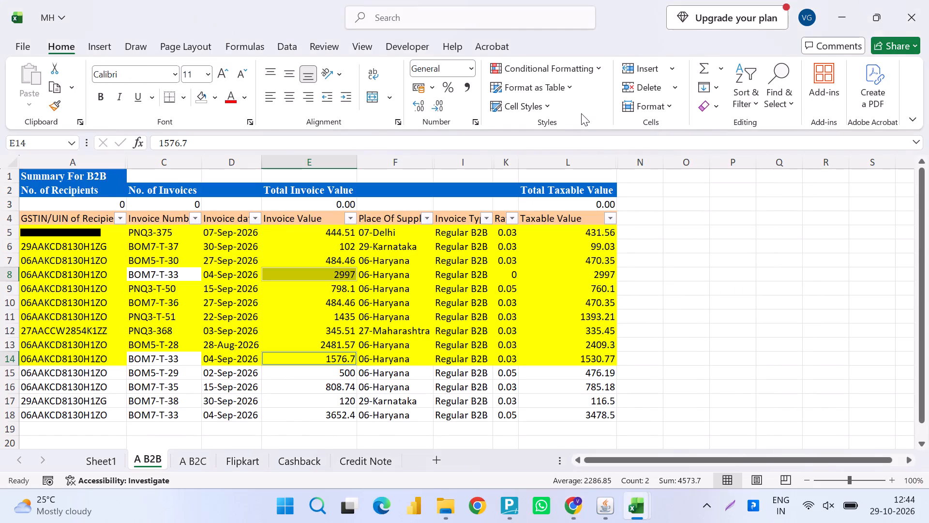
key("alt+Tab")
left_click_drag(581, 113, 617, 110)
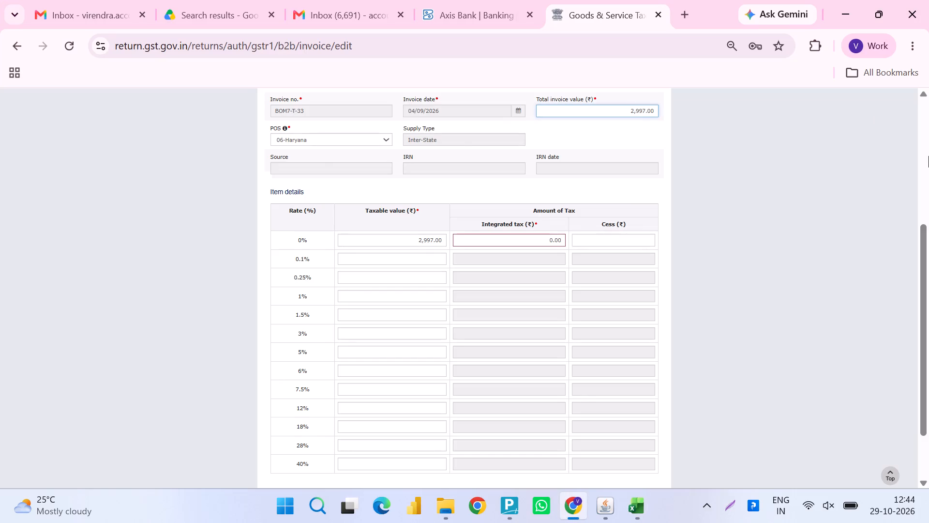
key("Delete")
key("BackSpace")
key("BackSpace")
key("BackSpace")
key("BackSpace")
key("BackSpace")
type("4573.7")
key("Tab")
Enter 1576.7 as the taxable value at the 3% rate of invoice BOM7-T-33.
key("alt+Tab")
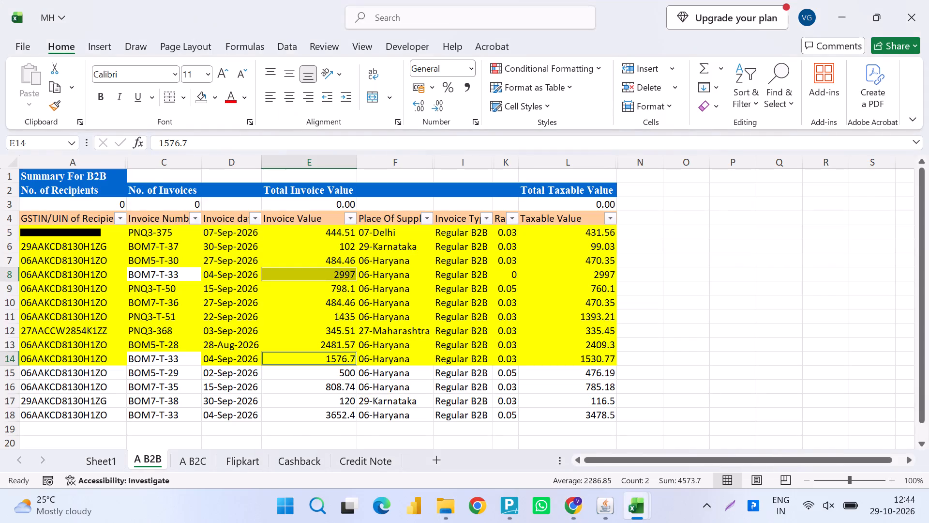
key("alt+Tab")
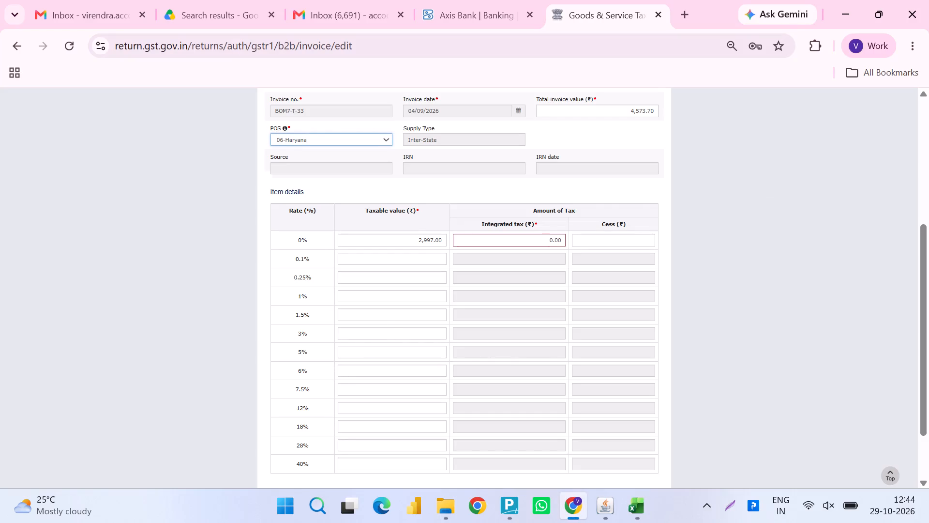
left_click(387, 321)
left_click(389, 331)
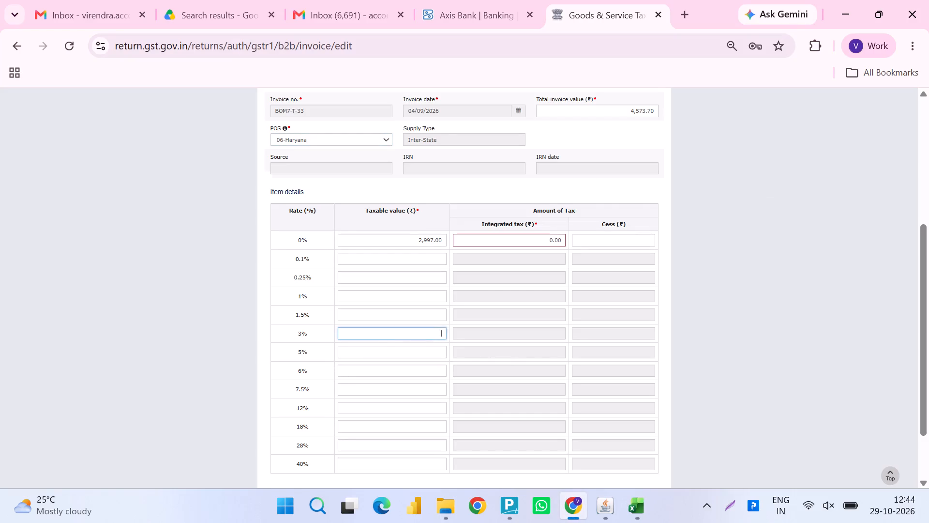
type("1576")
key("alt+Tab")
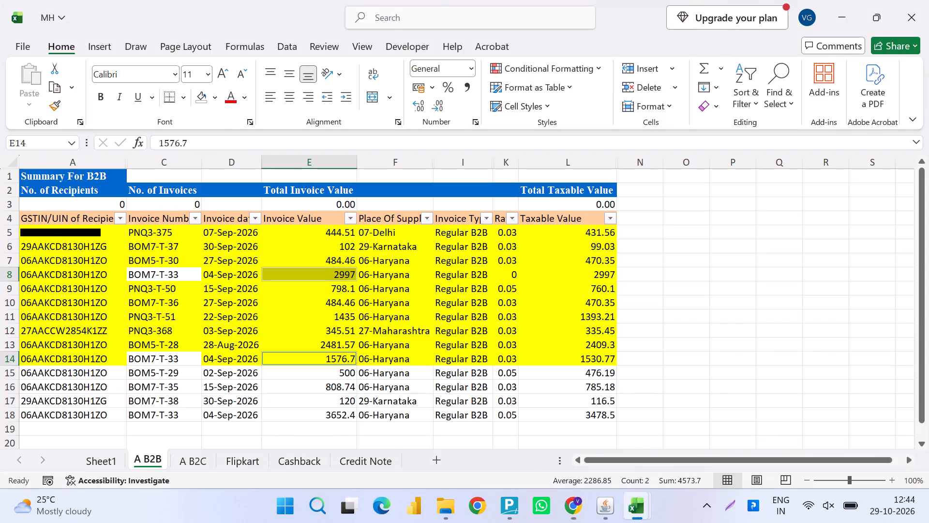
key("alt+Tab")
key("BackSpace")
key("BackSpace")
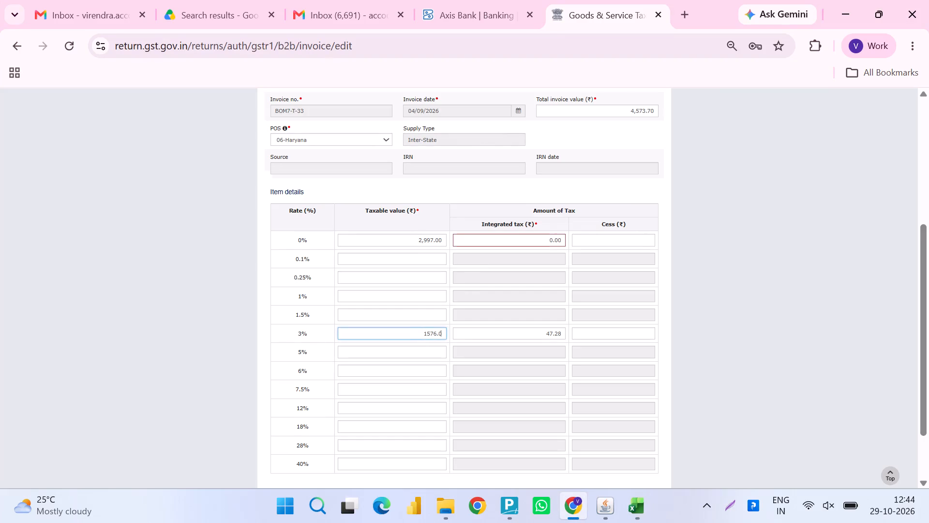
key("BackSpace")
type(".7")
Set the 3% taxable value to 1530.77 from row 14 of the sheet and save invoice BOM7-T-33.
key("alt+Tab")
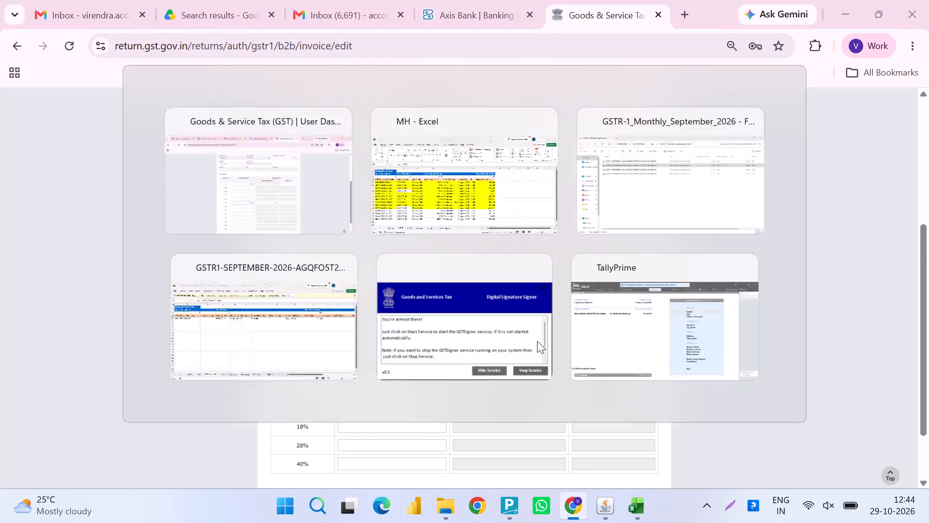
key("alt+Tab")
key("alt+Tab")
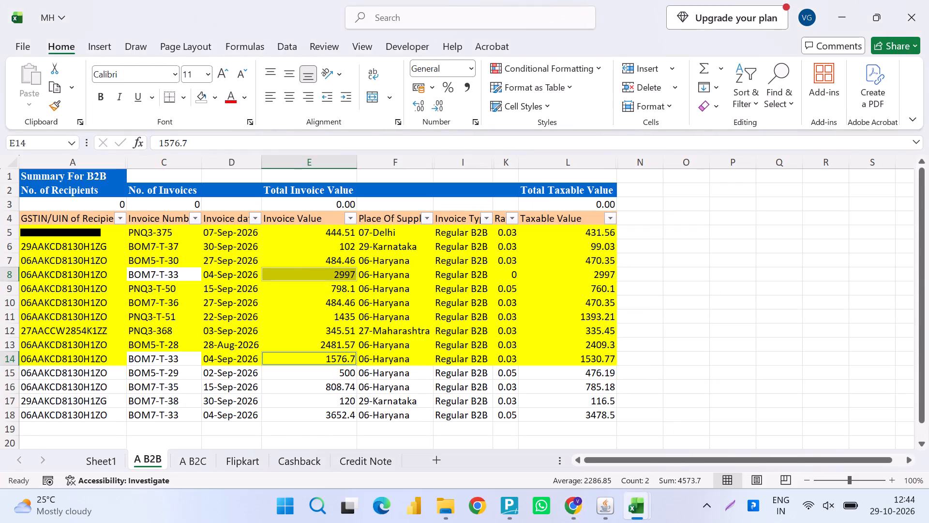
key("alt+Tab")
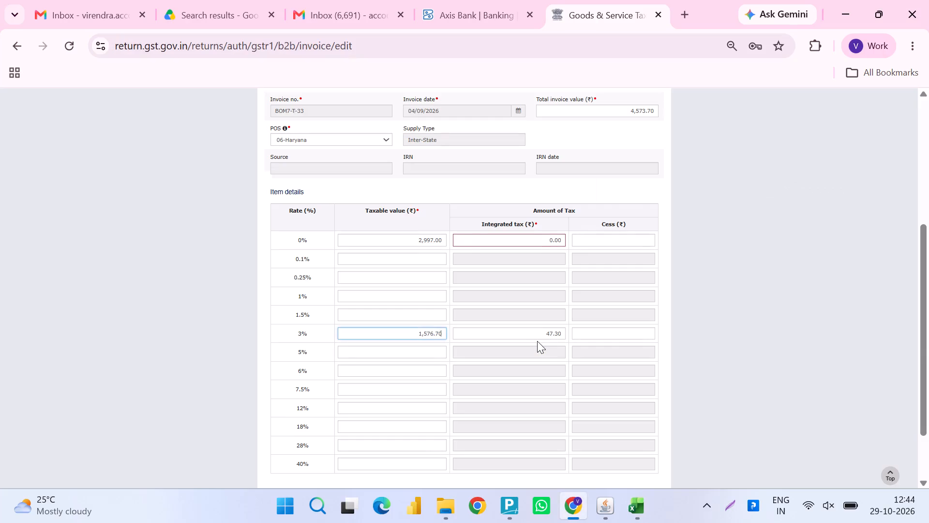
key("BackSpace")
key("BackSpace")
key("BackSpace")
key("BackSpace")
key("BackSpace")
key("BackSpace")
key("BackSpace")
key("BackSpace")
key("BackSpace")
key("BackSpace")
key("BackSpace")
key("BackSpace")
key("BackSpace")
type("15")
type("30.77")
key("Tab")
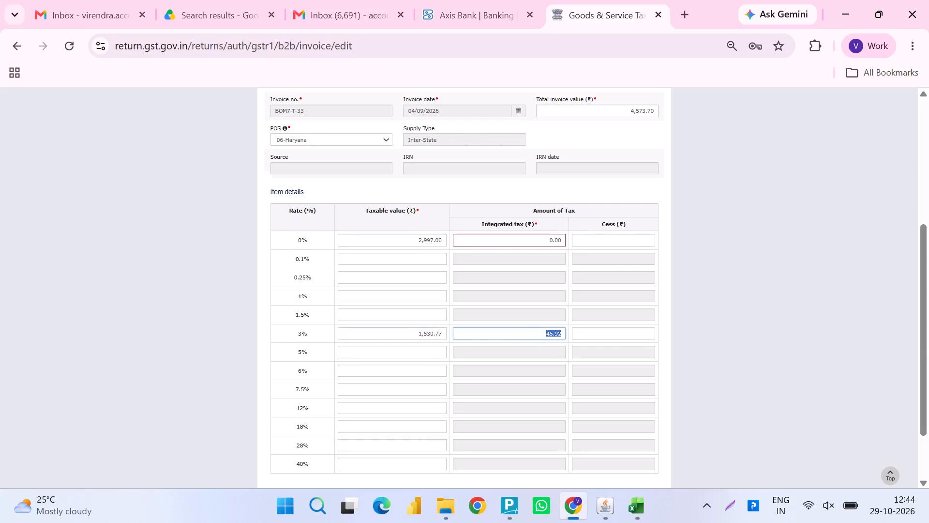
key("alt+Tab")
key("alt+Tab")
scroll(682, 391, "down", 2)
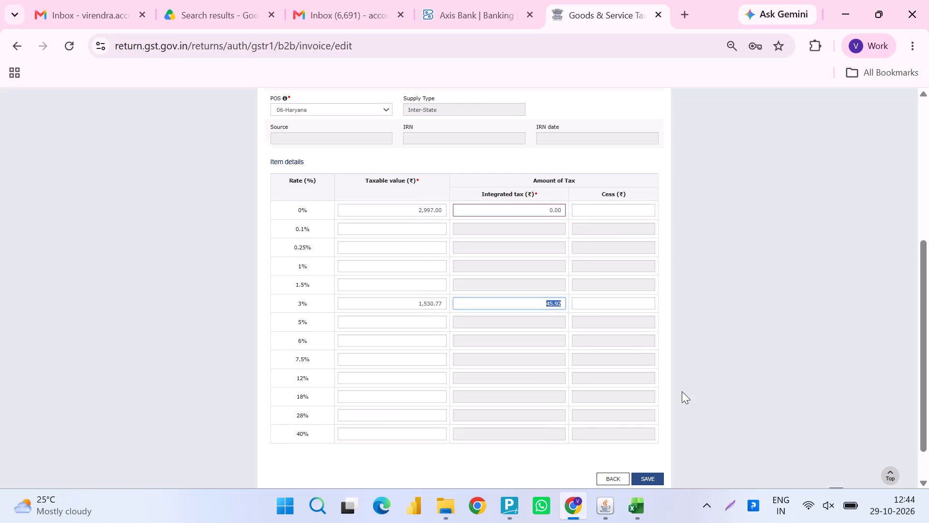
scroll(682, 391, "down", 2)
left_click(637, 432)
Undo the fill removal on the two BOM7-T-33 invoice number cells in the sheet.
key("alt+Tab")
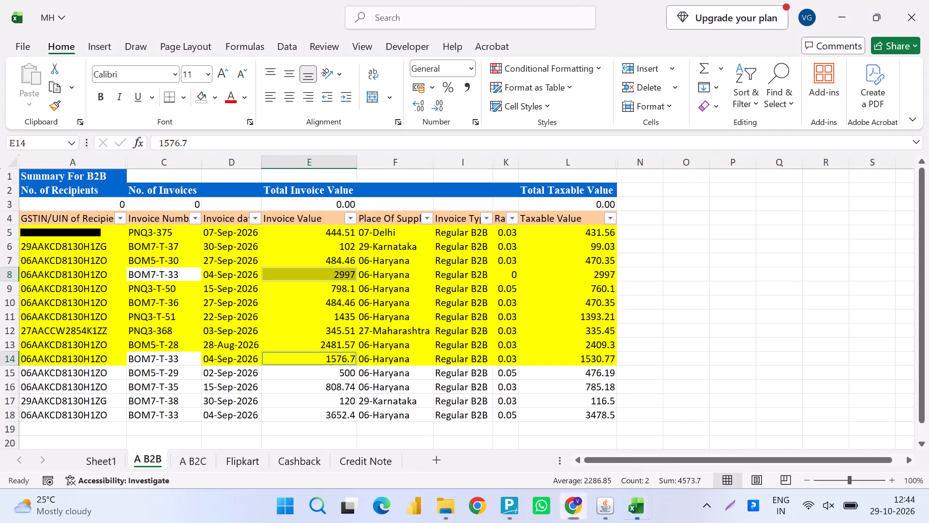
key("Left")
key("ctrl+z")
Review the remaining unhighlighted invoices in rows 15 to 18 of the A B2B sheet.
key("Left")
key("Down")
key("Down")
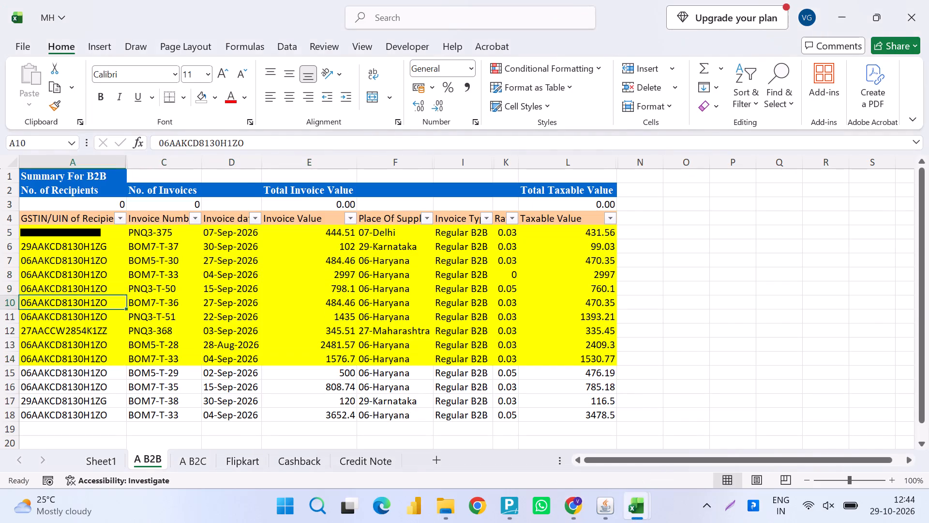
key("Down")
key("Down")
key("Down")
key("Down")
key("Down")
key("Right")
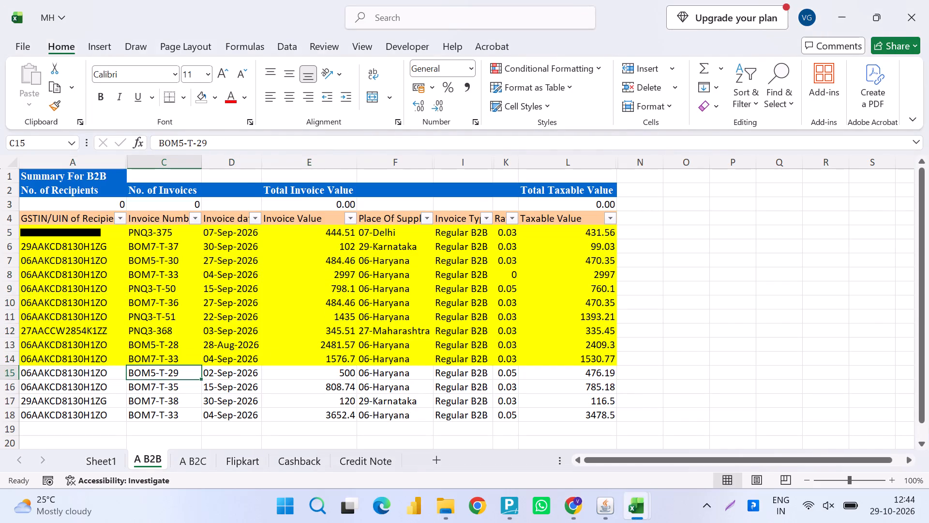
key("Down")
key("Down")
key("Down")
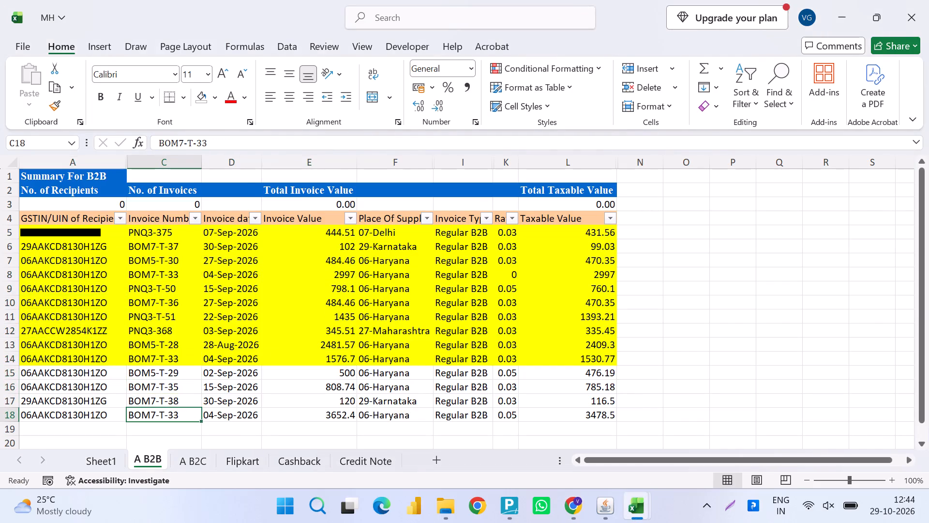
Search the A B2B sheet for invoice number BOM7-T-33 copied from row 18.
key("ctrl+c")
key("ctrl+f")
key("ctrl+v")
key("Return")
key("Return")
key("Return")
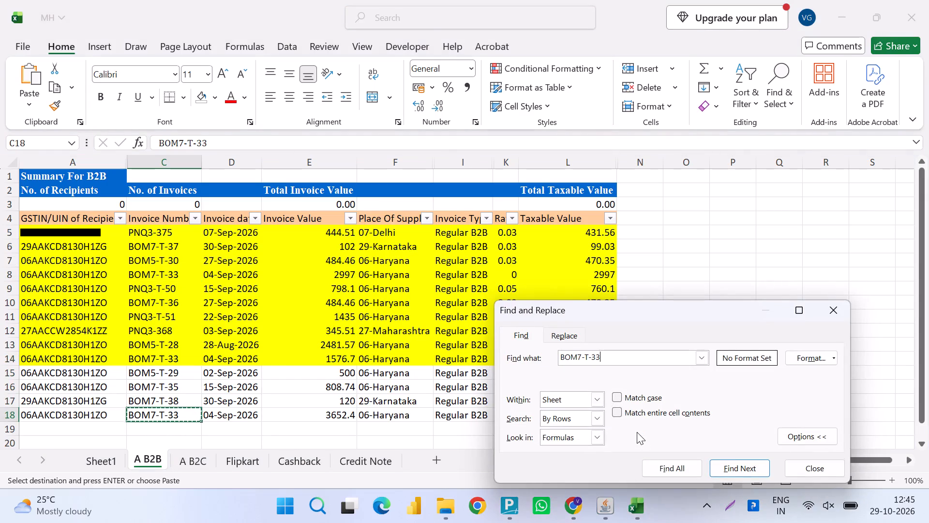
key("Escape")
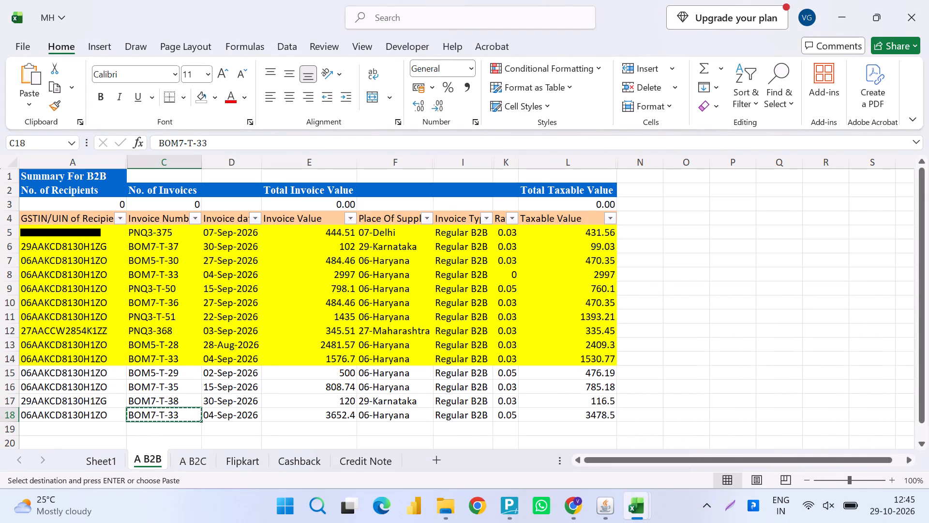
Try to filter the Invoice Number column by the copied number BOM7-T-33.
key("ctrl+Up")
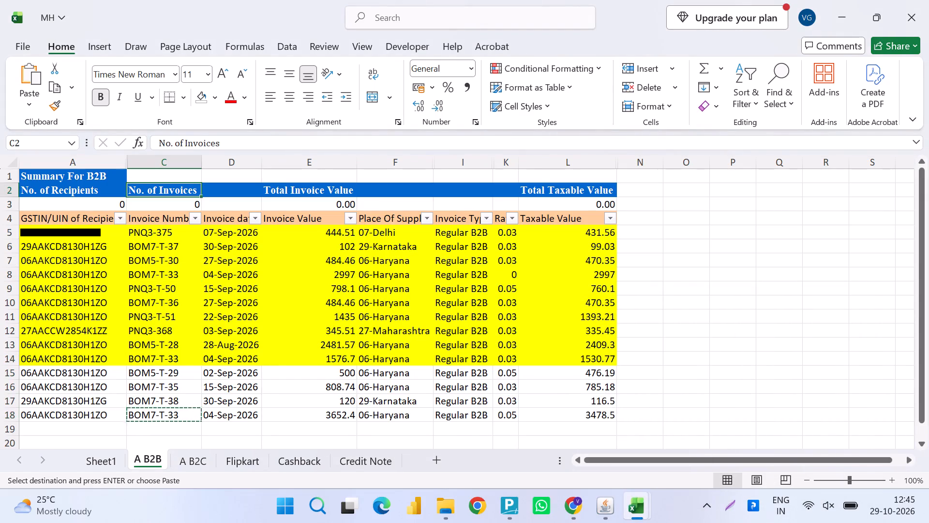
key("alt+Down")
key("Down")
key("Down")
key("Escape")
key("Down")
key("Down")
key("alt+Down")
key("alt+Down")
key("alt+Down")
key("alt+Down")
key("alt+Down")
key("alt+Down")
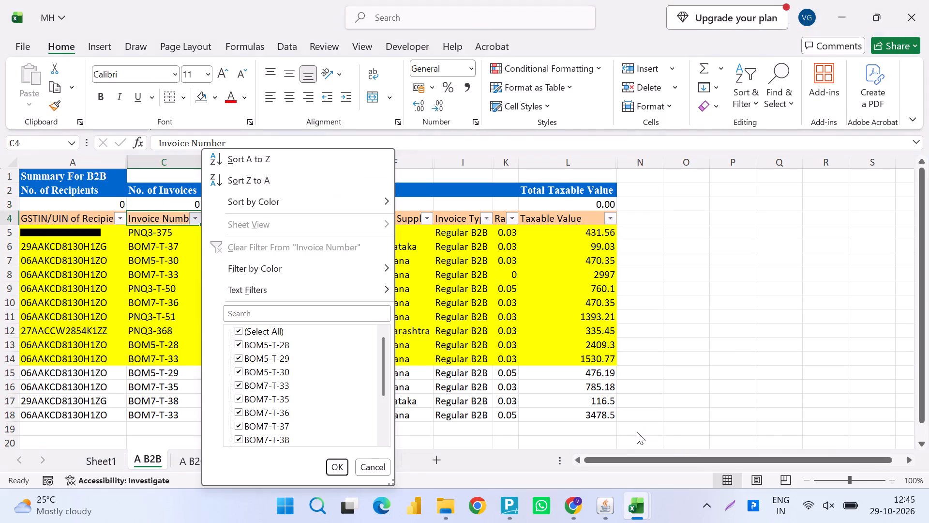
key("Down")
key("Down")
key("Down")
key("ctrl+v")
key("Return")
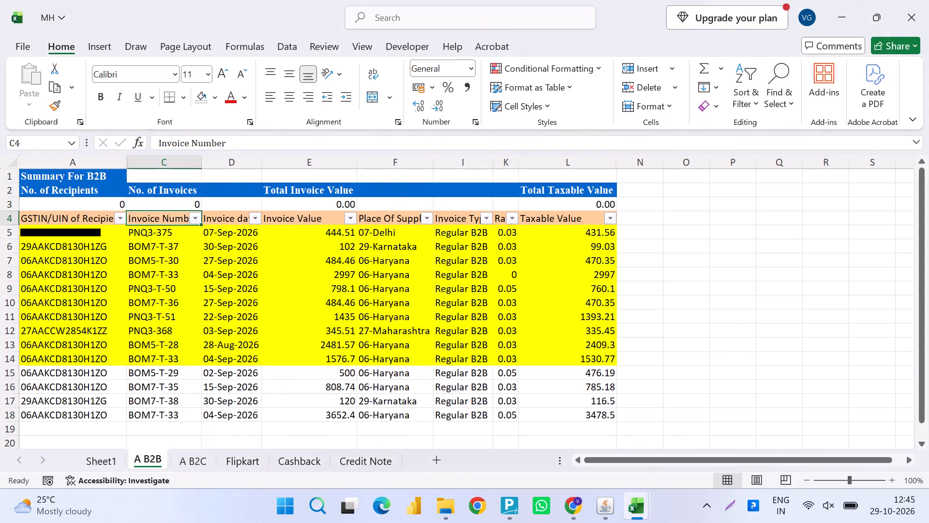
Filter the Invoice Number column with the search text 33.
key("alt+Down")
key("alt+Down")
key("alt+Down")
key("alt+Down")
key("alt+Down")
key("alt+Down")
key("alt+Down")
key("alt+Down")
key("Down")
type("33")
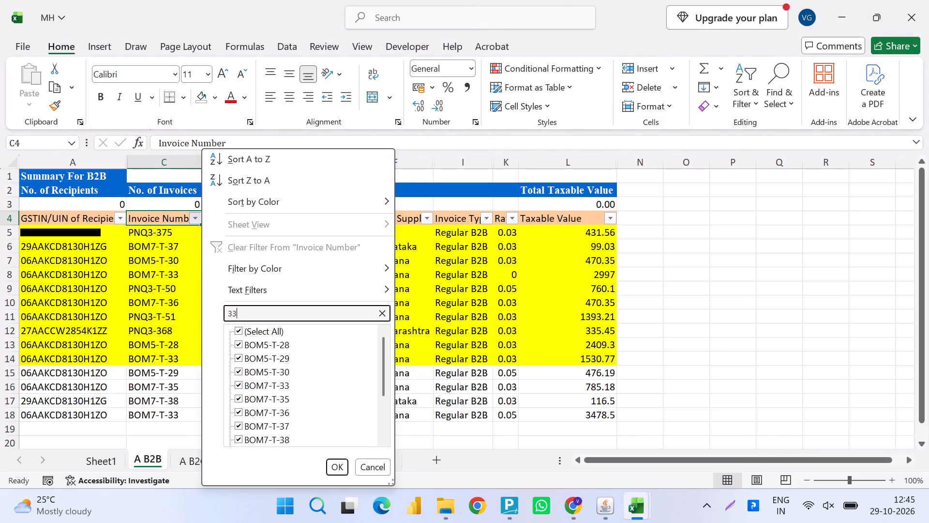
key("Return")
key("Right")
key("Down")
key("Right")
Switch to the GST portal and check the pending/errored invoices of the Haryana (06) Divinehindu Lifestyle recipient.
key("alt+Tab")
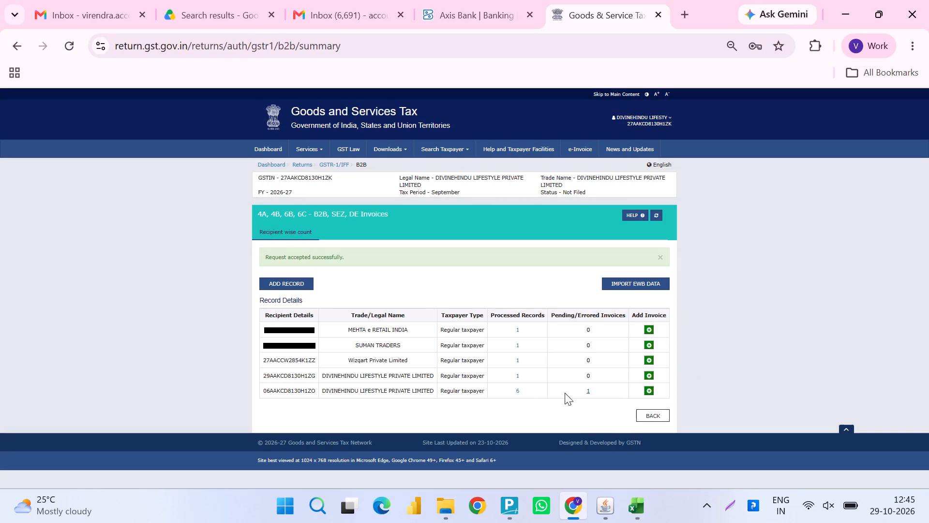
left_click(584, 390)
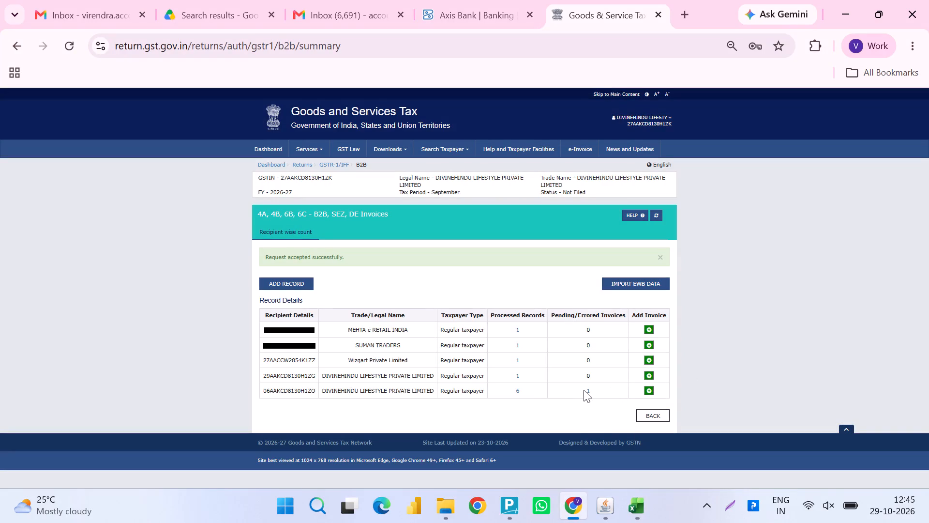
left_click(588, 388)
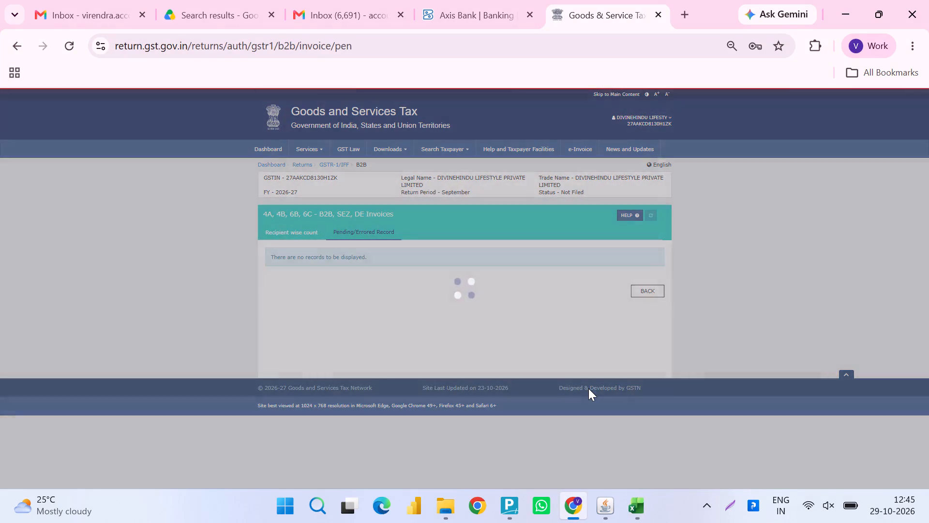
left_click(649, 291)
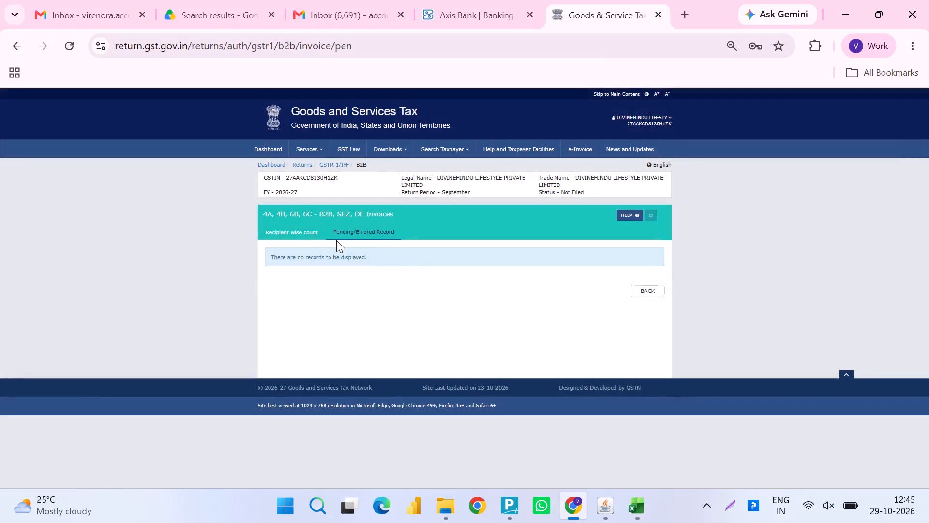
left_click(301, 231)
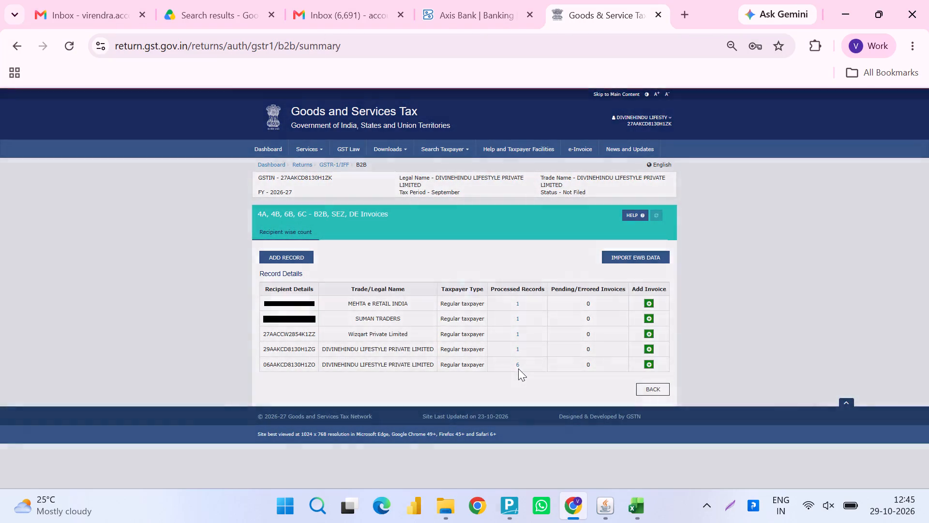
Open invoice BOM7-T-33 for editing from the processed records of the Haryana Divinehindu Lifestyle recipient.
left_click(518, 366)
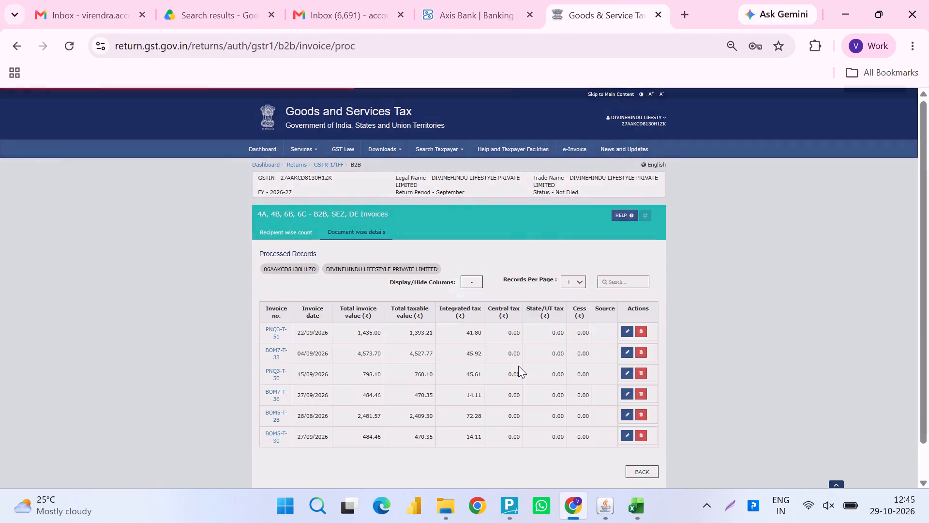
scroll(518, 366, "down", 5)
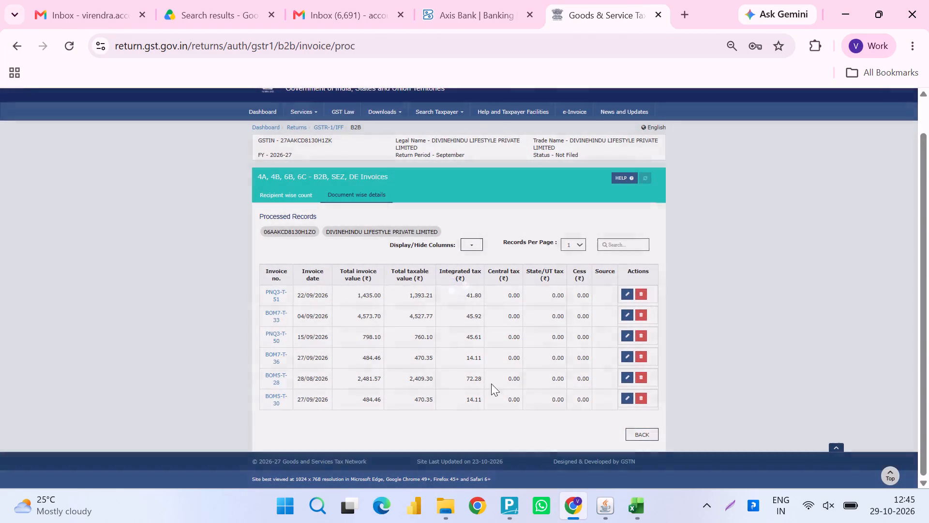
left_click(621, 314)
left_click(627, 314)
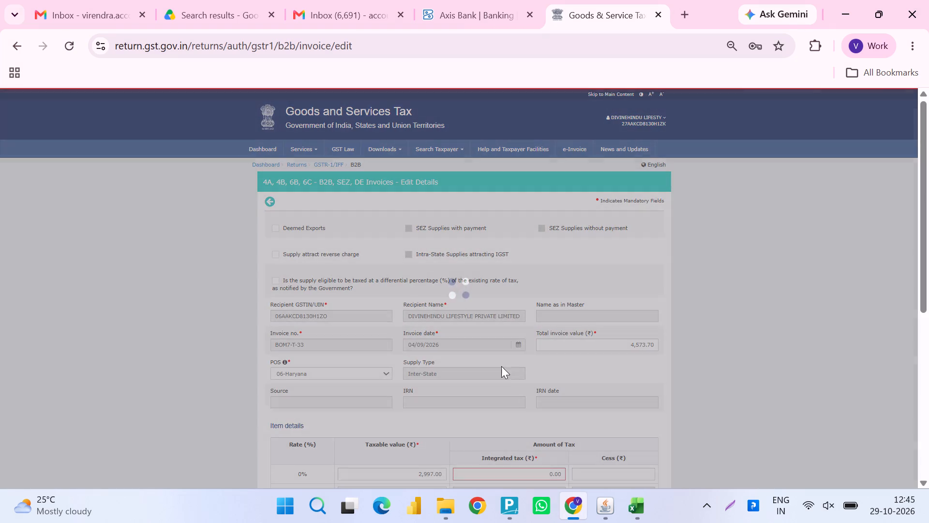
scroll(528, 401, "down", 1)
Sum the invoice values of the filtered BOM7-T-33 rows and set the portal's total invoice value to 8226.1.
key("alt+Tab")
key("Up")
key("Down")
key("ctrl+shift+Down")
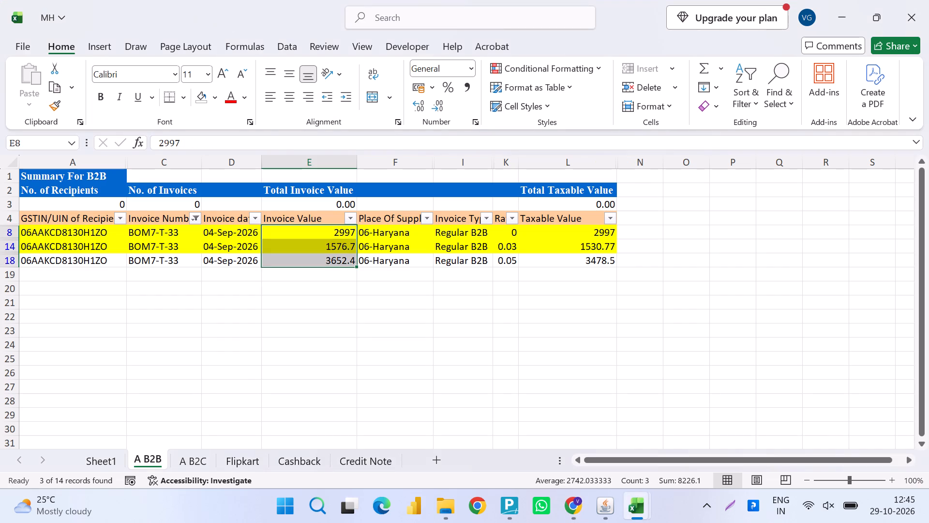
key("alt+Tab")
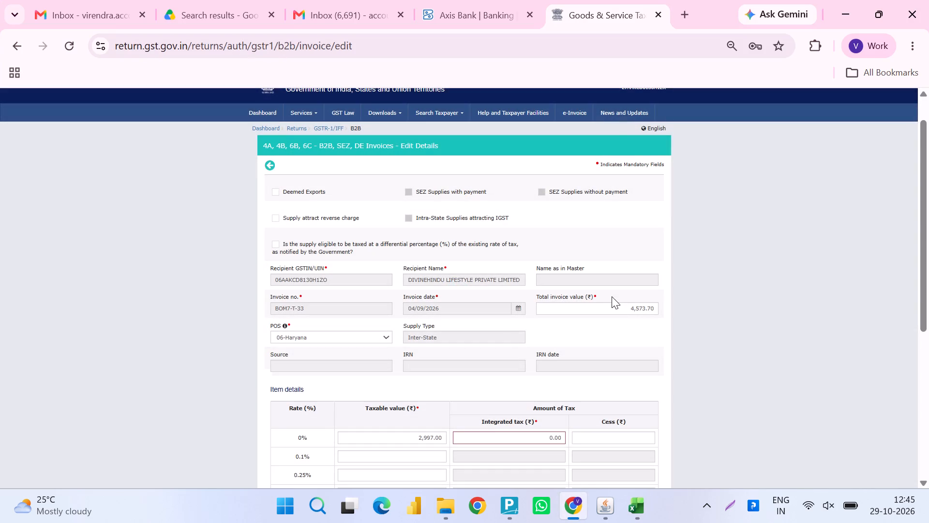
left_click(649, 309)
key("BackSpace")
key("BackSpace")
key("BackSpace")
key("BackSpace")
key("BackSpace")
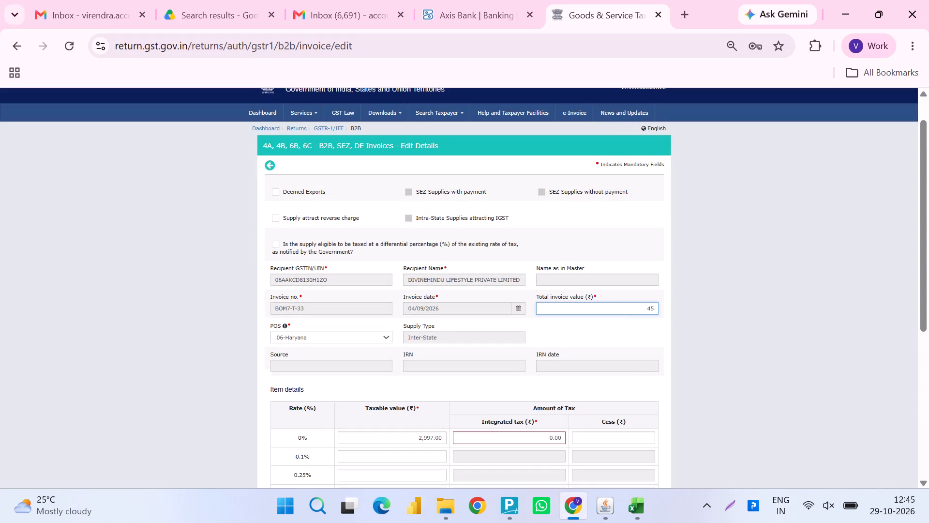
key("BackSpace")
key("BackSpace")
key("BackSpace")
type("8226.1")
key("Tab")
Check the rates and taxable values of the filtered BOM7-T-33 rows in the sheet.
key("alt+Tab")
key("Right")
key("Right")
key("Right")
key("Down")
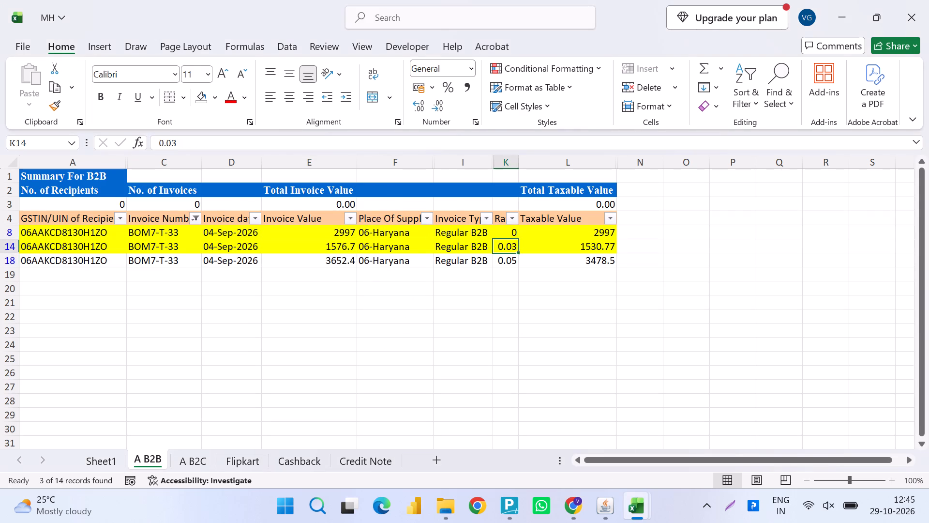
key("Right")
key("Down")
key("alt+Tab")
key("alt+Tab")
scroll(649, 309, "down", 3)
key("alt+Tab")
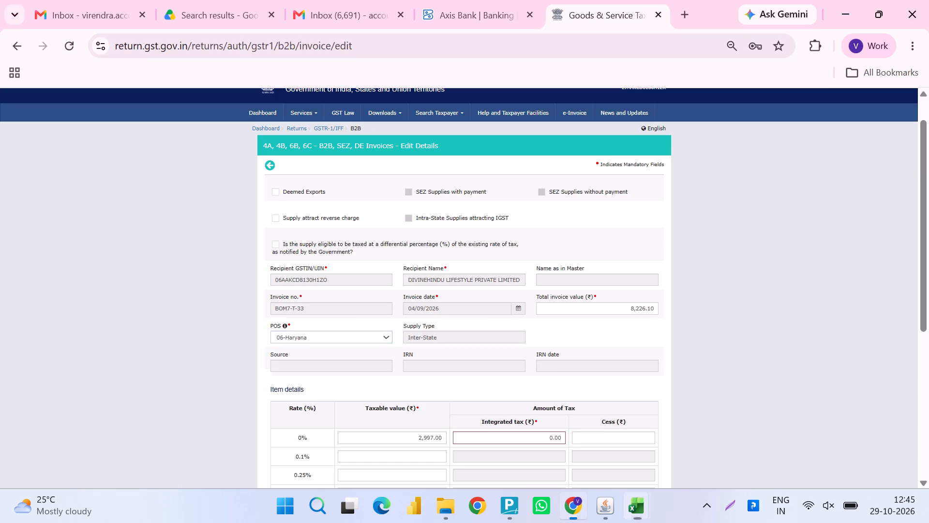
Re-enter 0 as the integrated tax at the 0% rate of invoice BOM7-T-33.
scroll(649, 309, "down", 3)
left_click(526, 248)
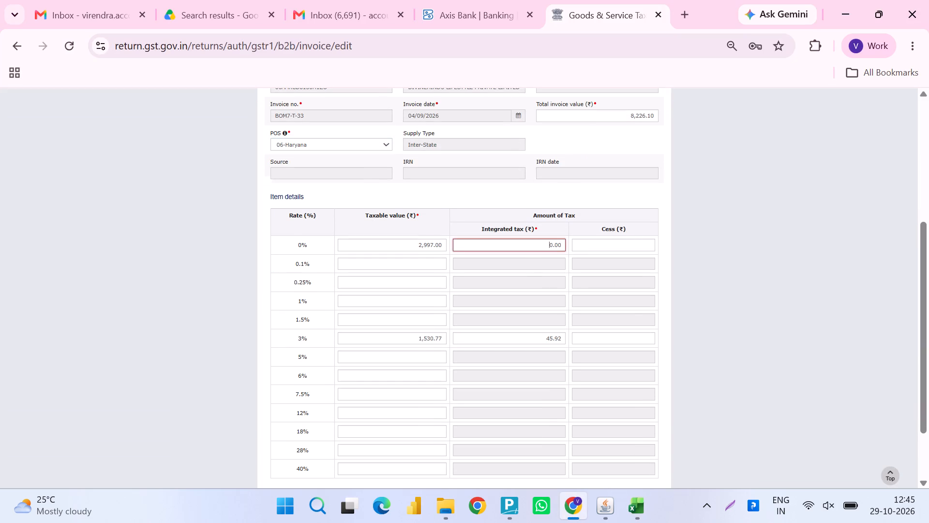
key("Delete")
key("Delete")
key("Delete")
key("Delete")
key("Delete")
key("Delete")
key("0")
key("Tab")
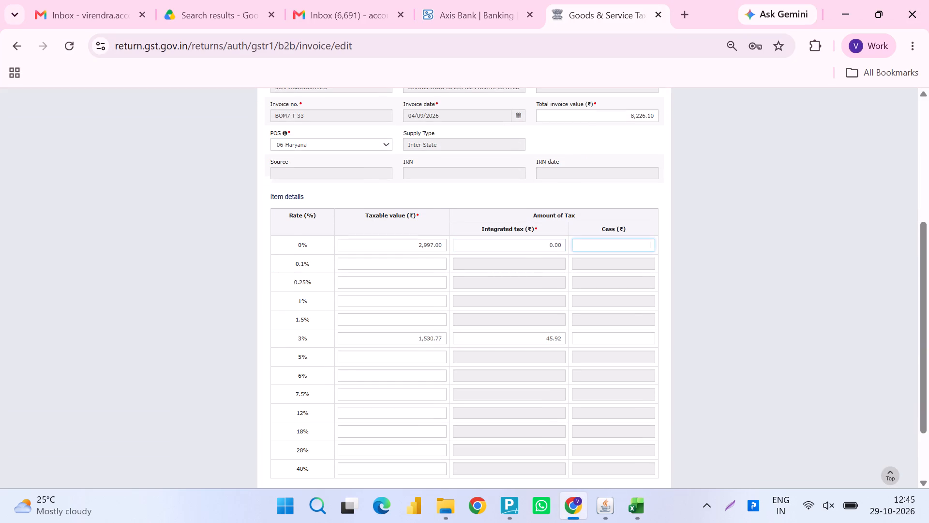
key("Tab")
Look up row 18 of the sheet, enter 3487.5 as the 5% taxable value and save invoice BOM7-T-33.
key("alt+Tab")
scroll(554, 223, "up", 6)
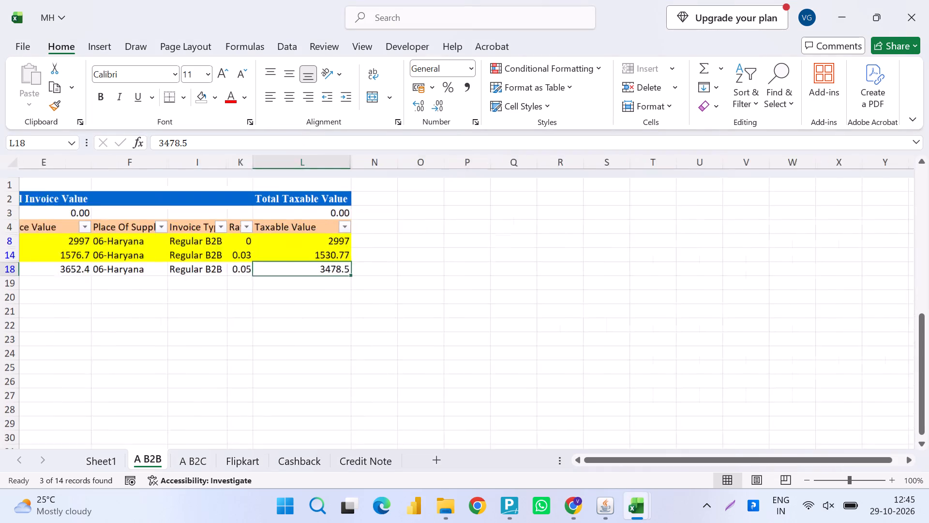
scroll(503, 281, "right", 3)
scroll(549, 281, "right", 3)
key("Left")
key("Left")
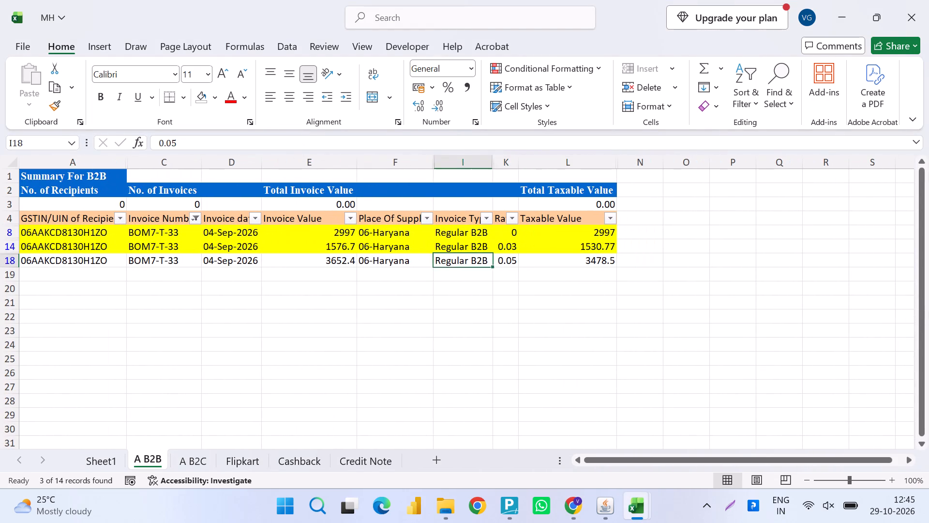
key("Left")
key("Left")
key("Right")
key("Right")
key("Right")
key("Right")
key("alt+Tab")
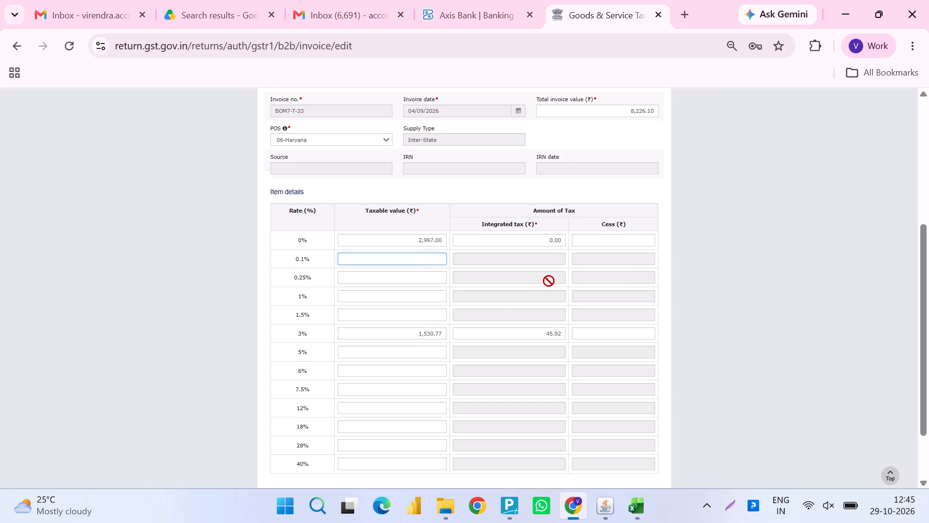
left_click(438, 352)
key("alt+Tab")
key("alt+Tab")
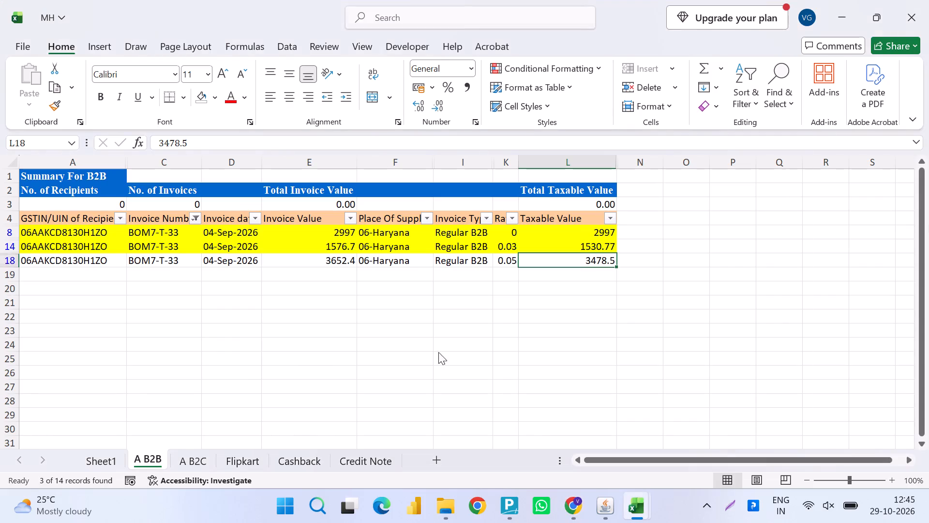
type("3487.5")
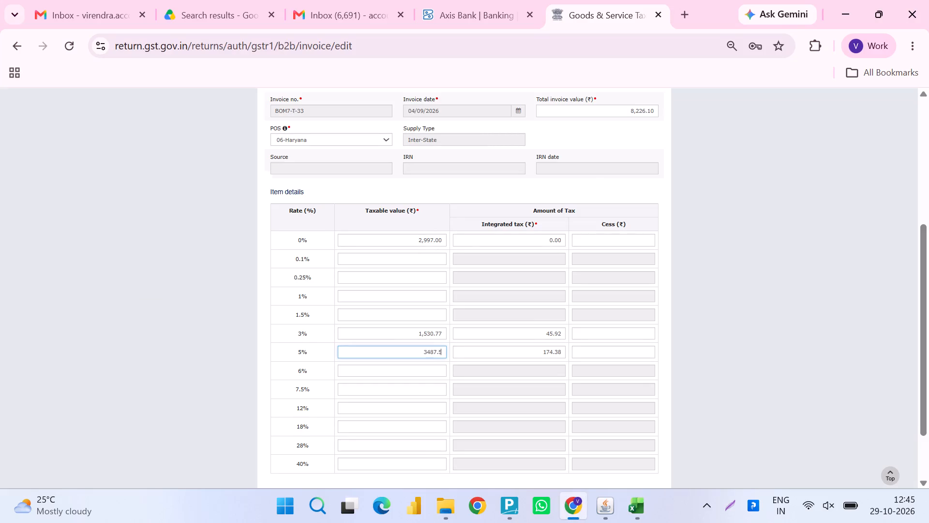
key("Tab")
scroll(438, 352, "down", 2)
left_click(647, 428)
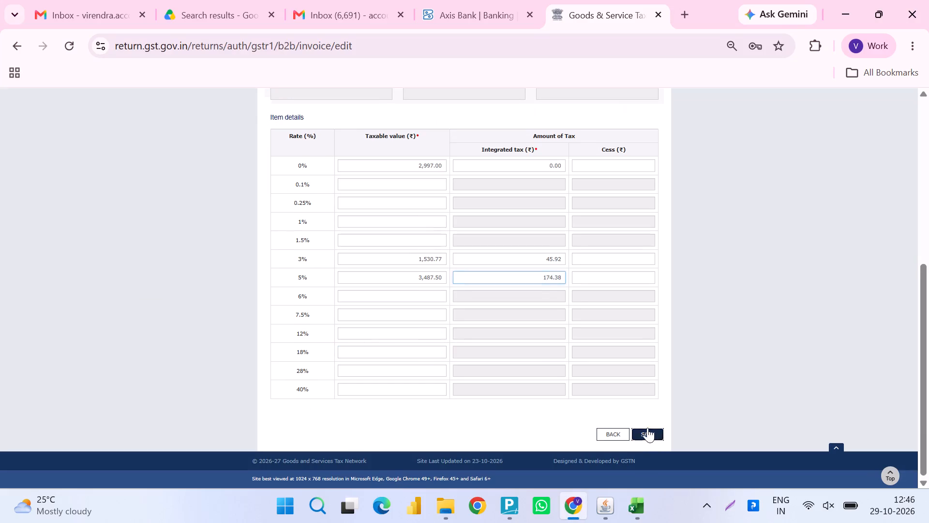
key("alt+Tab")
key("alt+Tab")
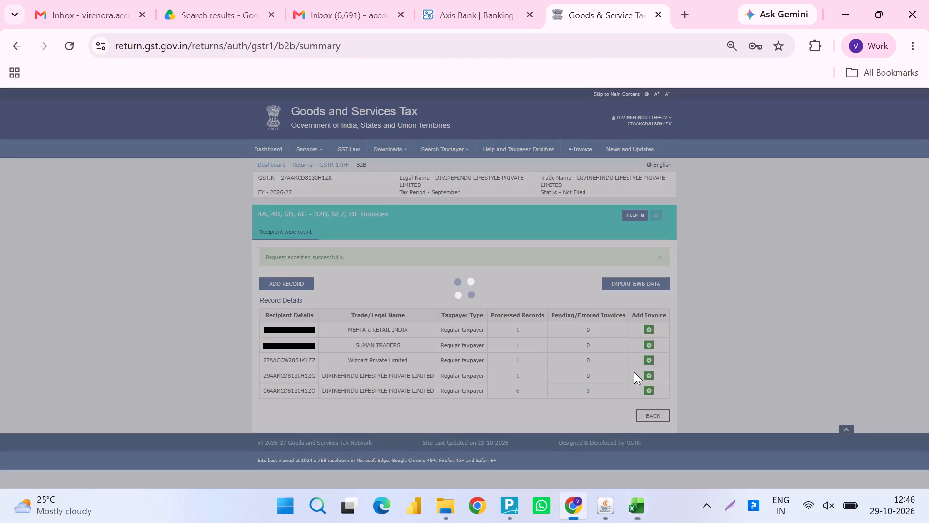
Fill the BOM7-T-33 entry in row 18 of the A B2B sheet with yellow.
key("alt+Tab")
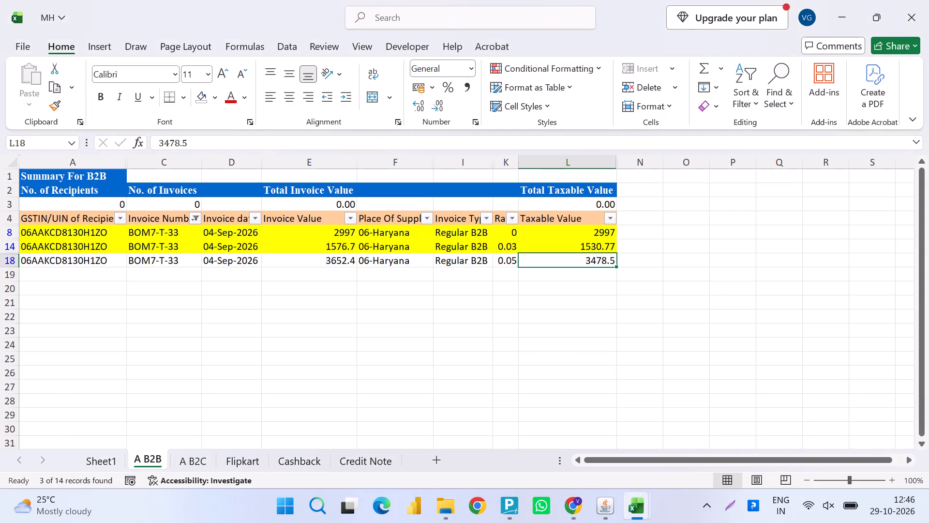
key("Left")
key("Left")
key("Left")
key("ctrl+Left")
key("ctrl+Left")
key("ctrl+Left")
key("ctrl+shift+Right")
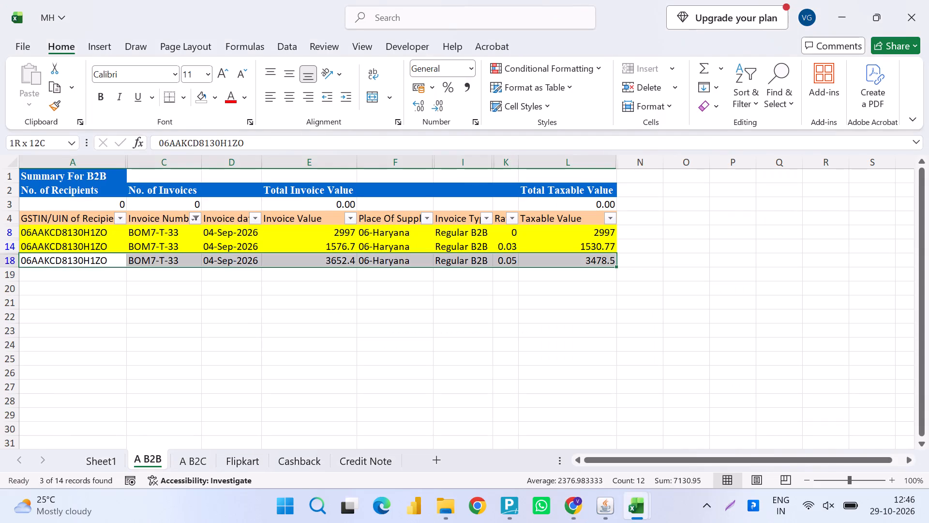
left_click(214, 94)
left_click(264, 316)
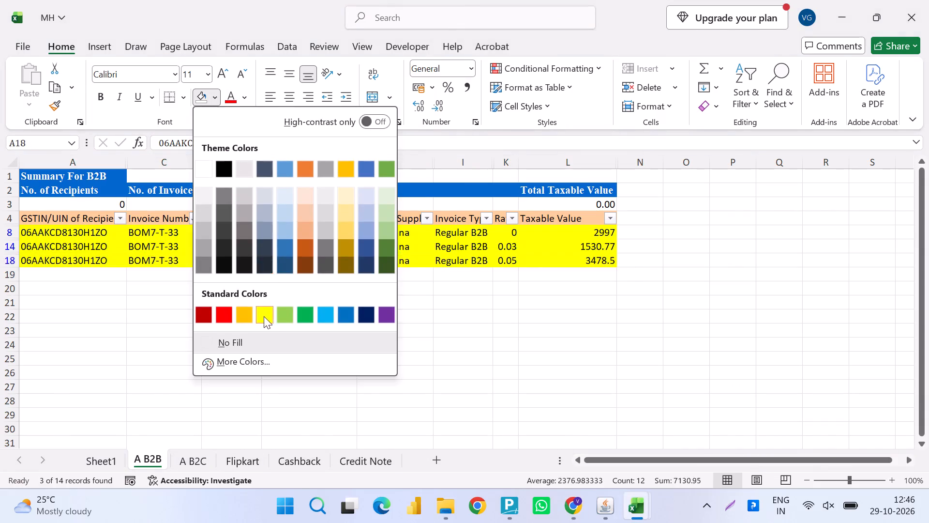
Remove the filter from the A B2B table.
key("ctrl+shift+l")
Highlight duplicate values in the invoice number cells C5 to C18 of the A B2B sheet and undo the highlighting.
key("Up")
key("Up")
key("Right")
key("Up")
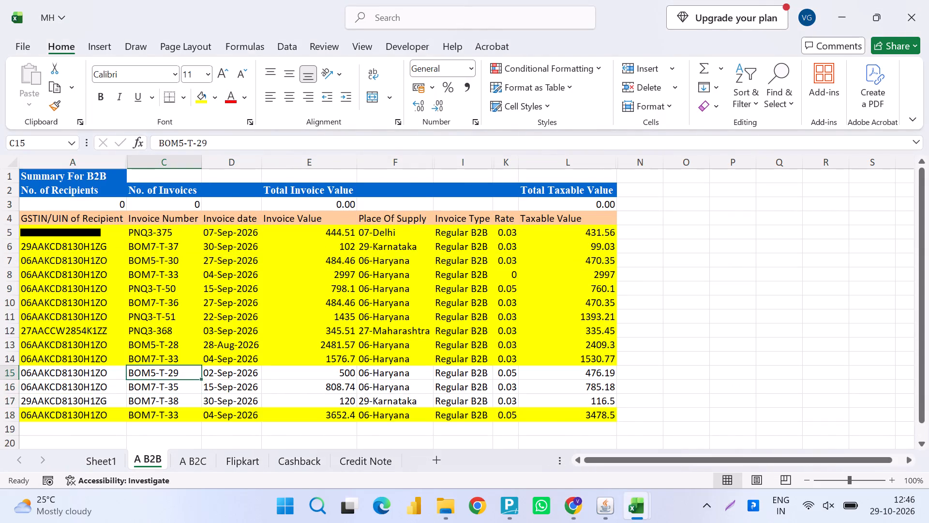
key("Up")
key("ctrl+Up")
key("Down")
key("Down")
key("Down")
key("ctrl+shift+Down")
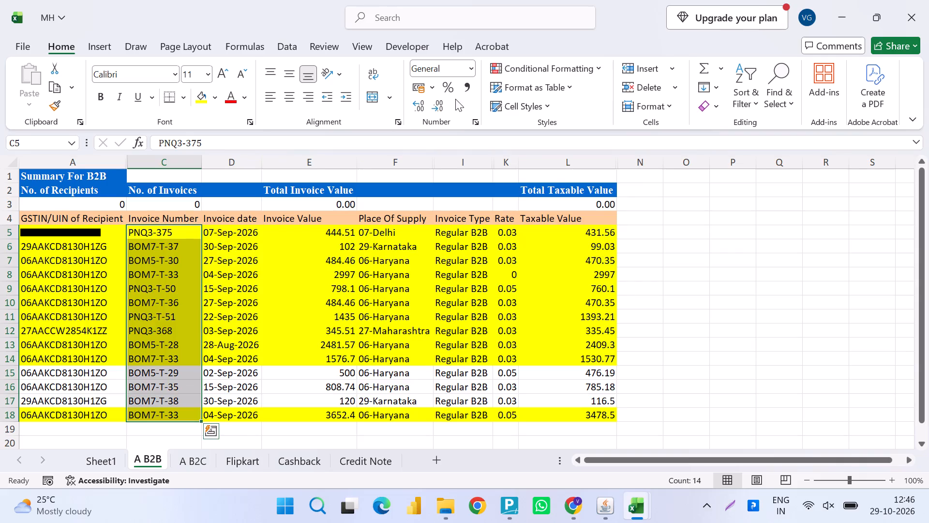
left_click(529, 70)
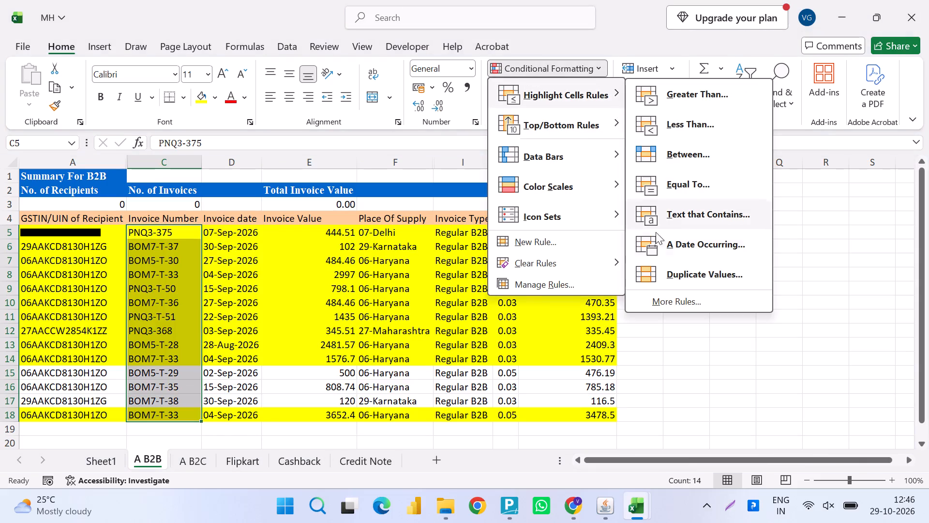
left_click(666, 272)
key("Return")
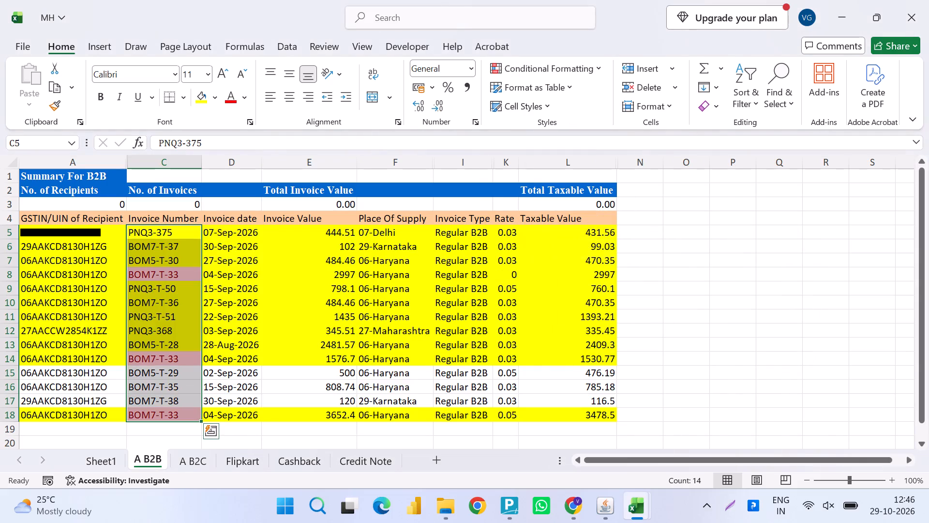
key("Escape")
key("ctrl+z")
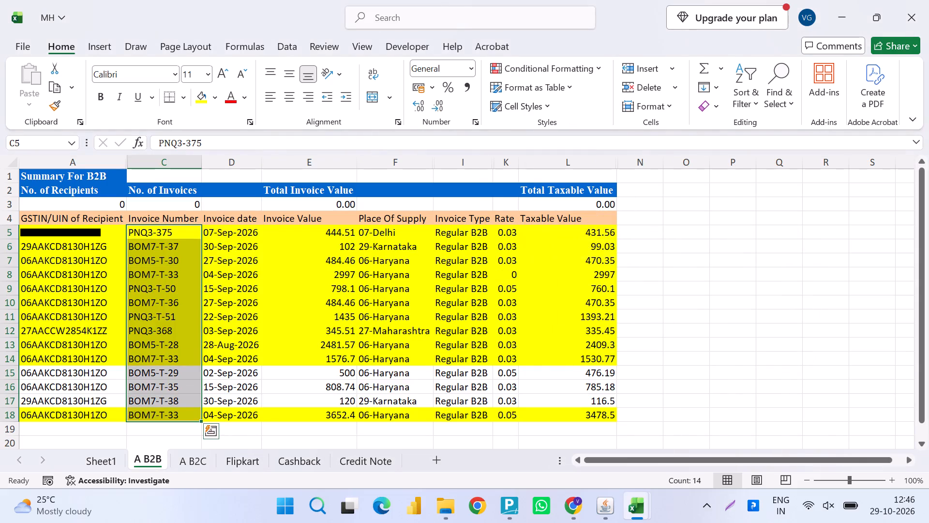
Refresh the B2B summary on the GST portal and start a new invoice for the DIVINEHINDU LIFESTYLE recipient whose GSTIN starts with 06.
key("Down")
key("Down")
key("Down")
key("Down")
key("Down")
key("alt+Tab")
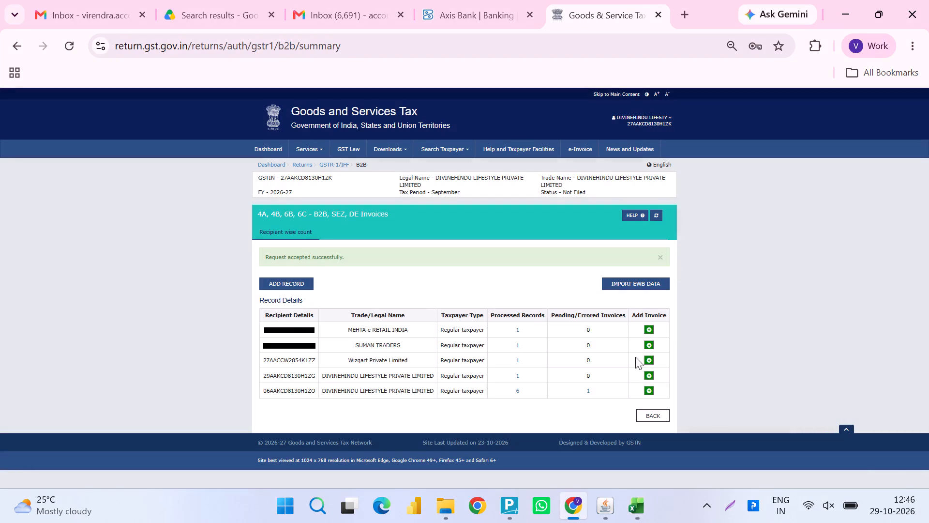
left_click(657, 219)
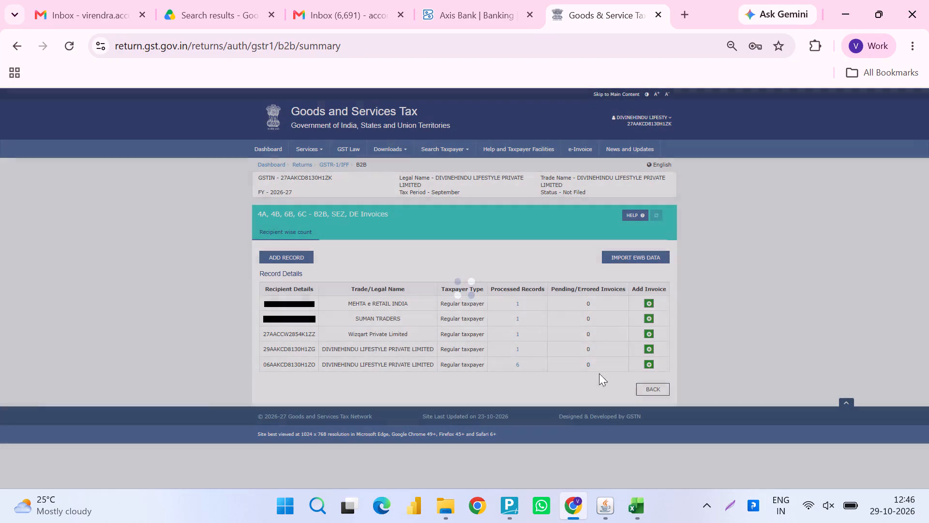
left_click(657, 361)
left_click(649, 365)
Copy invoice number BOM5-T-29 from row 15 of the A B2B sheet into the portal form and enter 02/09/0202 as its date.
key("alt+Tab")
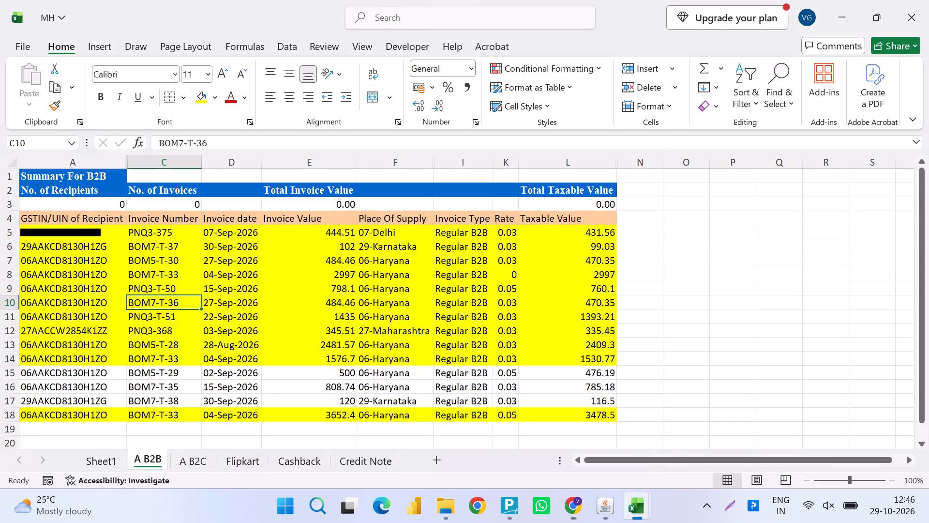
key("Down")
key("Down")
key("Down")
key("Down")
key("Down")
key("ctrl+c")
key("alt+Tab")
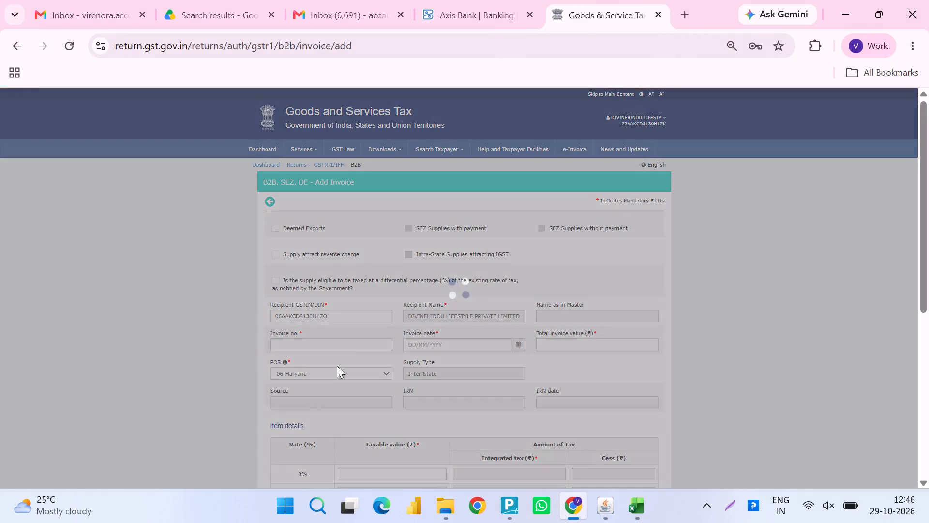
triple_click(341, 344)
triple_click(341, 344)
left_click(341, 344)
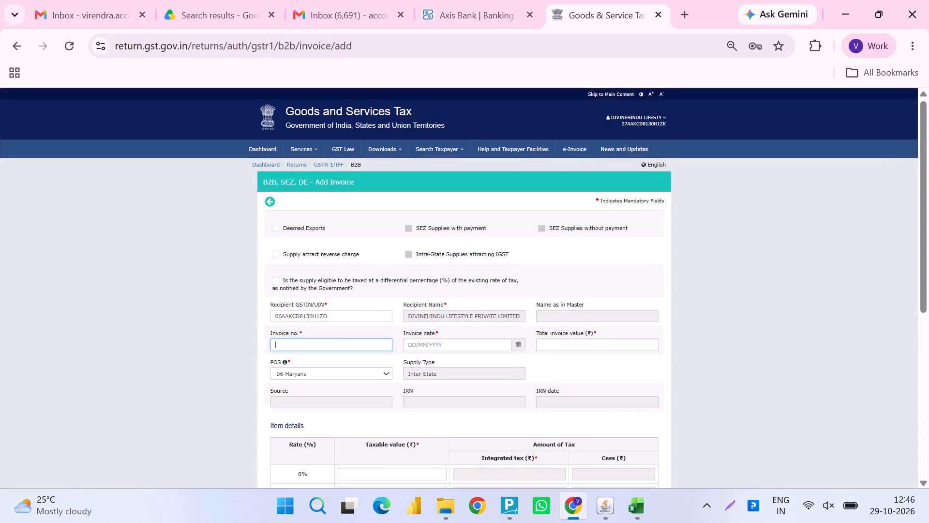
key("ctrl+v")
key("Tab")
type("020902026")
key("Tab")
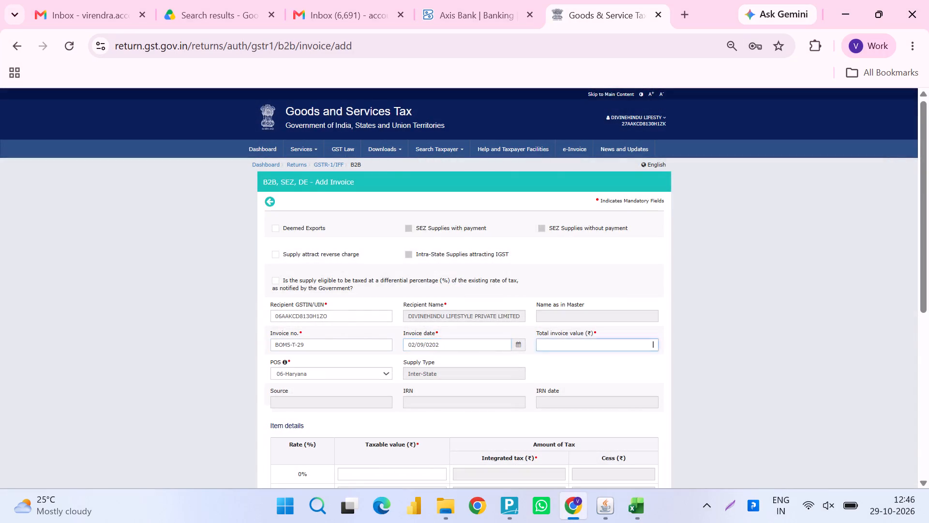
Look up row 15 of the sheet and enter 500 as the total invoice value of BOM5-T-29.
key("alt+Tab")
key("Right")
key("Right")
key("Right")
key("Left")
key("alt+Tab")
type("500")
Enter 476.19 as the 5% taxable value of BOM5-T-29, checking it against the sheet, and try to save the invoice.
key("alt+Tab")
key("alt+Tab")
scroll(427, 375, "down", 3)
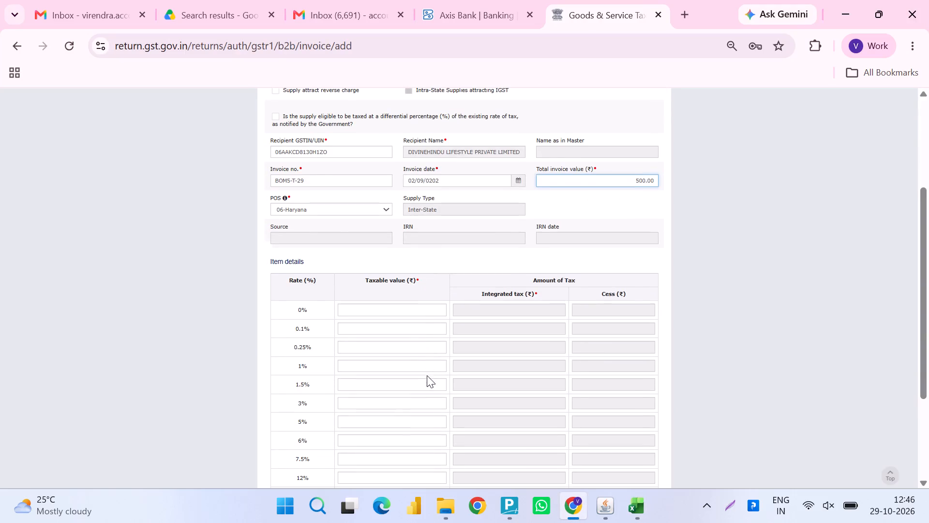
left_click(382, 421)
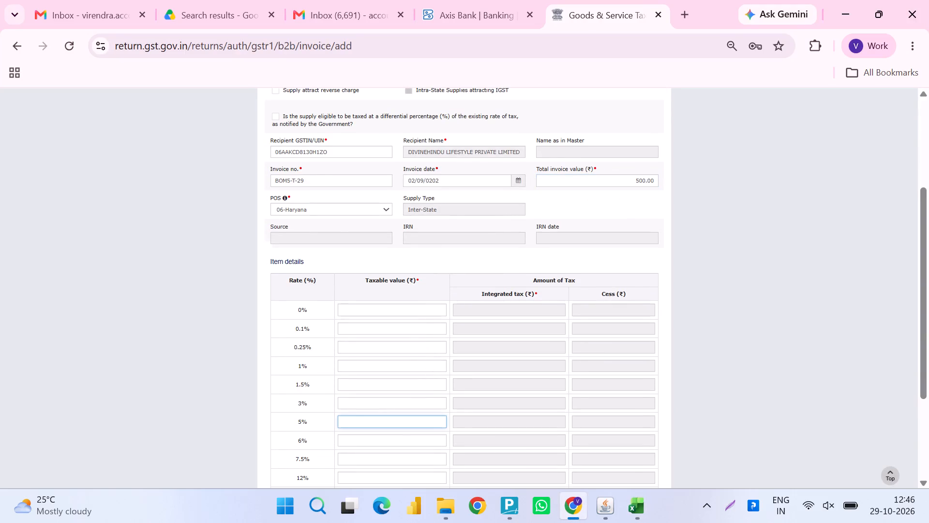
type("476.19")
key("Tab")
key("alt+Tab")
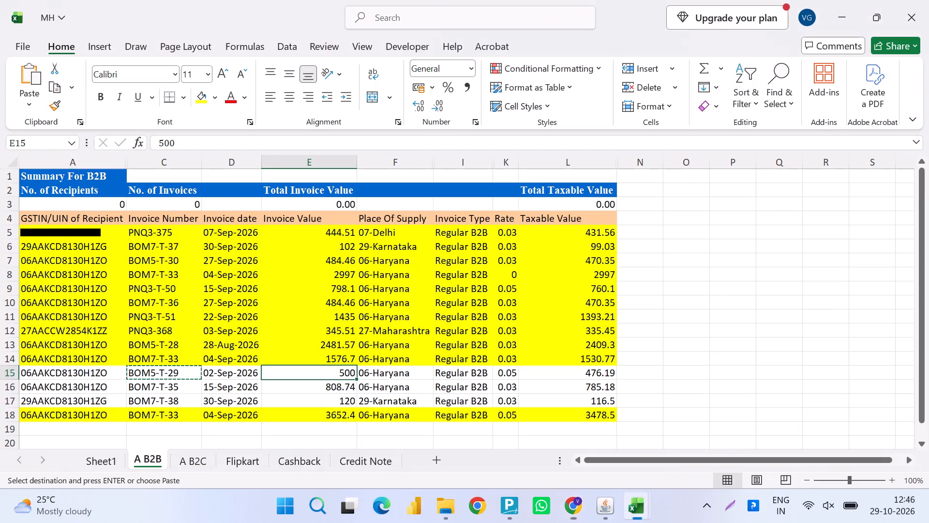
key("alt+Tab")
scroll(520, 405, "down", 6)
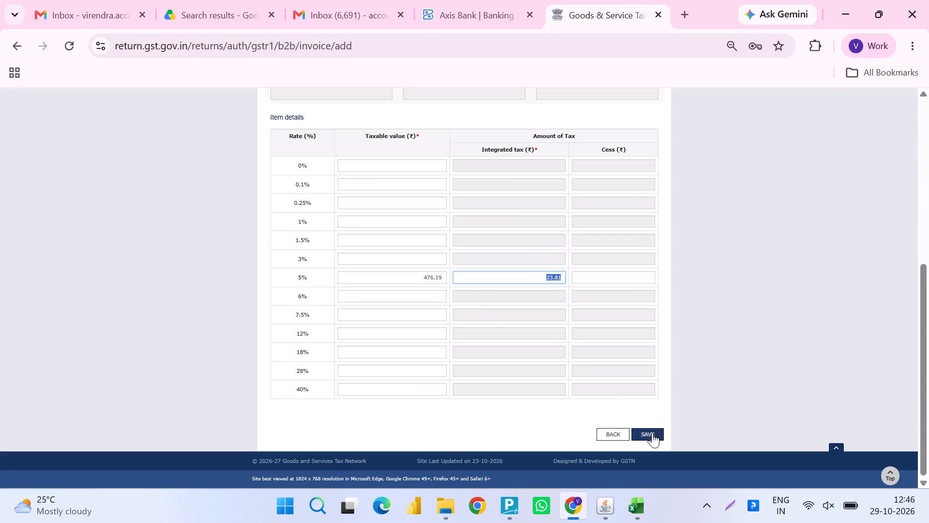
left_click(652, 433)
Correct the invoice date of BOM5-T-29 to 02/09/2026 and save the invoice.
scroll(652, 433, "up", 3)
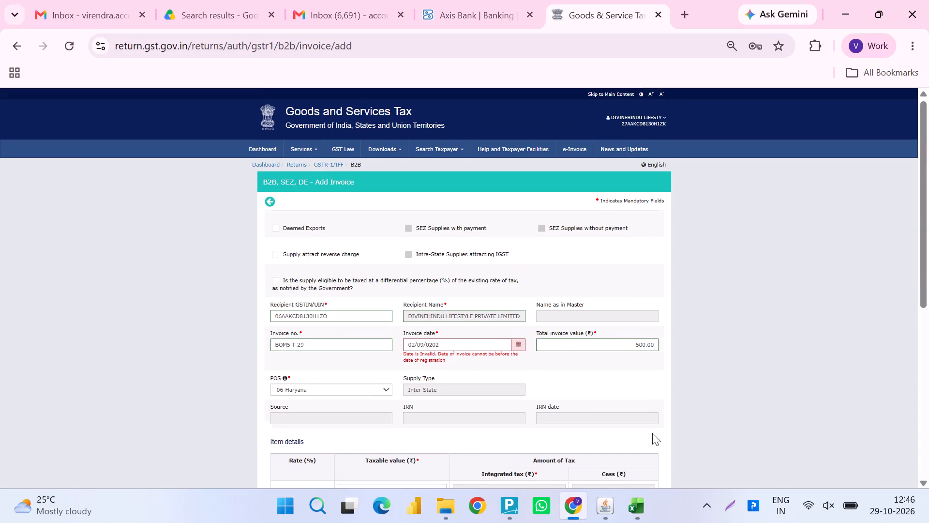
left_click(509, 342)
key("BackSpace")
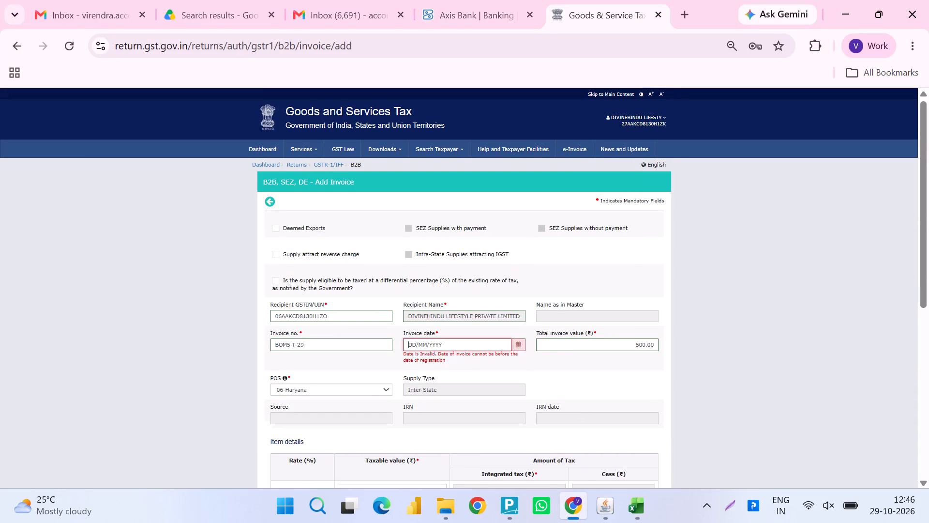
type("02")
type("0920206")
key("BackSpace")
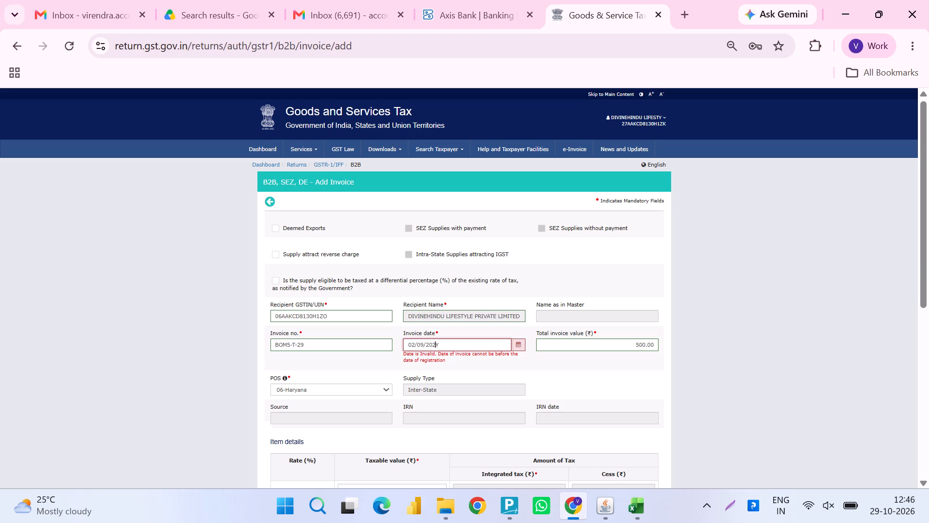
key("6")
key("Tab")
scroll(513, 342, "down", 7)
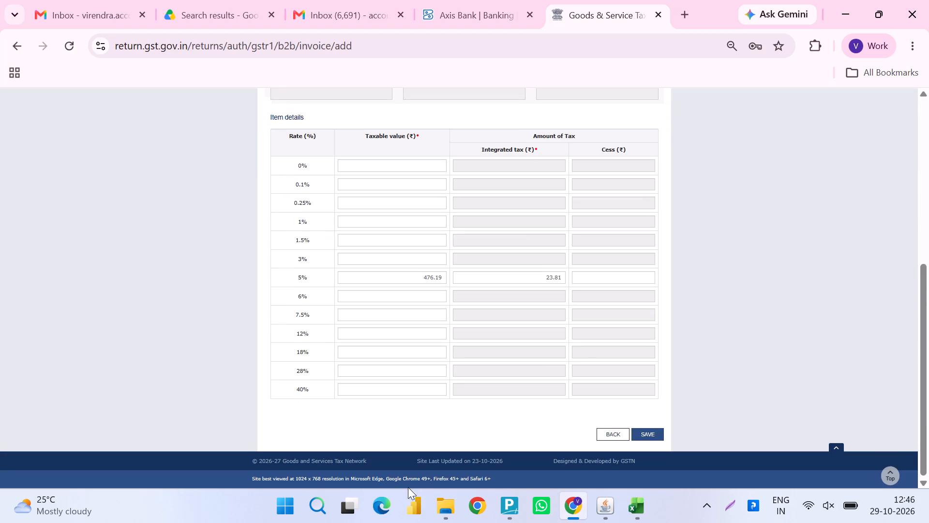
left_click(656, 432)
Copy invoice number BOM7-T-35 from row 16 of the sheet into the blank portal form and enter 15/09/2026 as its date.
key("alt+Tab")
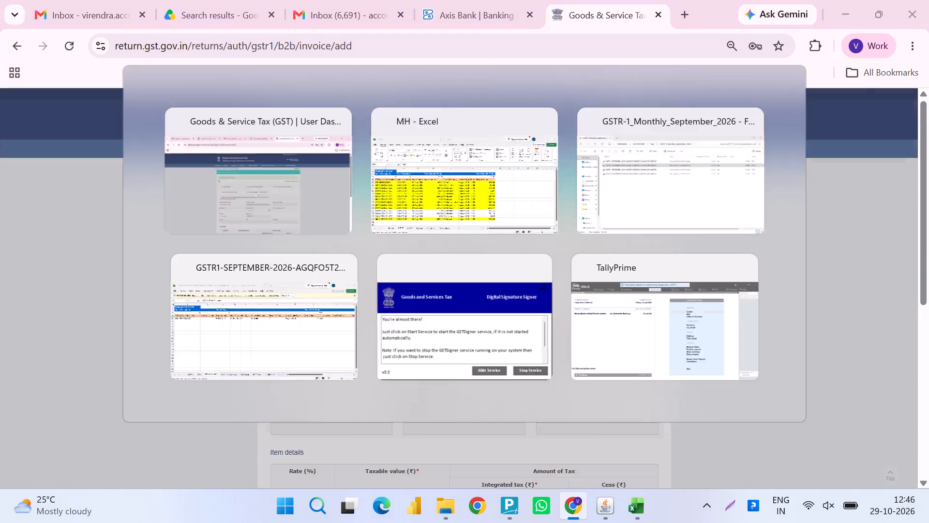
key("Down")
key("Left")
key("Left")
key("ctrl+c")
key("alt+Tab")
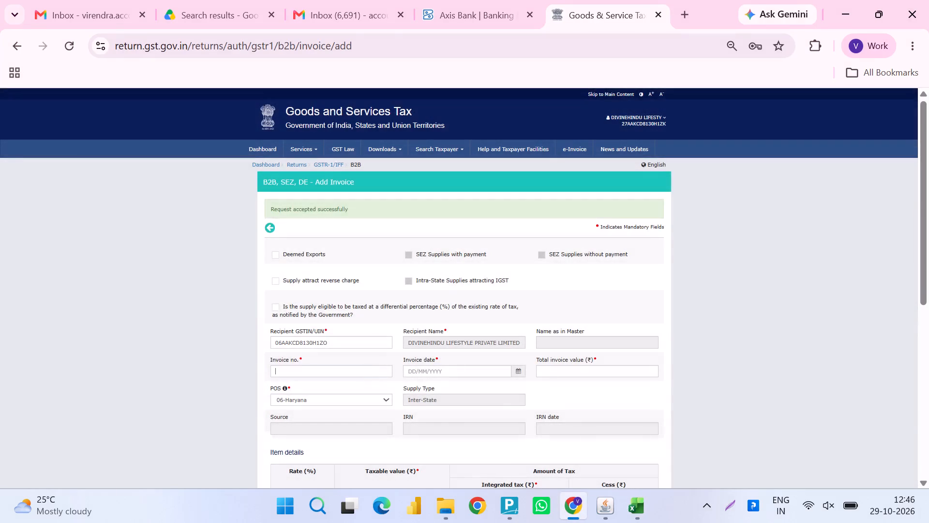
left_click(367, 371)
key("ctrl+v")
key("Tab")
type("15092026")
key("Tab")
Look up row 16 of the sheet and enter 808.74 as the total invoice value of BOM7-T-35.
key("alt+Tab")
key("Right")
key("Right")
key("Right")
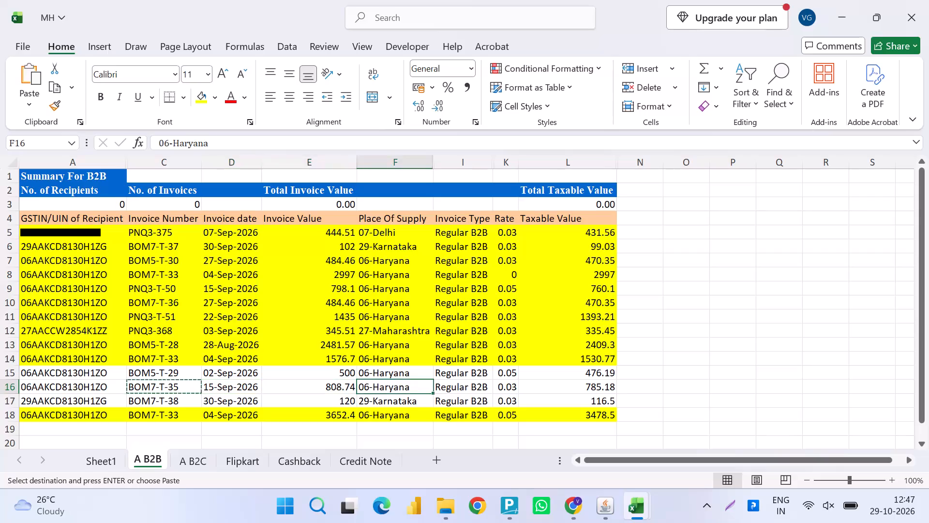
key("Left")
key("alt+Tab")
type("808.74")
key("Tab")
Enter 785.18 as the 3% taxable value of BOM7-T-35 and save the invoice.
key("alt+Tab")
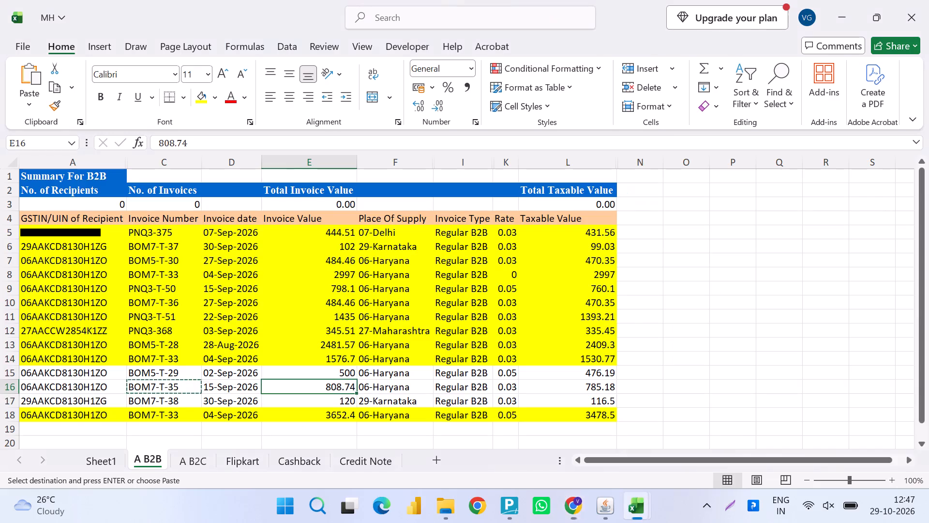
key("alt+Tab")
scroll(367, 371, "down", 5)
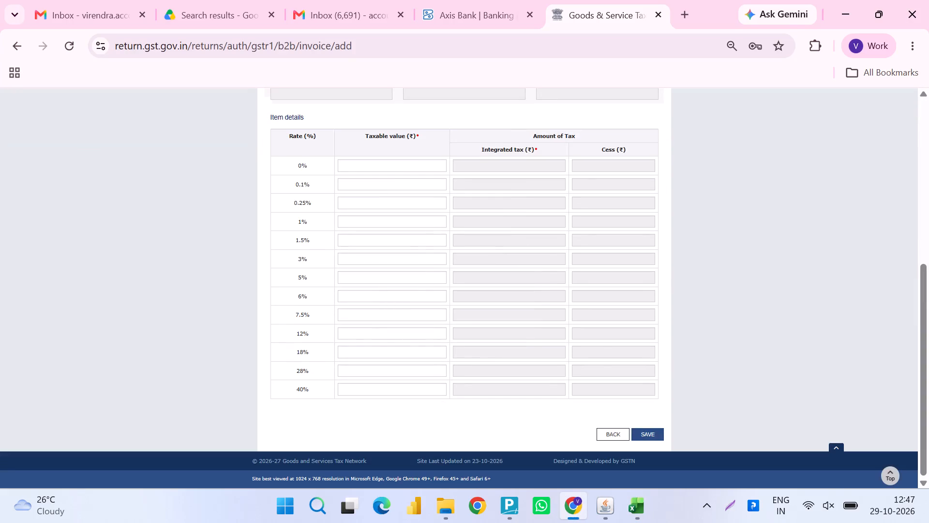
left_click(420, 262)
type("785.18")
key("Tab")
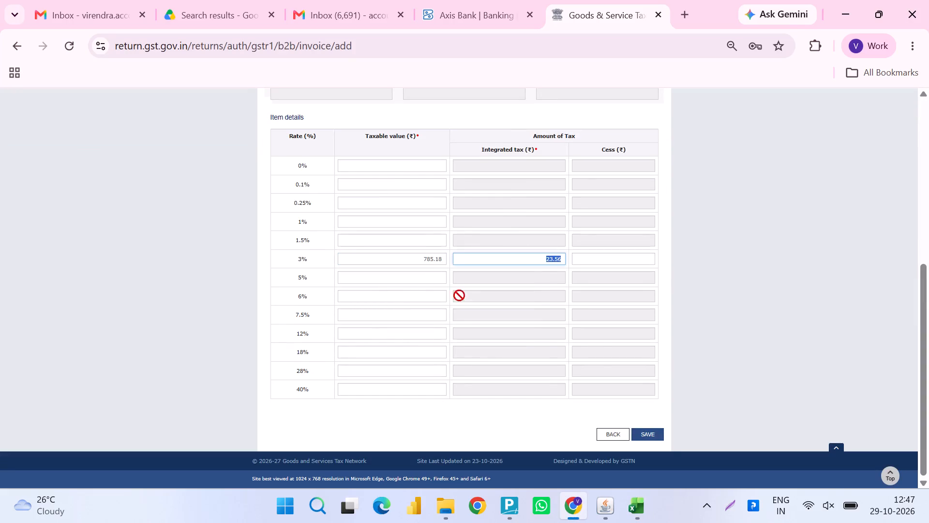
left_click(646, 433)
Fill in invoice number BOM7-T-38 from row 17 of the sheet with date 30/09/2026 and total invoice value 120 on the 06-Haryana form.
key("alt+Tab")
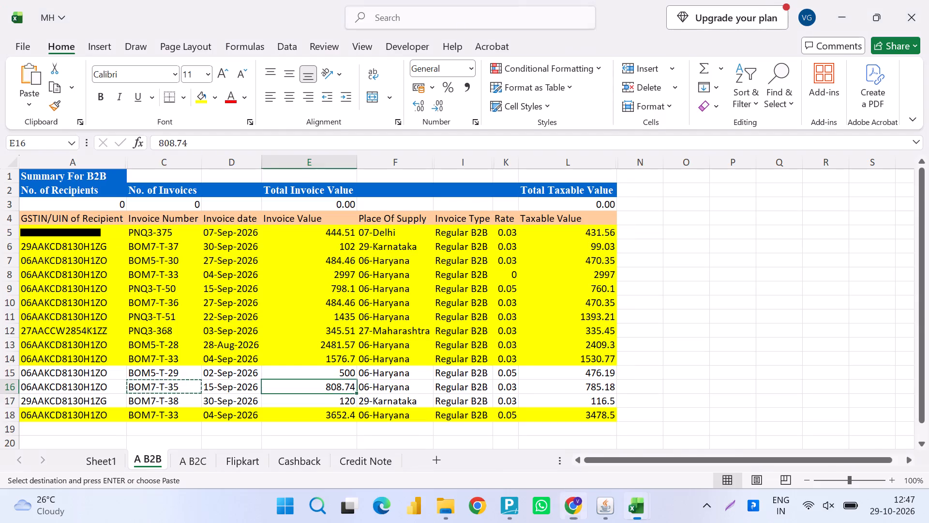
key("Down")
key("Left")
key("Left")
key("ctrl+c")
key("alt+Tab")
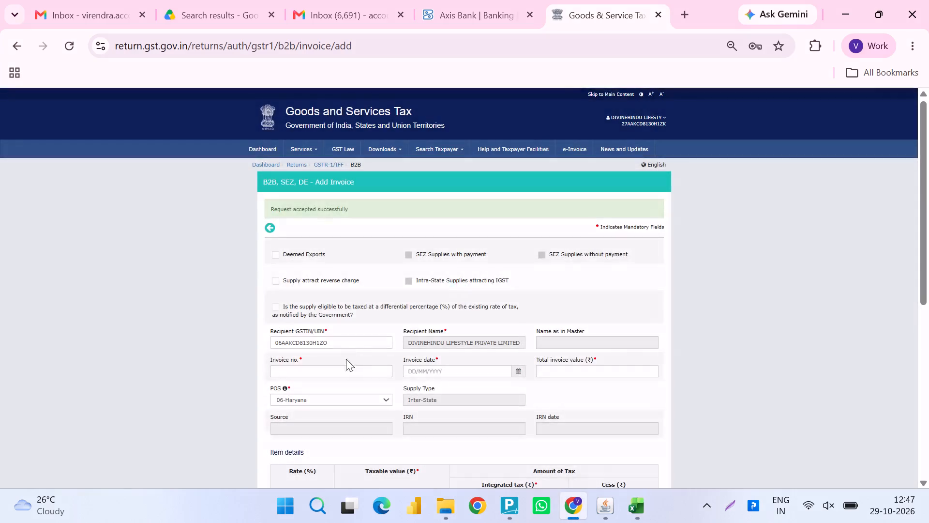
triple_click(341, 367)
left_click(341, 367)
key("ctrl+v")
key("Tab")
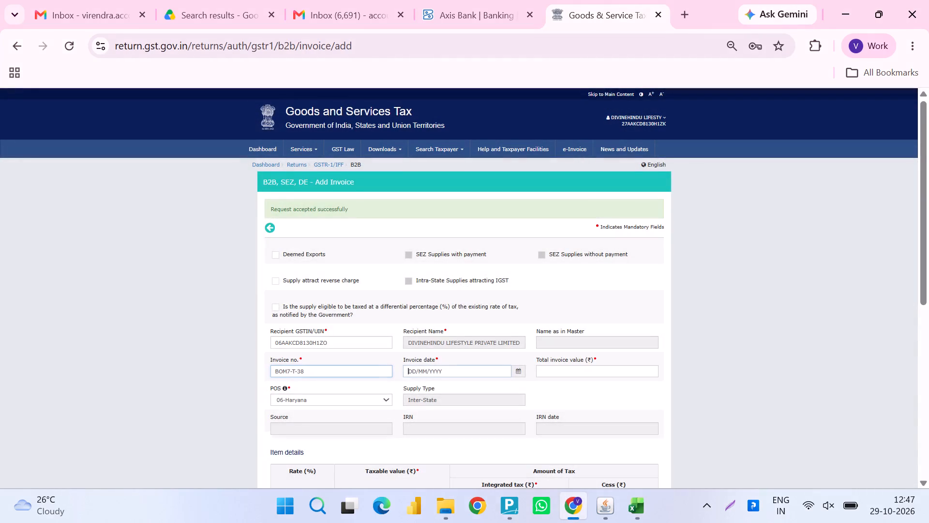
key("alt+Tab")
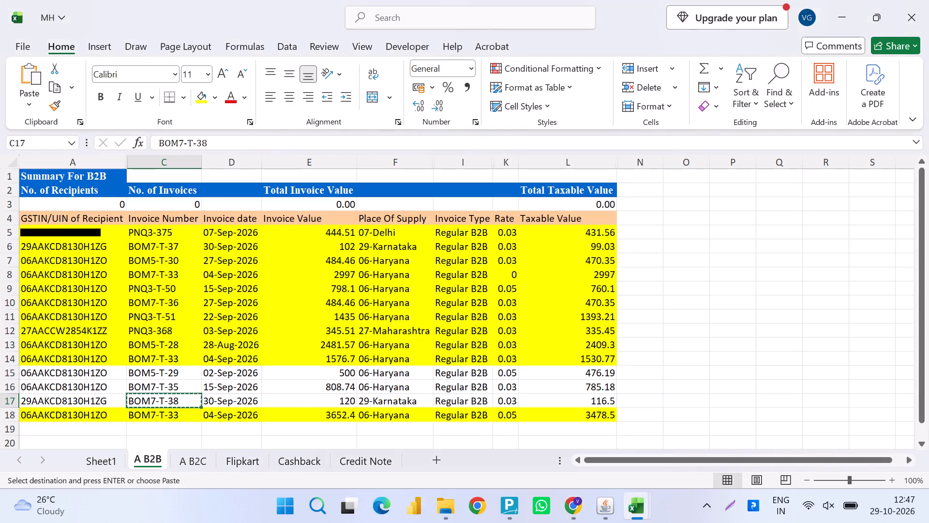
key("alt+Tab")
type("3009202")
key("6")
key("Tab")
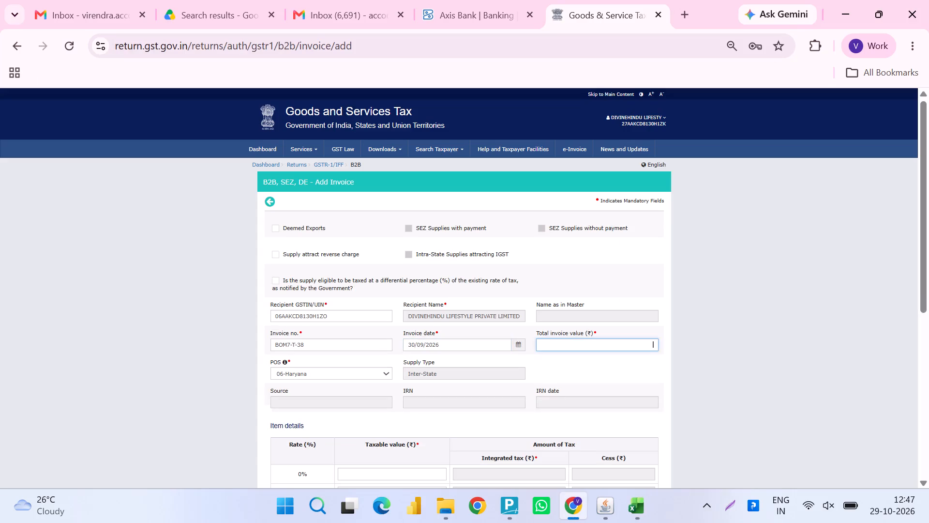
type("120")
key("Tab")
Enter 116.5 as the 3% taxable value of BOM7-T-38, save the invoice and return to the A B2B sheet.
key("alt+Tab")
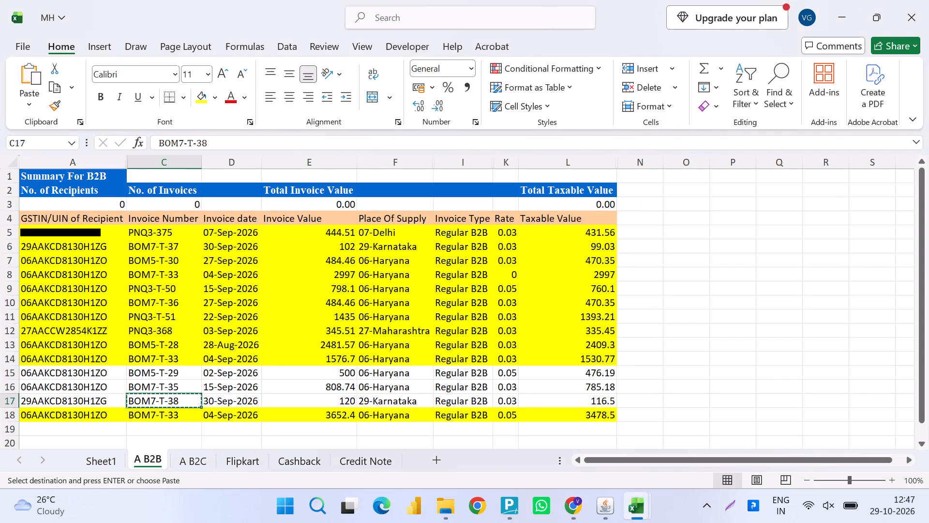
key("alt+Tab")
scroll(538, 425, "down", 4)
left_click_drag(408, 335, 418, 328)
left_click(418, 328)
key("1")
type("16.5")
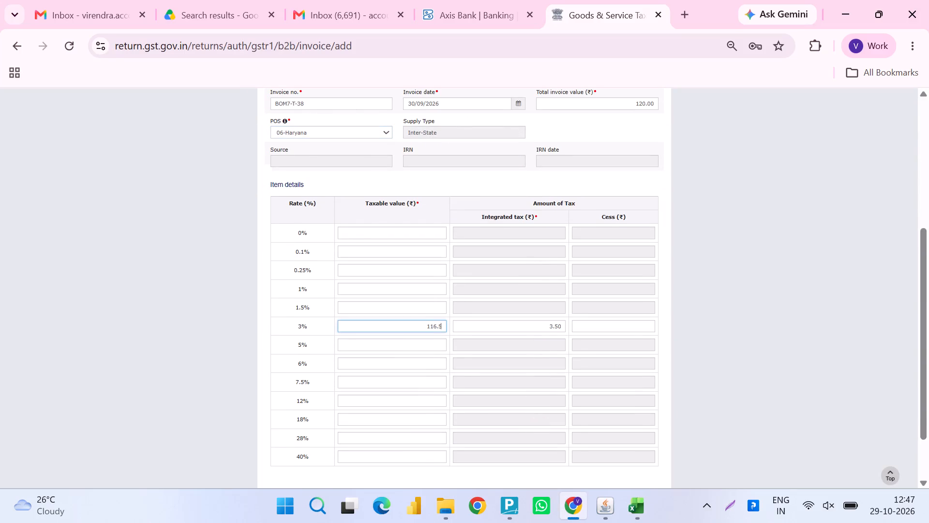
left_click(674, 336)
scroll(674, 336, "down", 6)
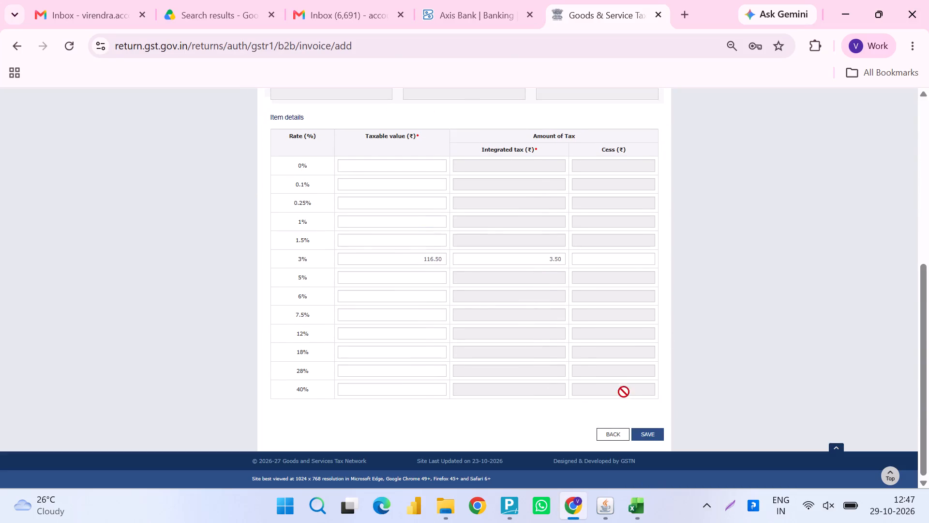
left_click(649, 430)
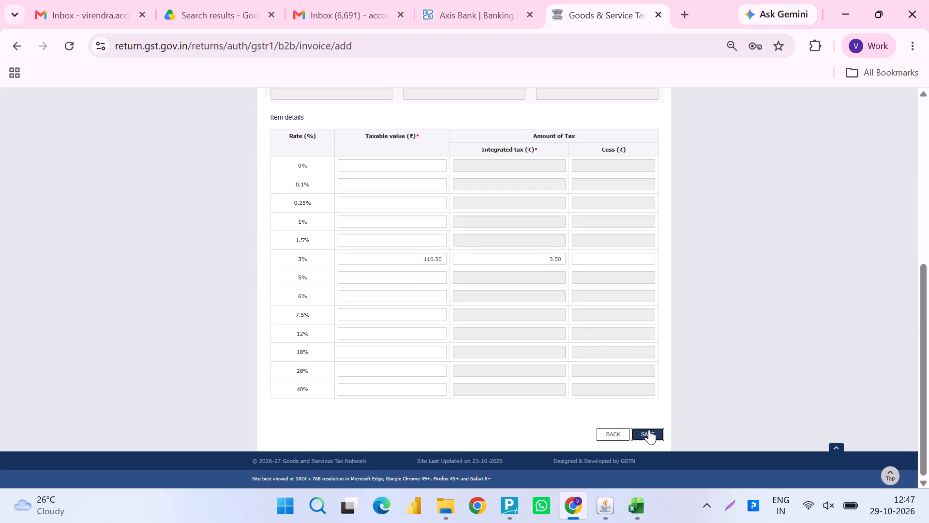
left_click(649, 430)
scroll(649, 430, "up", 3)
key("alt+Tab")
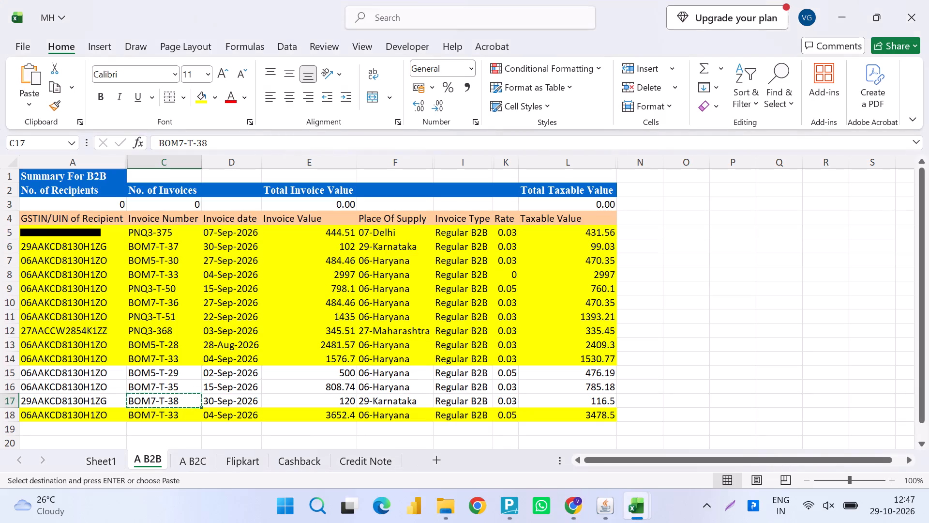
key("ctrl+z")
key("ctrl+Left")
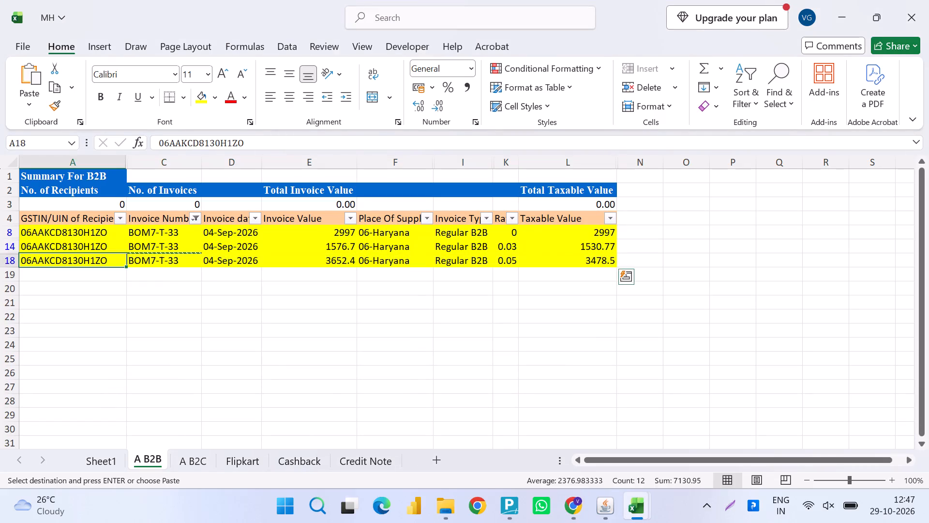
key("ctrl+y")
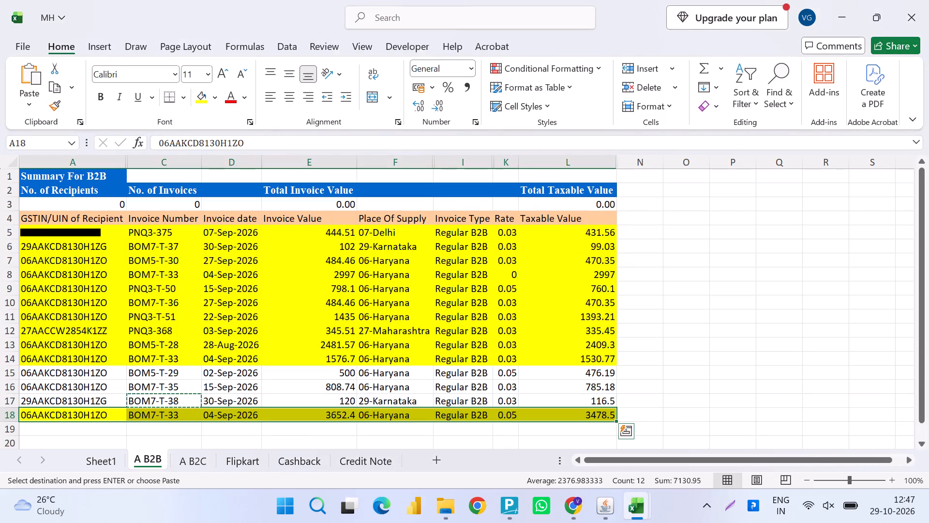
Remove the fill colour from all invoice rows 5 to 18 of the A B2B sheet and save the workbook.
key("ctrl+Up")
key("ctrl+Left")
key("ctrl+Down")
key("ctrl+Up")
key("Down")
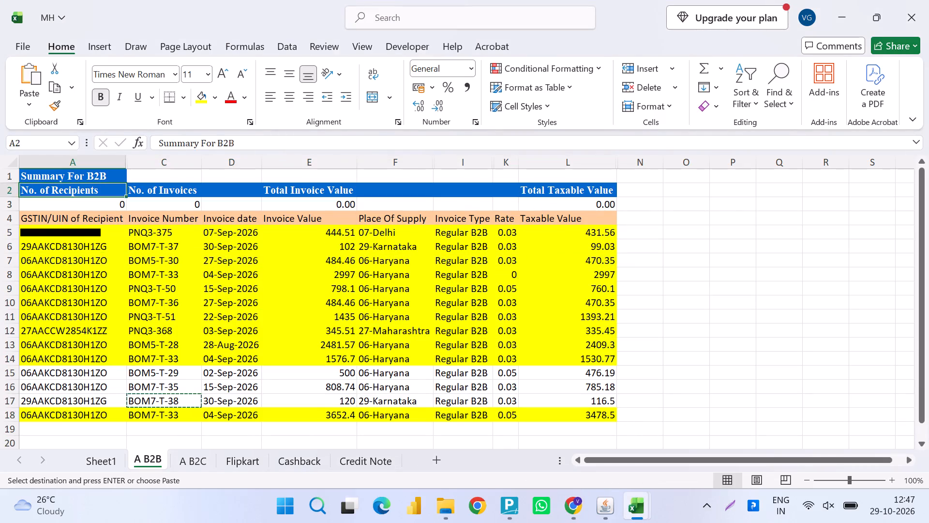
key("Down")
key("Down")
key("Down")
key("ctrl+shift+Right")
key("ctrl+shift+Down")
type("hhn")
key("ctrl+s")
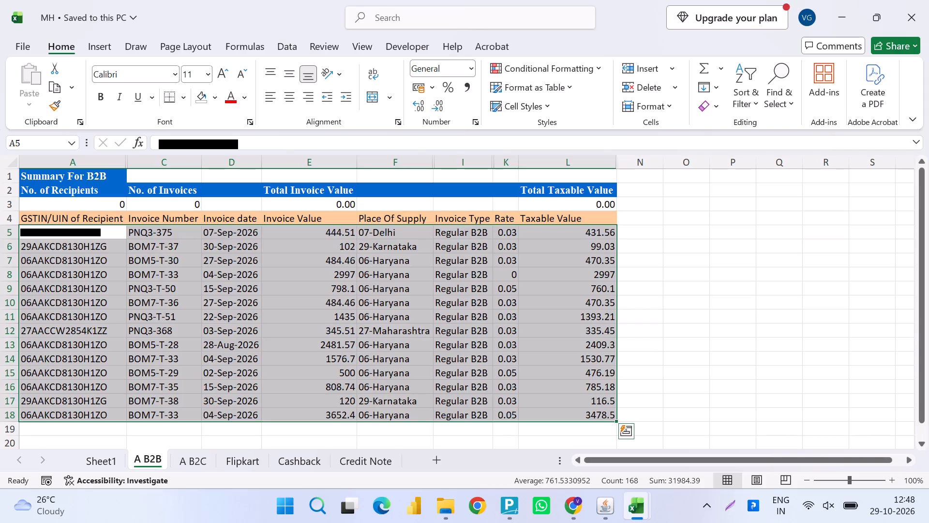
Open Sheet1 and look over the state-wise and HSN-wise tax summaries.
left_click(103, 462)
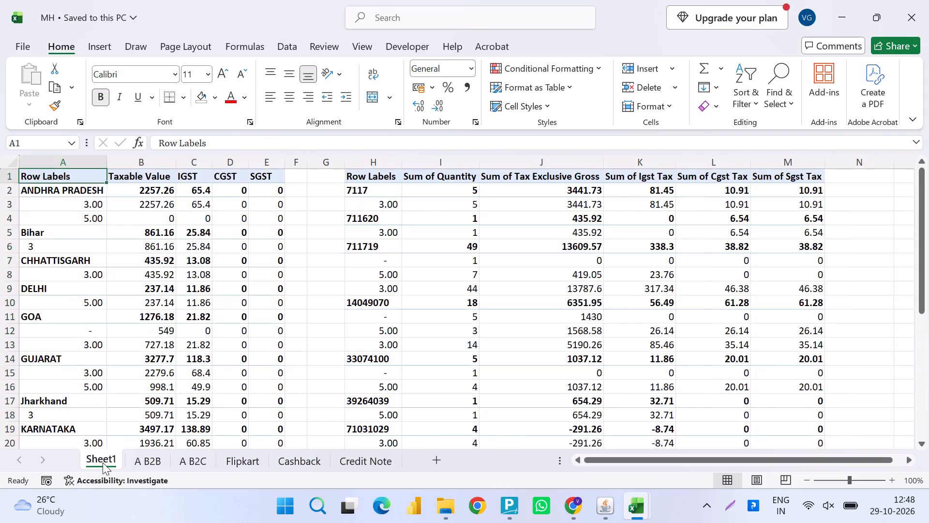
key("Right")
key("Right")
key("Right")
key("Left")
key("ctrl+Left")
key("ctrl+Left")
key("alt+Tab")
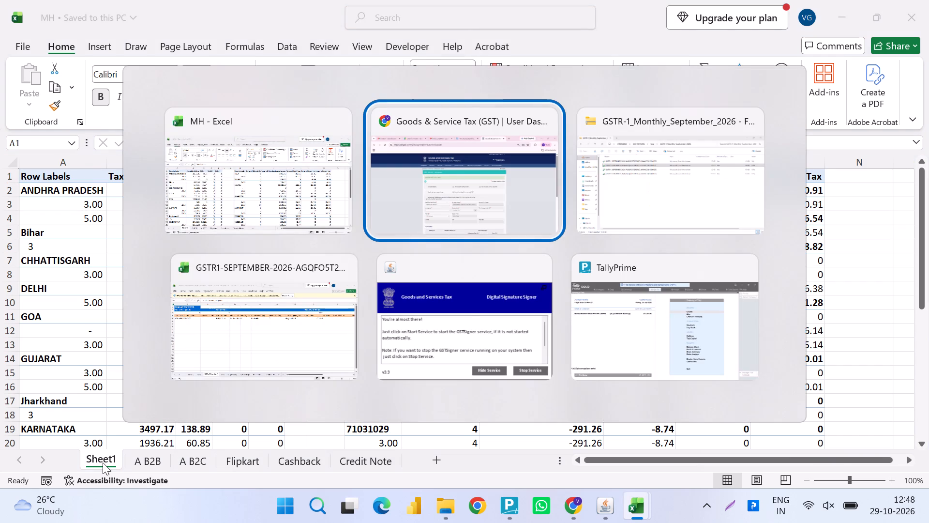
key("alt+Left")
key("Right")
key("Right")
key("Right")
key("Right")
key("Down")
key("Right")
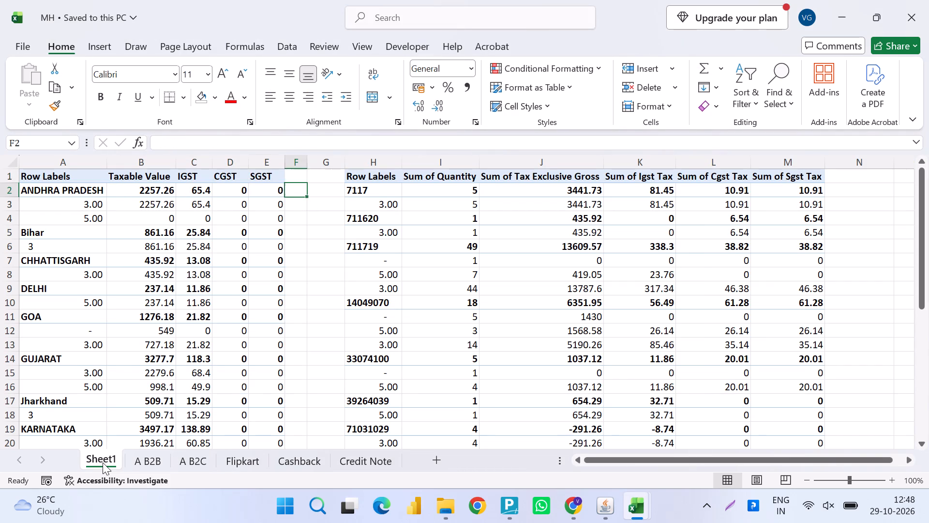
key("Right")
Clear the contents and formatting of the (blank) entry and its sub-row, H21:M22, in the HSN-wise summary.
scroll(348, 407, "down", 1)
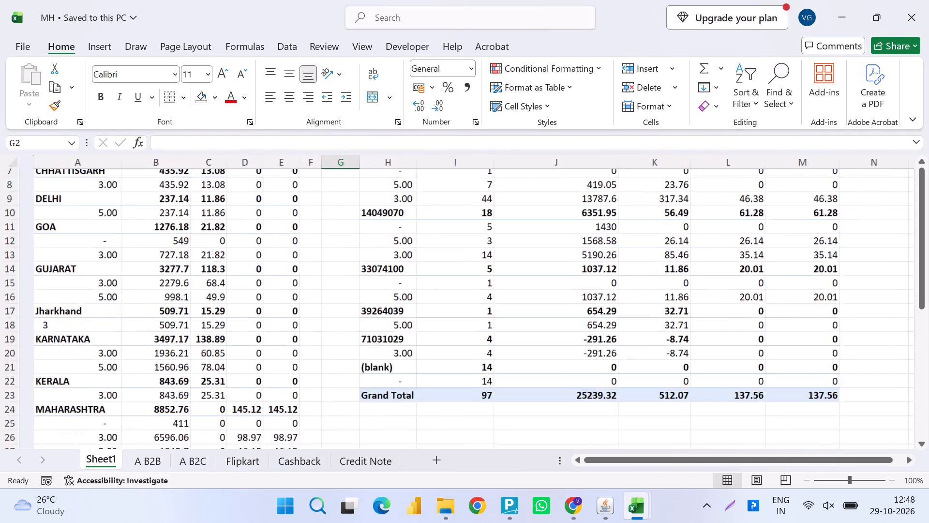
scroll(348, 407, "down", 1)
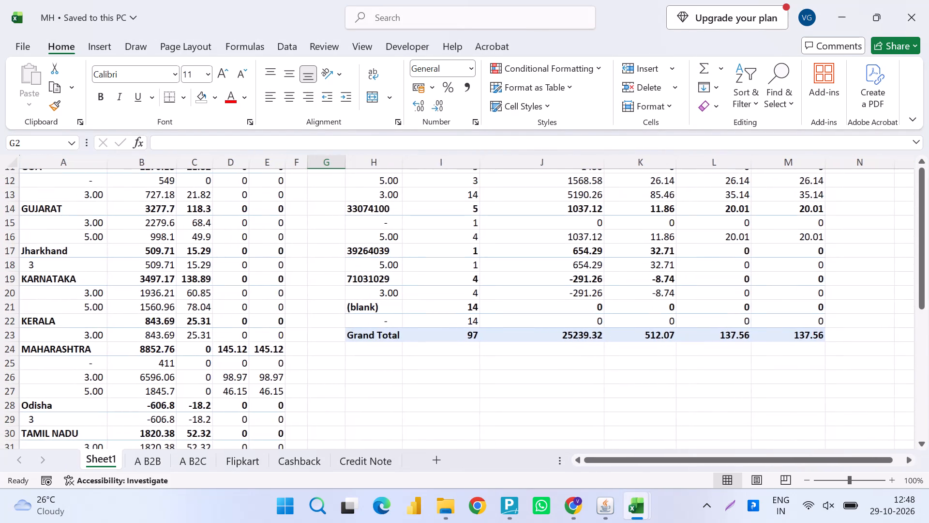
left_click(393, 309)
key("ctrl+shift+Right")
key("ctrl+shift+Down")
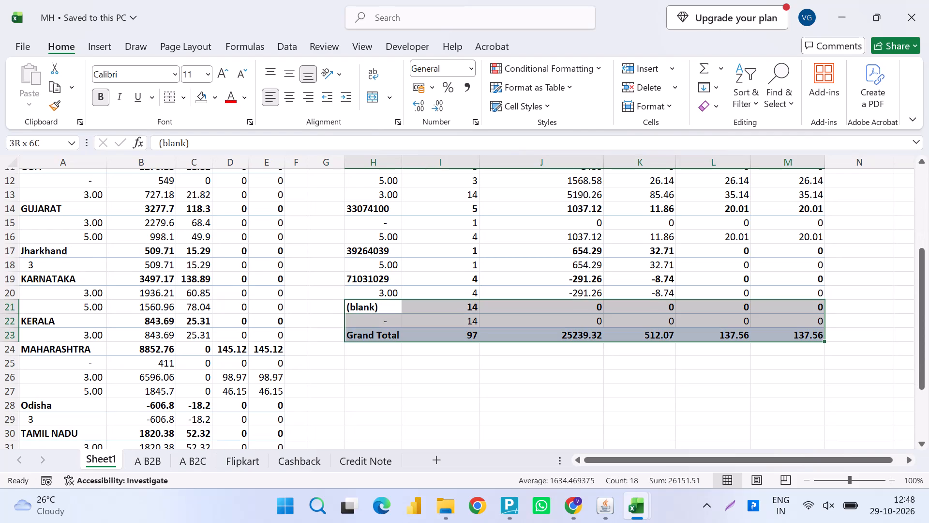
key("shift+Up")
key("ctrl+minus")
key("Right")
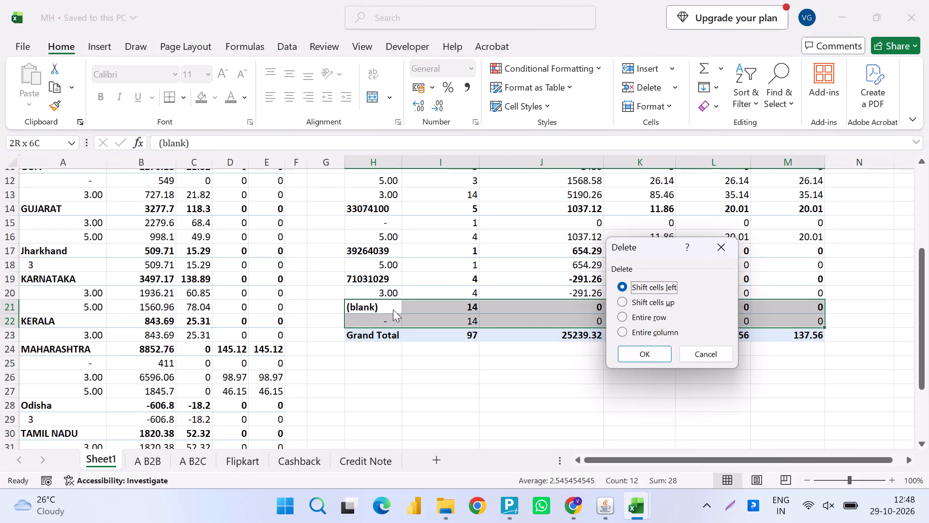
key("Down")
key("Up")
key("Escape")
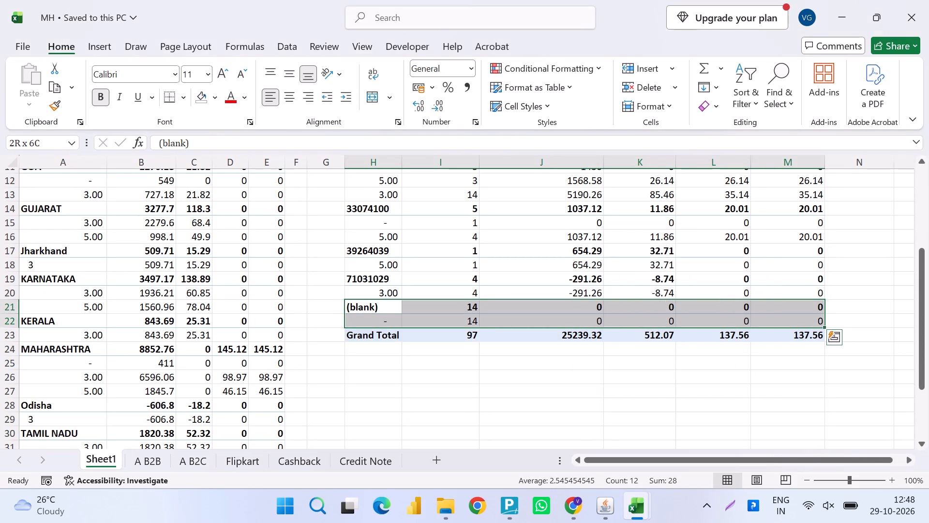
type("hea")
Move the HSN-wise summary's Grand Total row up from row 23 to row 21.
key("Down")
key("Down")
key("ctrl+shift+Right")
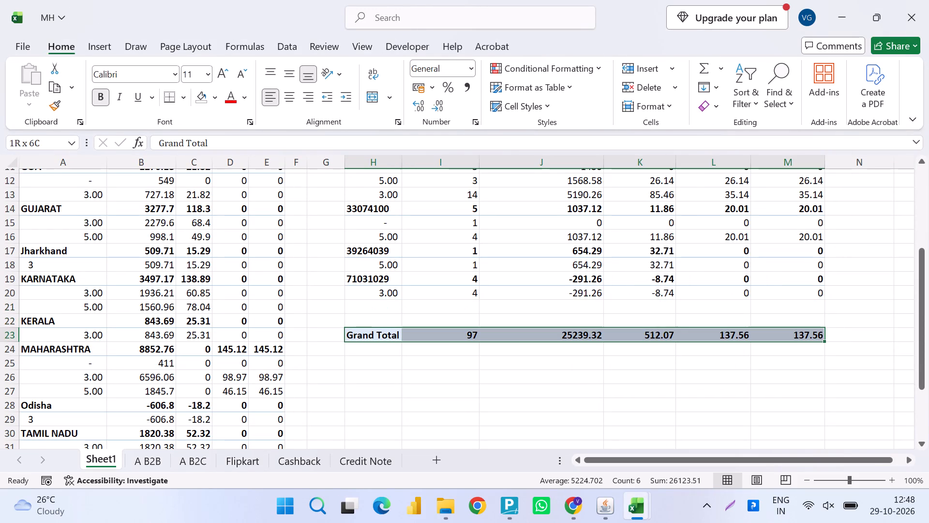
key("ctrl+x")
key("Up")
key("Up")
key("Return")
Replace the HSN-wise Grand Total of Tax Exclusive Gross in J21 with the formula =SUM(J2:J20)/2.
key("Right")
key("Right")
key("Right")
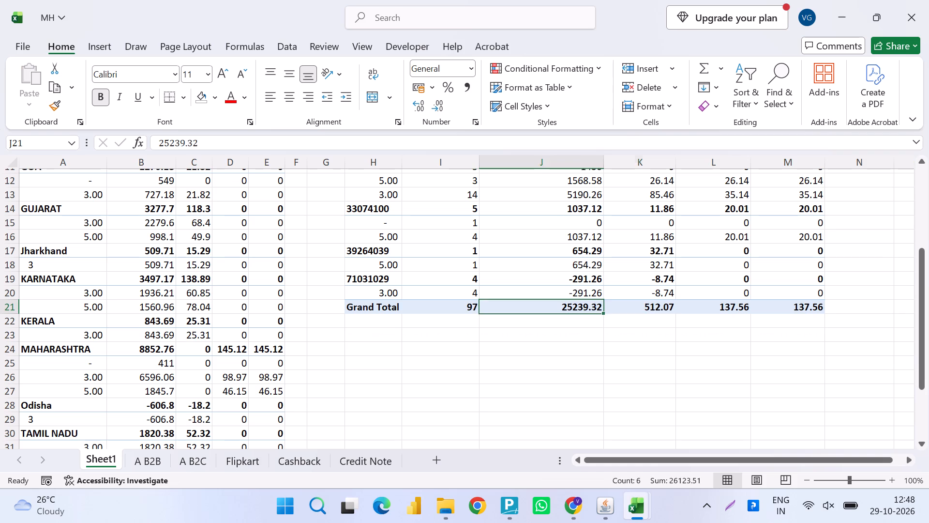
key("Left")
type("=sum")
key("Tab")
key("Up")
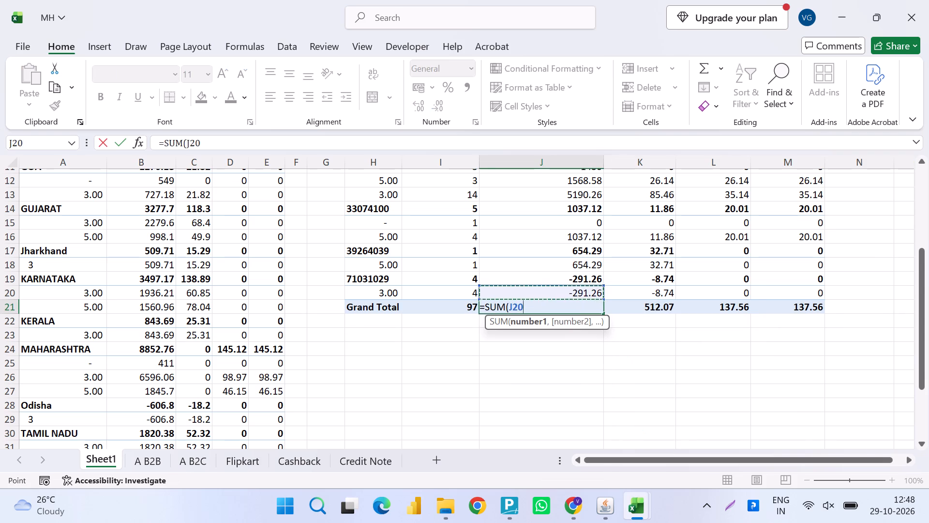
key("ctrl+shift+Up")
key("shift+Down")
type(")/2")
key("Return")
Fill the J21 formula across the IGST, CGST and SGST totals through M21 and save the workbook.
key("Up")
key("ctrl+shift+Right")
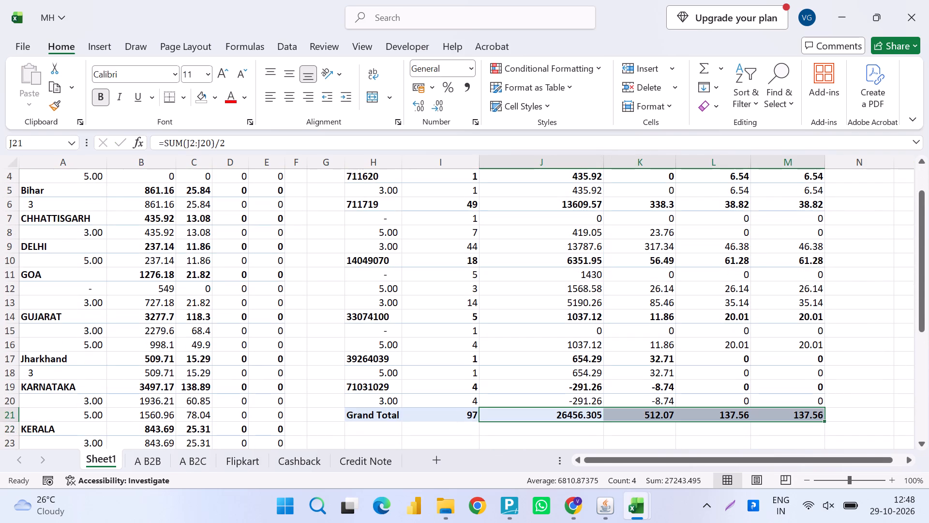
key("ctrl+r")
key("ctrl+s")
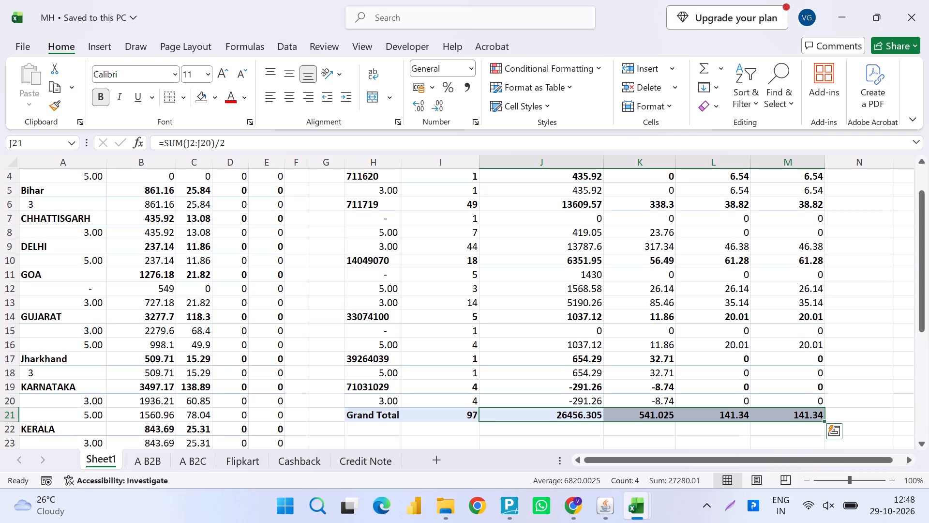
Replace the state-wise Grand Total of Taxable Value in B36 with the formula =SUM(B2:B35)/2.
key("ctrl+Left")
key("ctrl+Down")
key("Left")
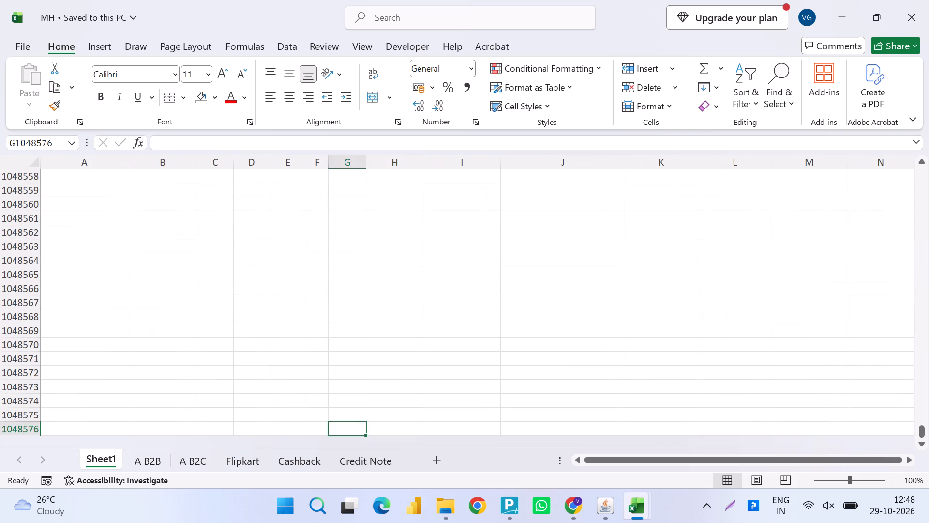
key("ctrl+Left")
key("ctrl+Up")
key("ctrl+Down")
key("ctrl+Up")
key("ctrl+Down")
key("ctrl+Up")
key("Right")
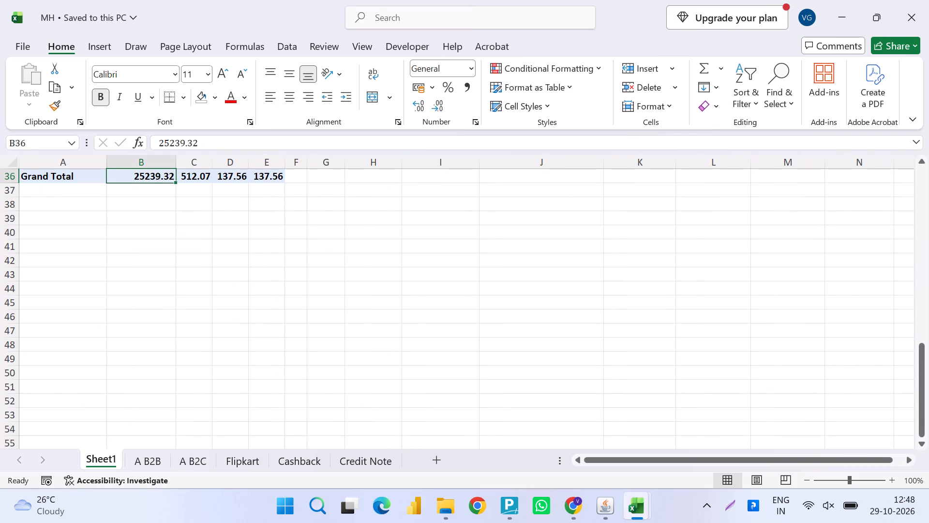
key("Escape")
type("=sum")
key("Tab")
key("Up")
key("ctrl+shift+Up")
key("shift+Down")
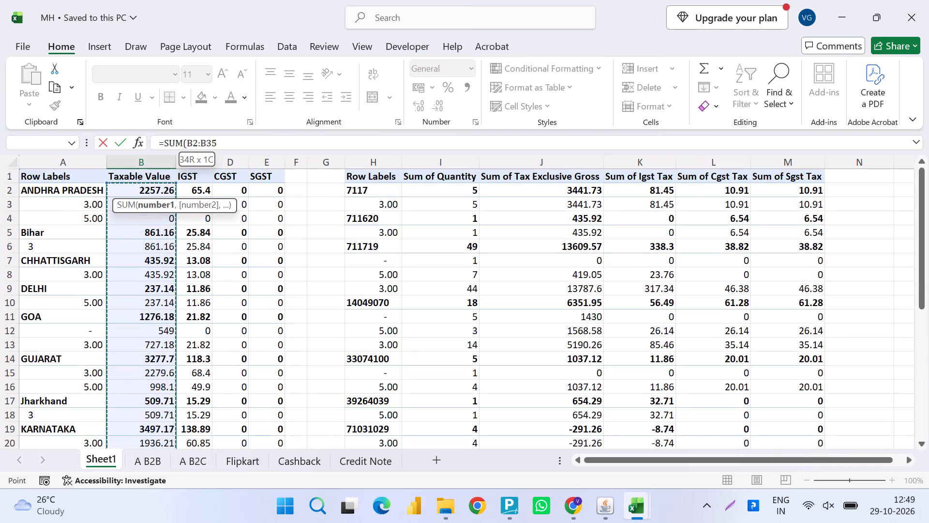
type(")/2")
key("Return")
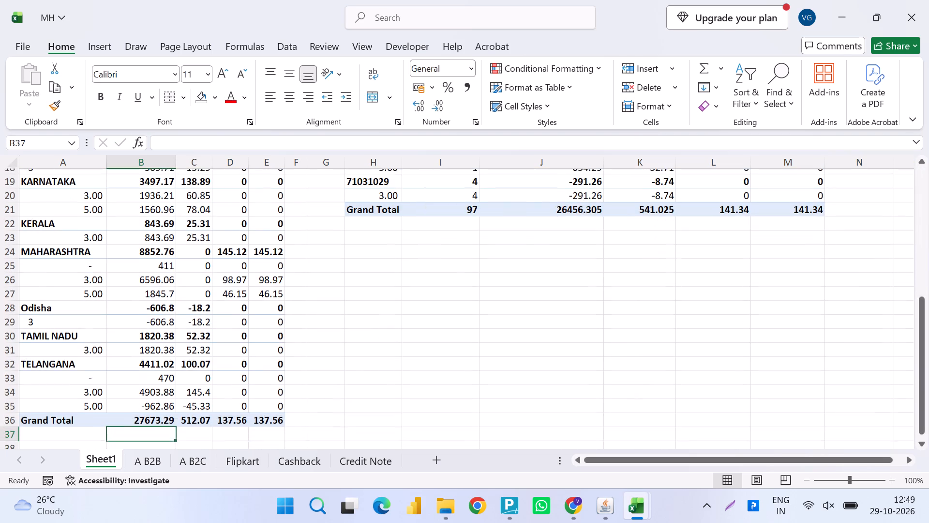
Fill the B36 formula across the IGST, CGST and SGST totals through E36 and save the workbook.
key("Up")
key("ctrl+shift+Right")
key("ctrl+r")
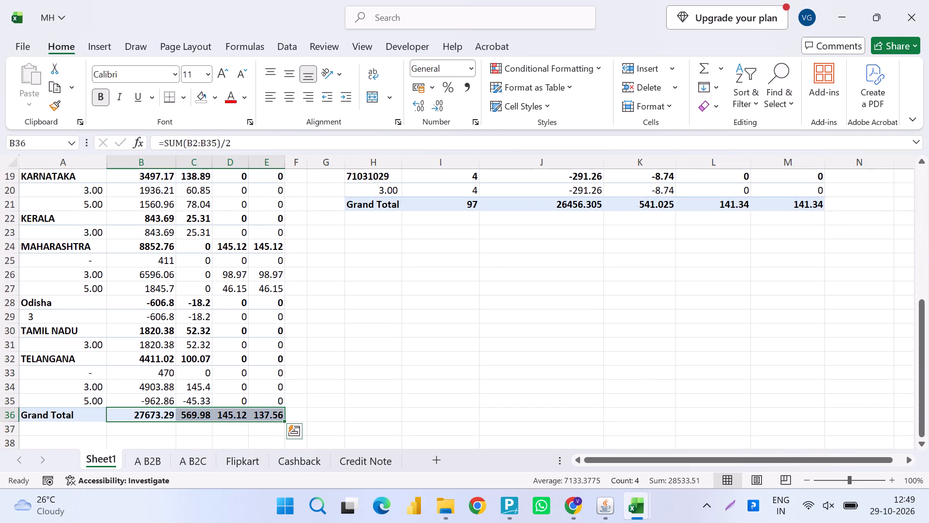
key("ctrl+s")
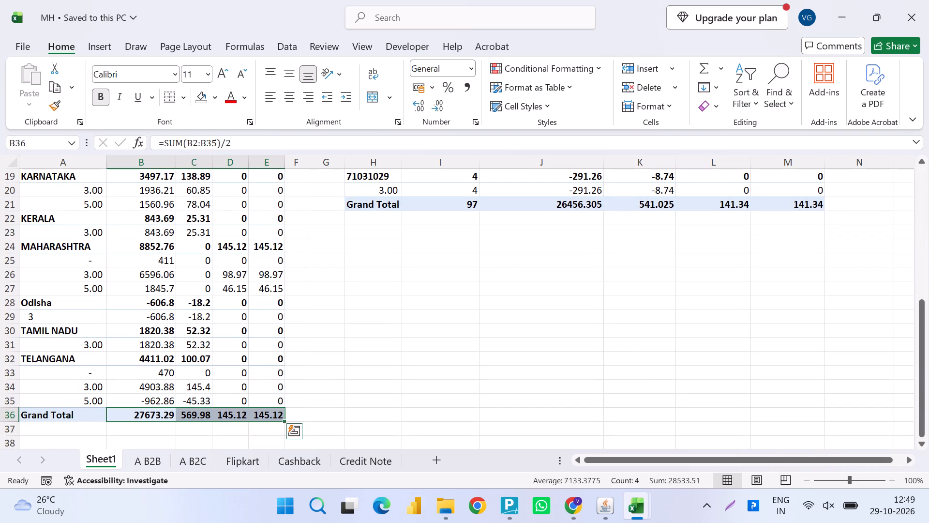
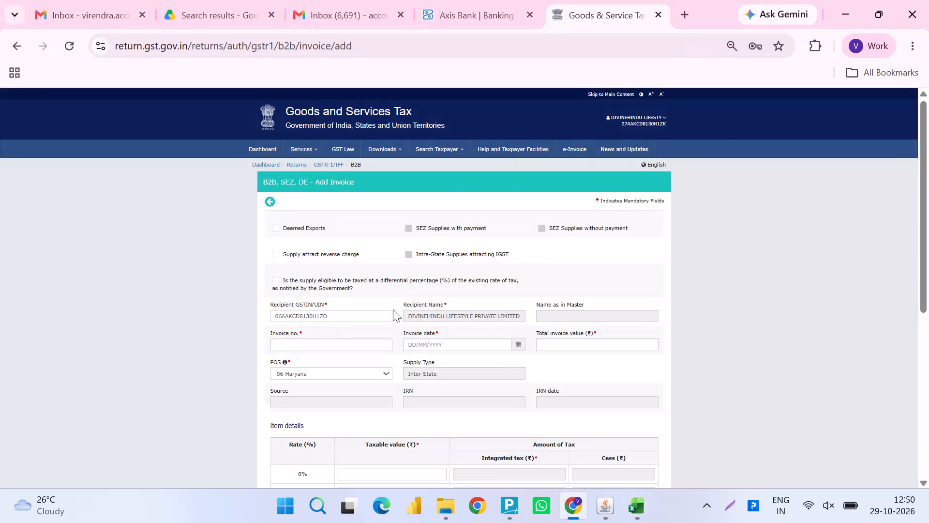
Leave the blank B2B invoice form and return to the GSTR-1 overview page showing the Add Record Details sections.
scroll(487, 298, "right", 5)
scroll(544, 295, "right", 15)
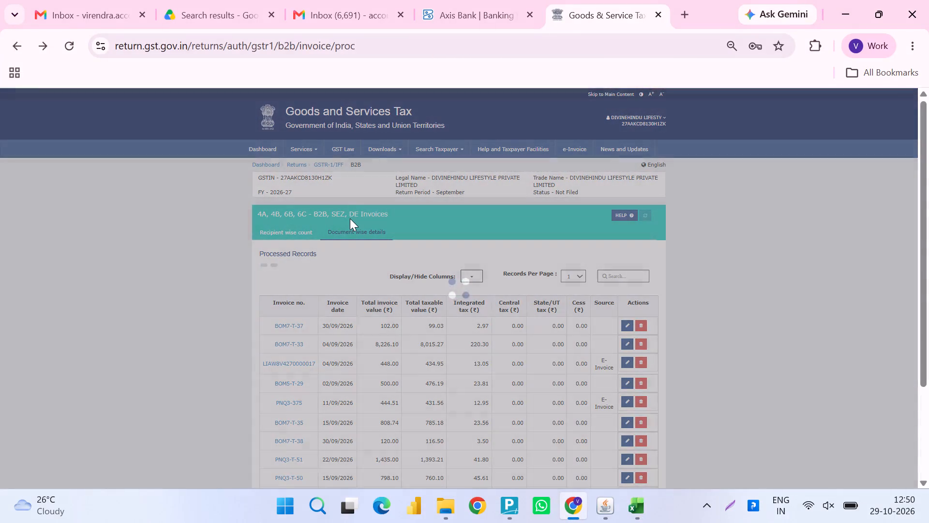
scroll(350, 218, "right", 11)
scroll(496, 279, "right", 10)
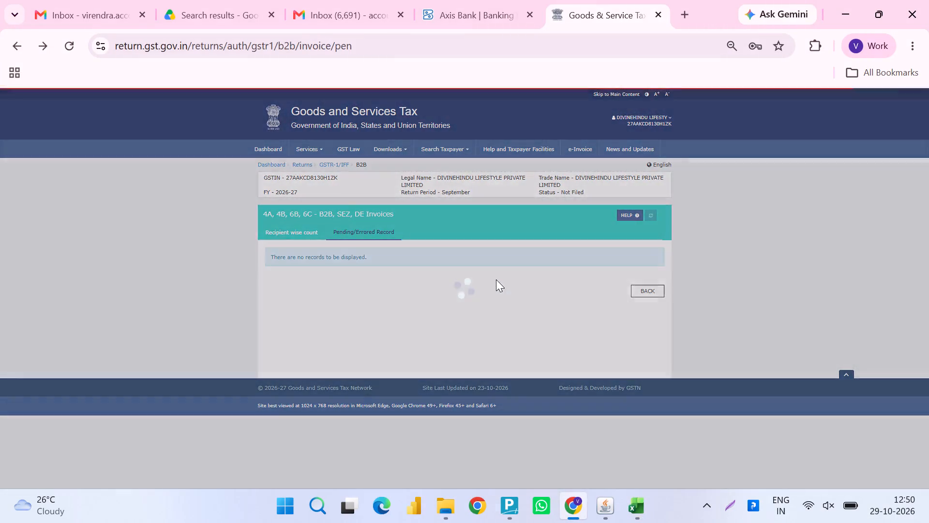
scroll(496, 279, "right", 9)
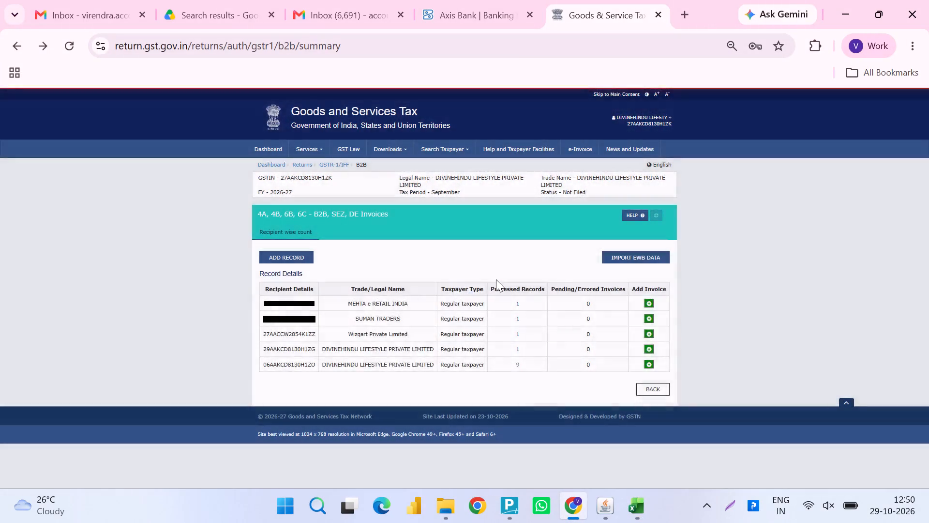
left_click(343, 163)
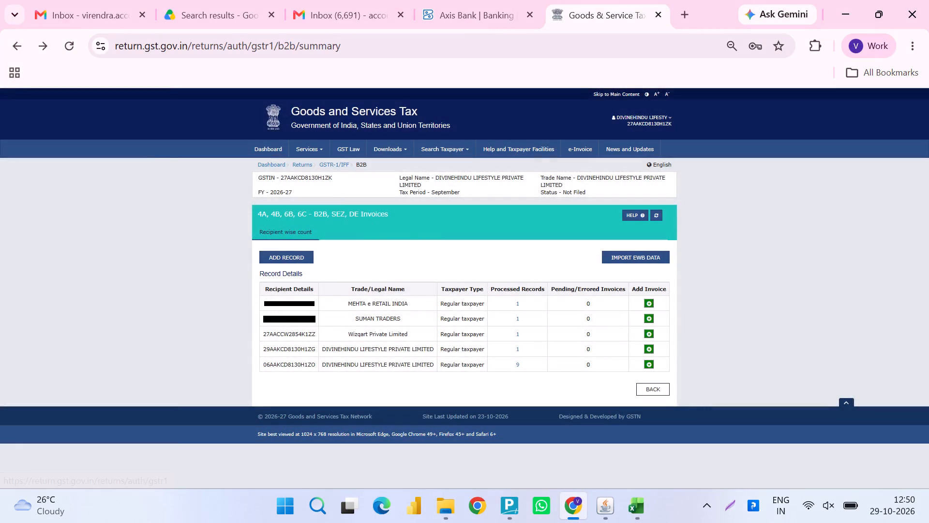
left_click(664, 388)
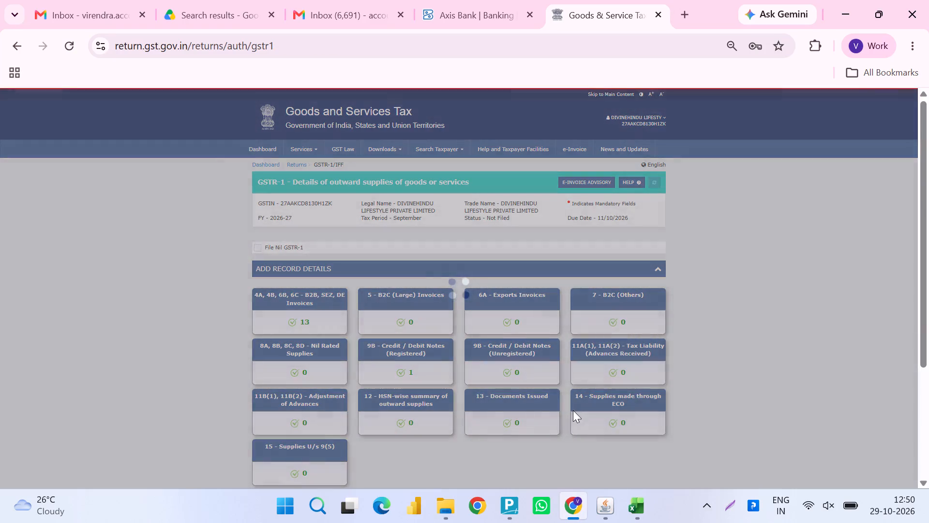
scroll(573, 410, "down", 1)
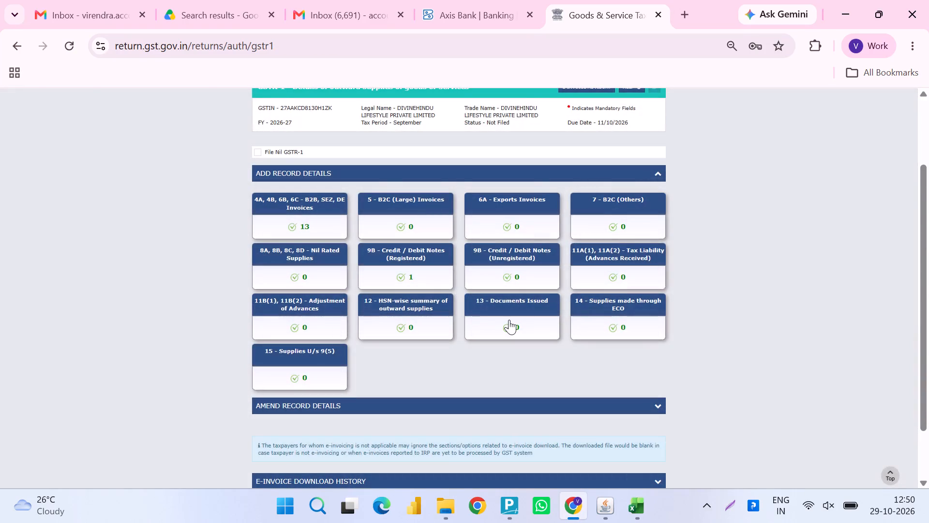
Switch to the MH workbook in Excel and autofit the column widths of the CDNR summary on the Credit Note sheet.
key("alt+Tab")
left_click(360, 462)
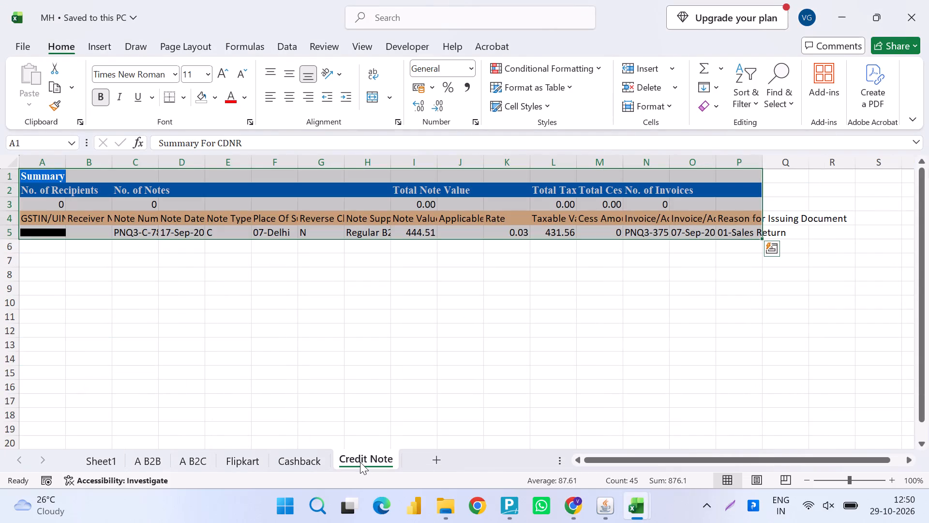
key("alt+h")
type("oi")
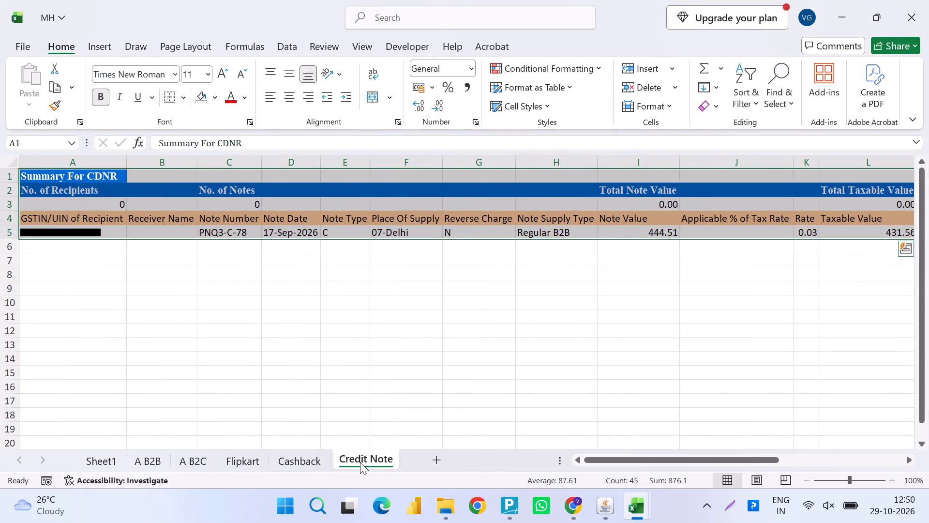
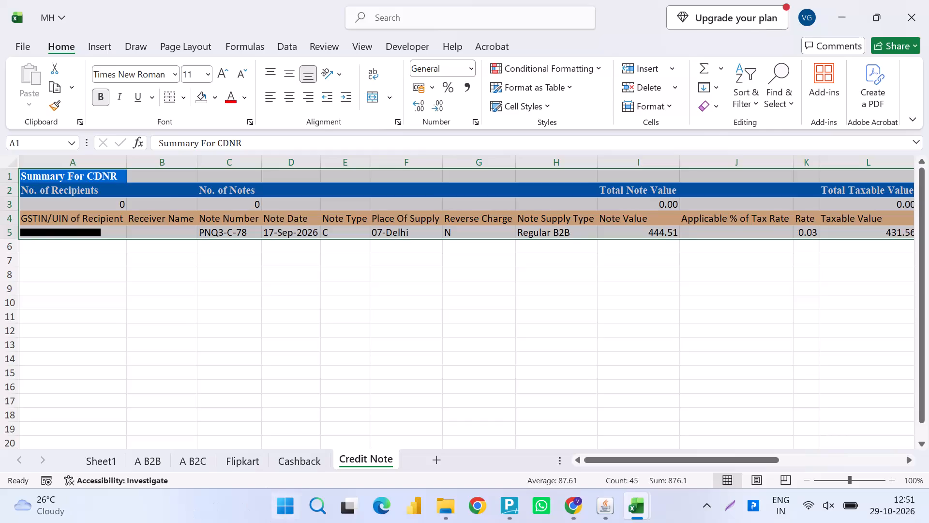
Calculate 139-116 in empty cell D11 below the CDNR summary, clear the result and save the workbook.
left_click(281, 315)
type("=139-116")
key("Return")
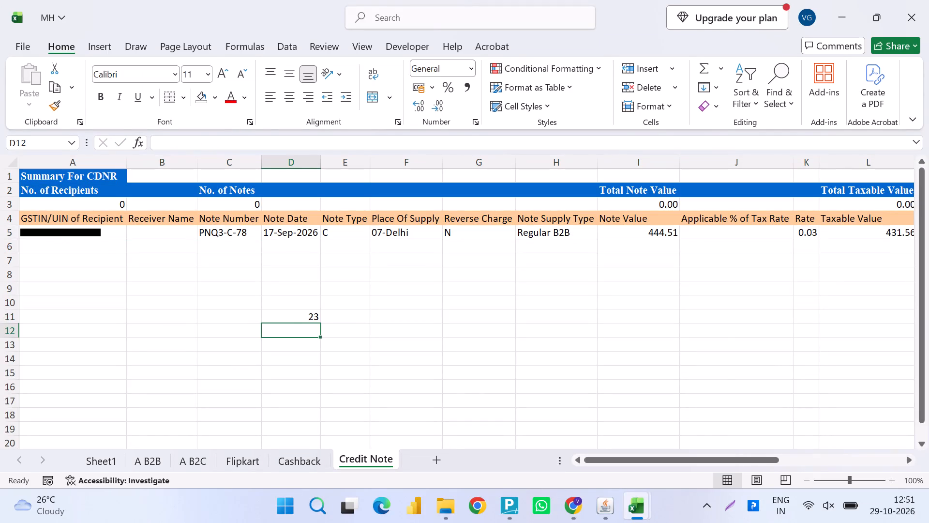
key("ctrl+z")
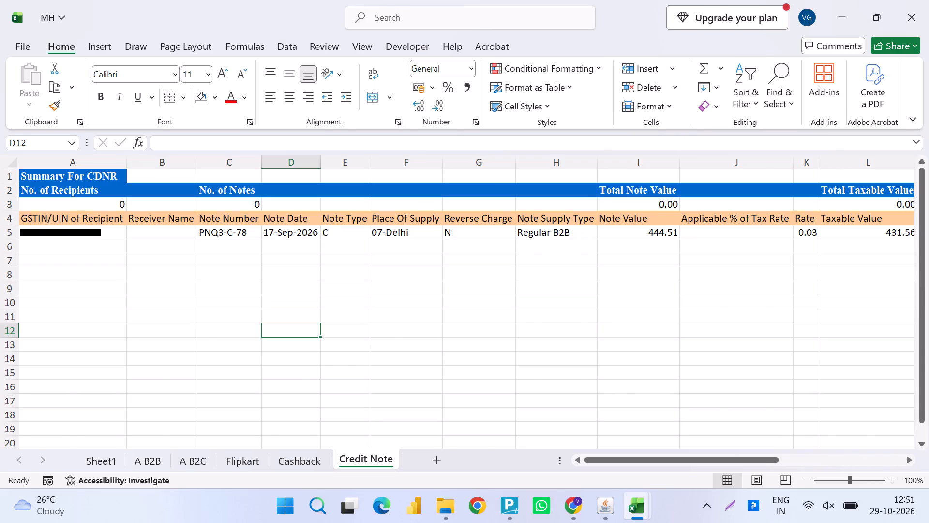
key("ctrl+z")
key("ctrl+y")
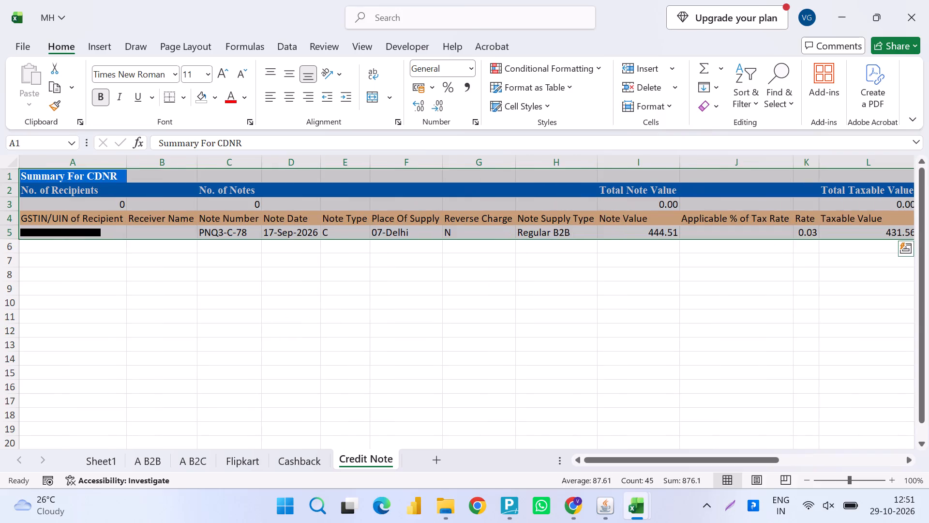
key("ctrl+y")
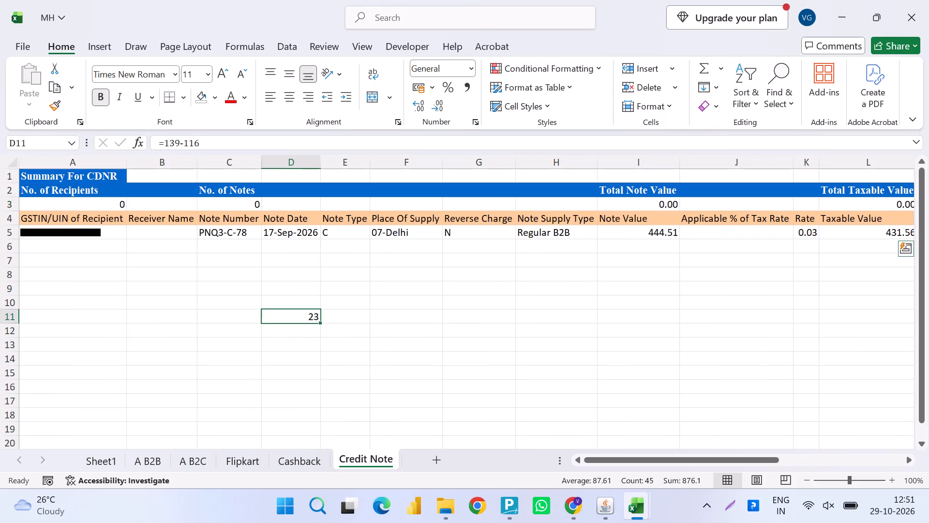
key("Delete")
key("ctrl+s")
Look up note number PNQ3-C-78 on the Credit Note sheet and open its recipient's processed notes under 9B Credit / Debit Notes (Registered) in Chrome.
key("Up")
key("Left")
key("Up")
key("Left")
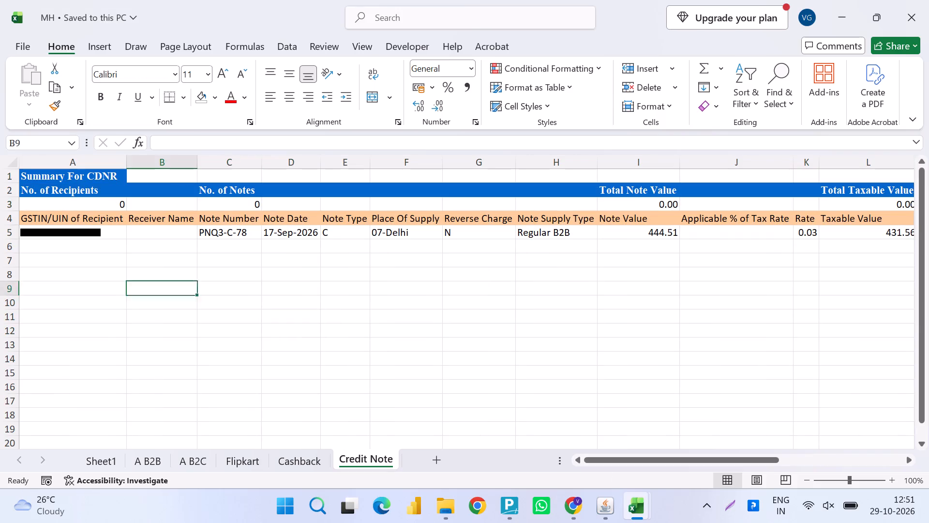
key("Up")
key("Up")
key("Left")
key("Up")
key("Left")
key("Up")
key("Right")
key("Right")
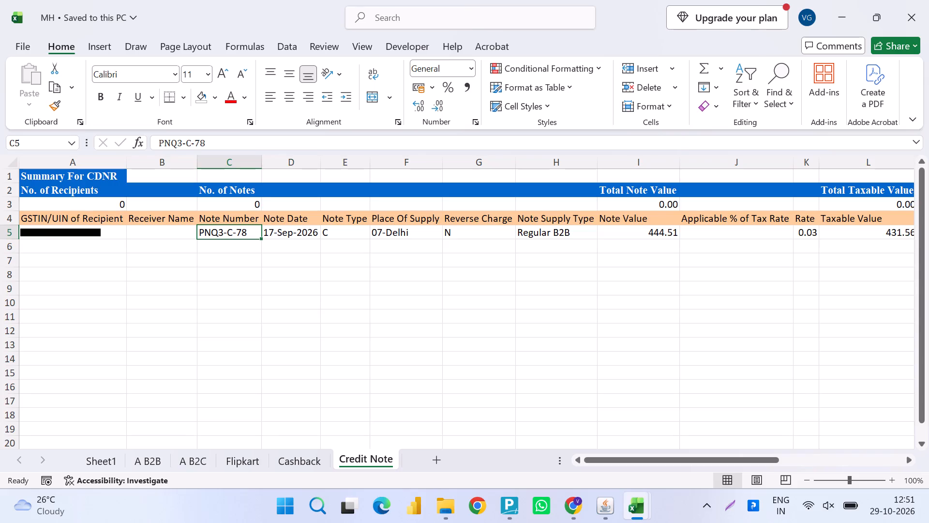
key("alt+Tab")
key("alt+Tab")
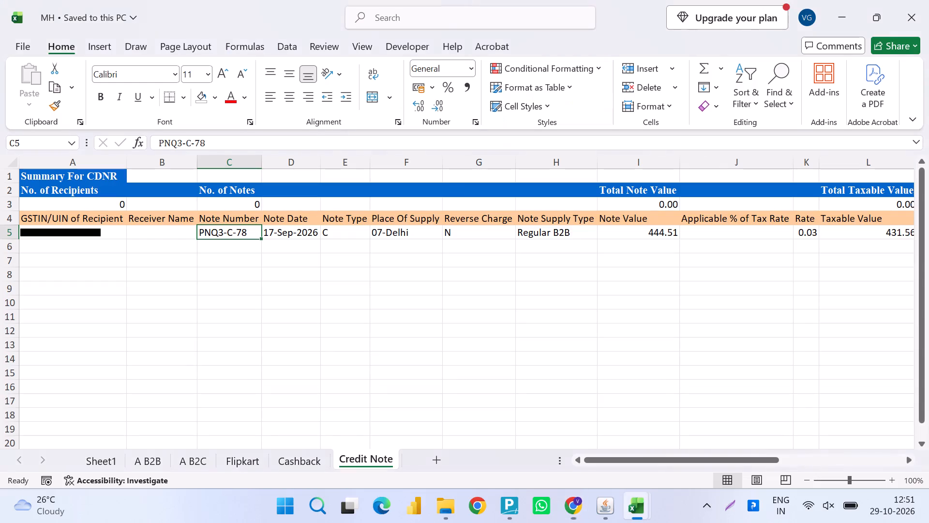
key("alt+Tab")
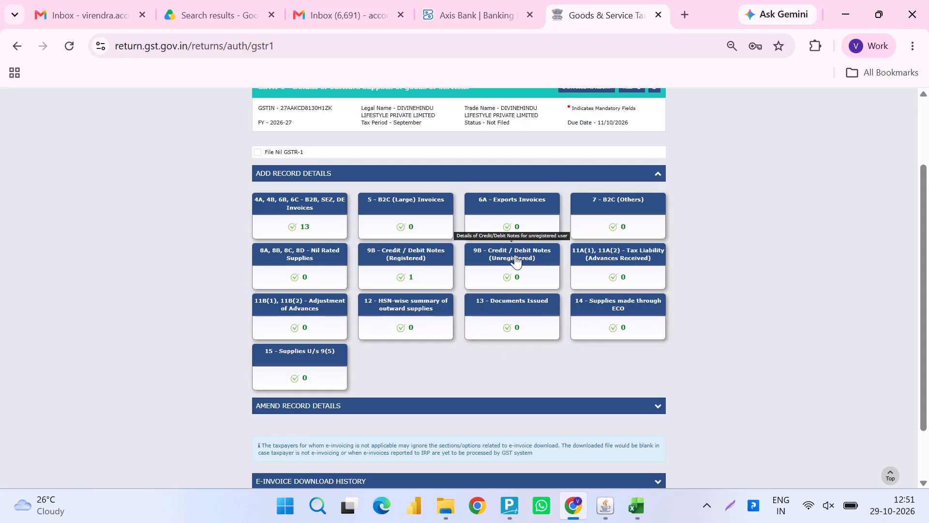
left_click(414, 253)
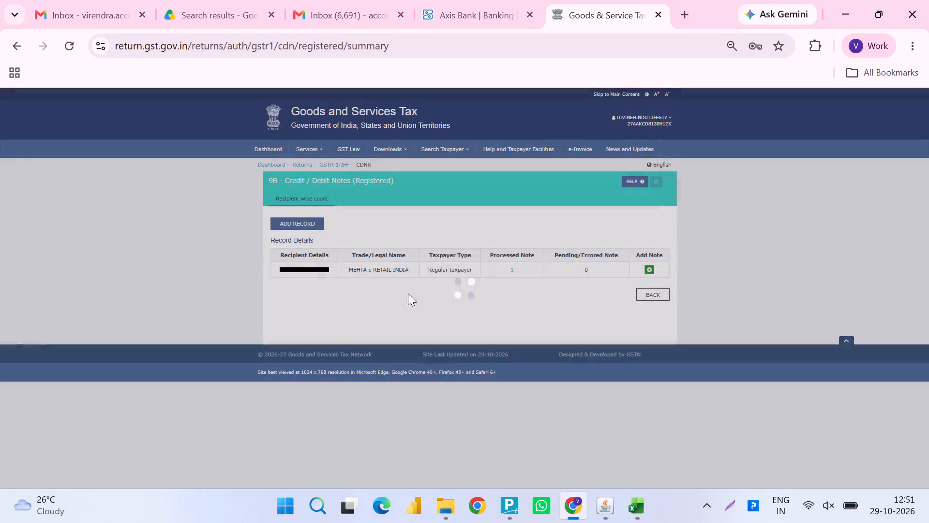
key("alt+Tab")
key("alt+Tab")
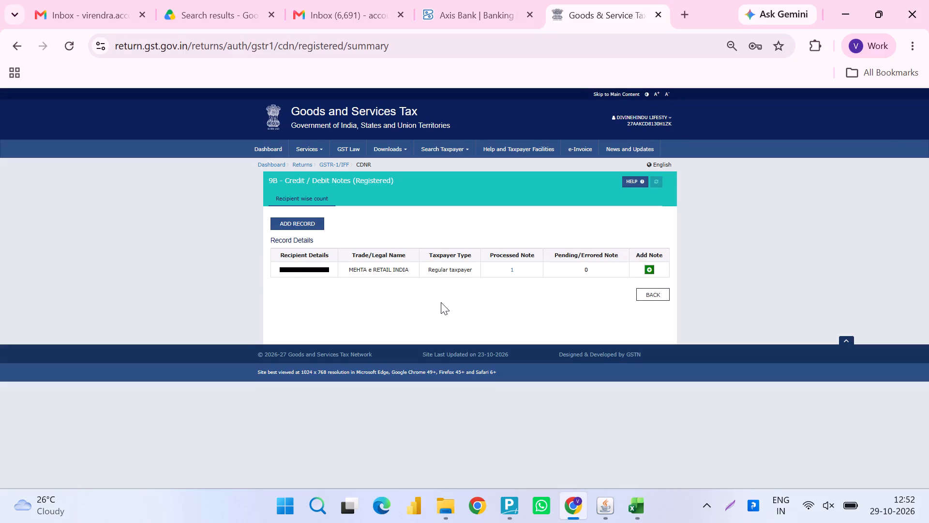
left_click(512, 271)
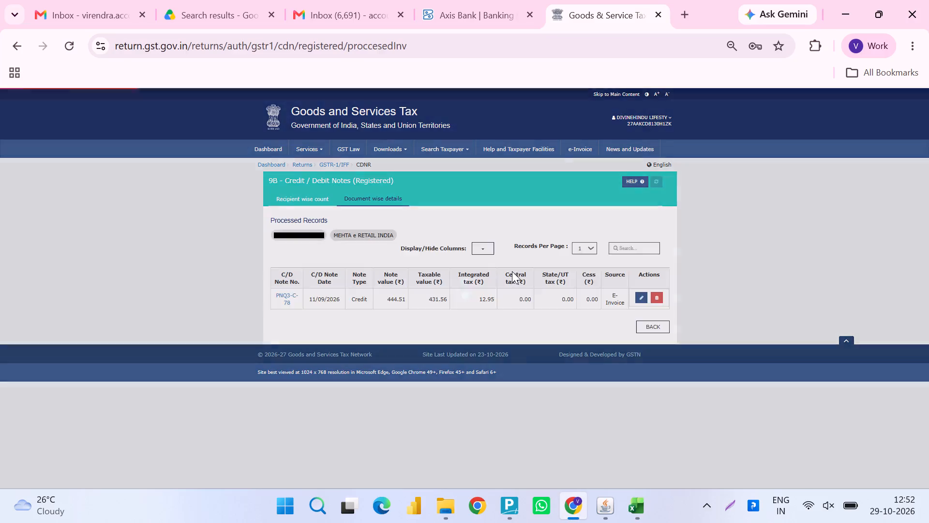
Compare the portal's credit note PNQ3-C-78 with its row on the Credit Note sheet, switch the workbook to Sheet1 and save.
key("alt+Tab")
key("Right")
key("Right")
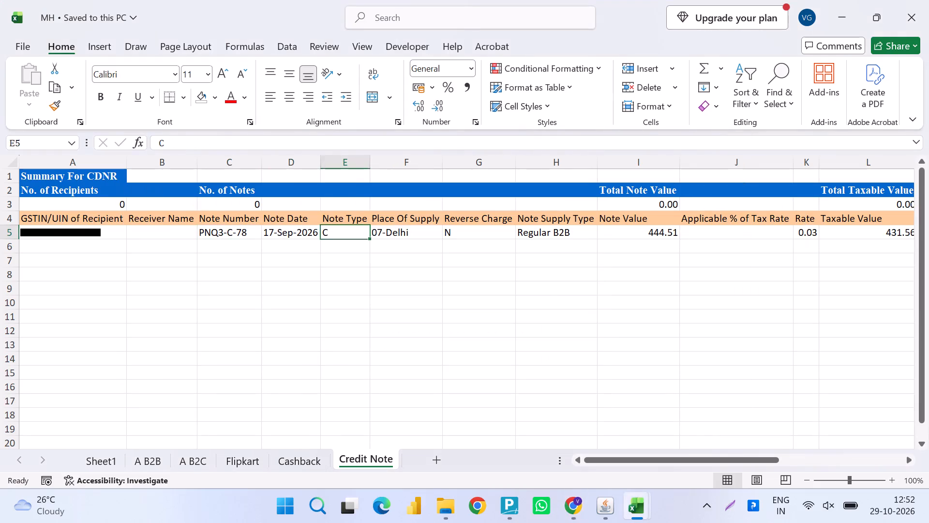
key("Right")
key("Right")
key("Right")
key("ctrl+s")
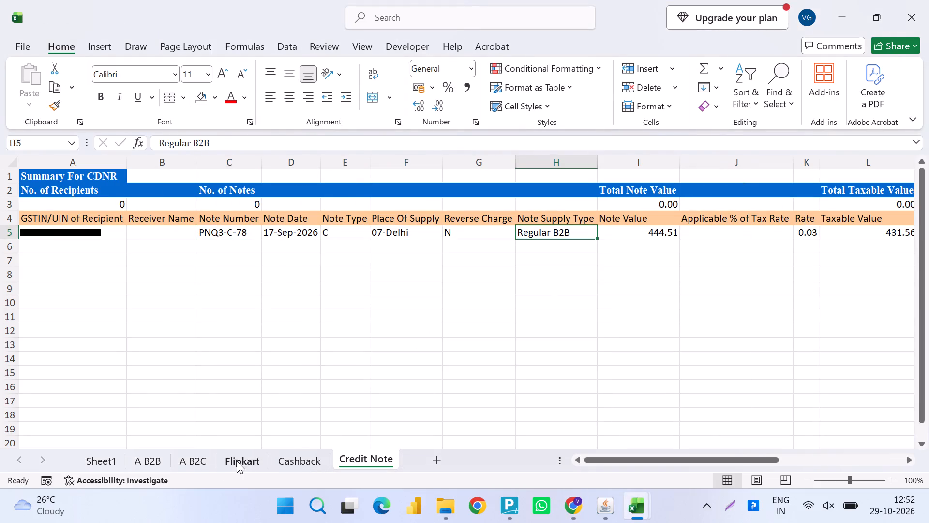
left_click(111, 463)
key("ctrl+s")
key("alt+Tab")
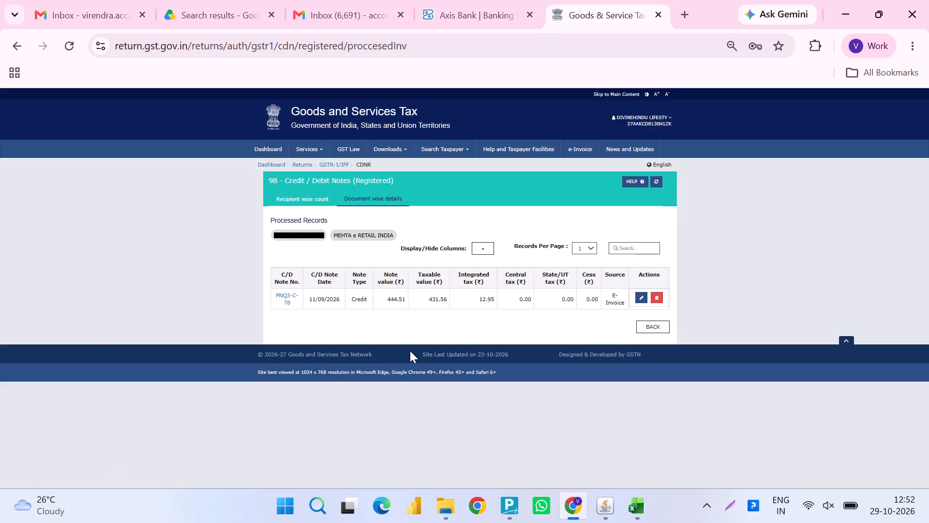
Leave the registered credit notes for the GSTR-1 overview and start a new record in section 7 - B2C (Others).
scroll(410, 351, "right", 10)
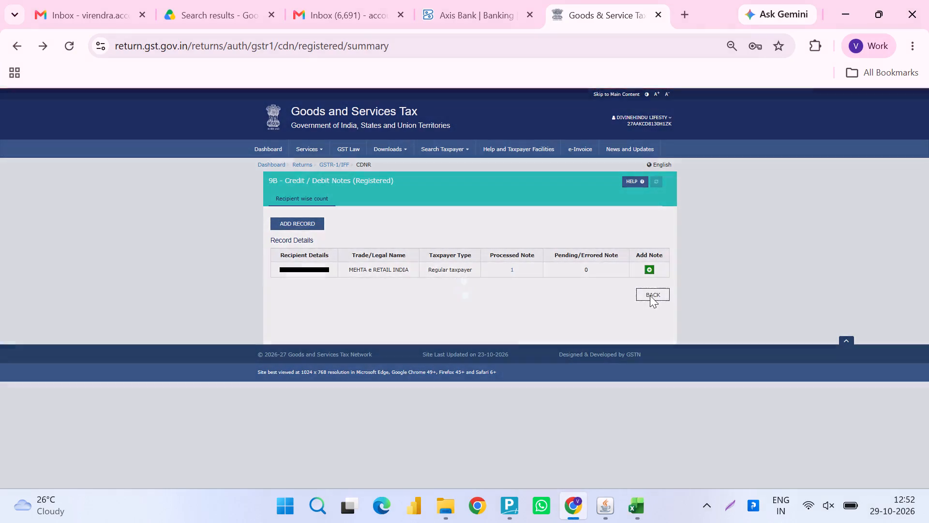
left_click(652, 295)
left_click(652, 295)
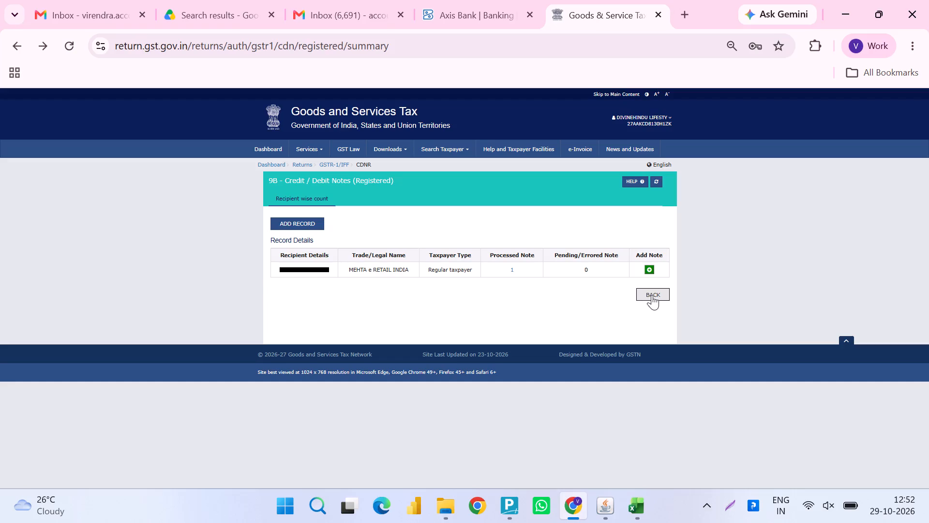
left_click(659, 302)
double_click(658, 301)
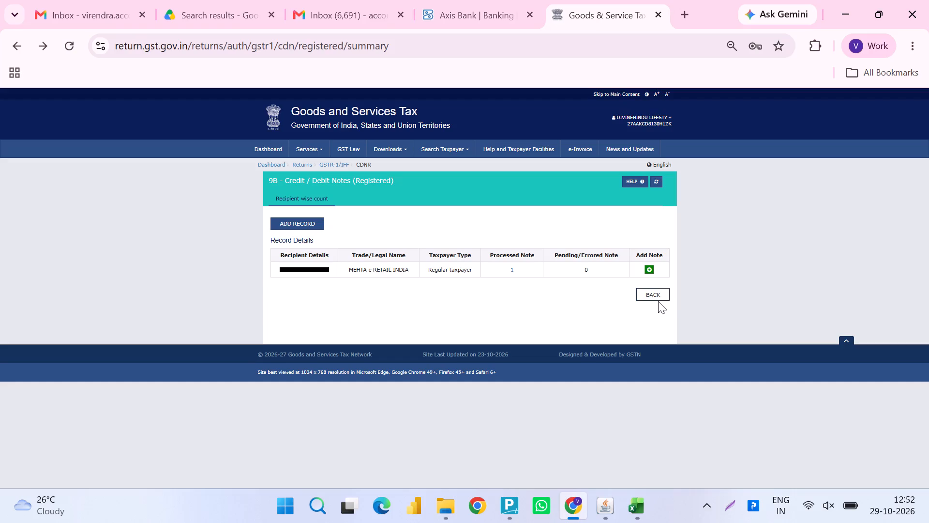
left_click(657, 294)
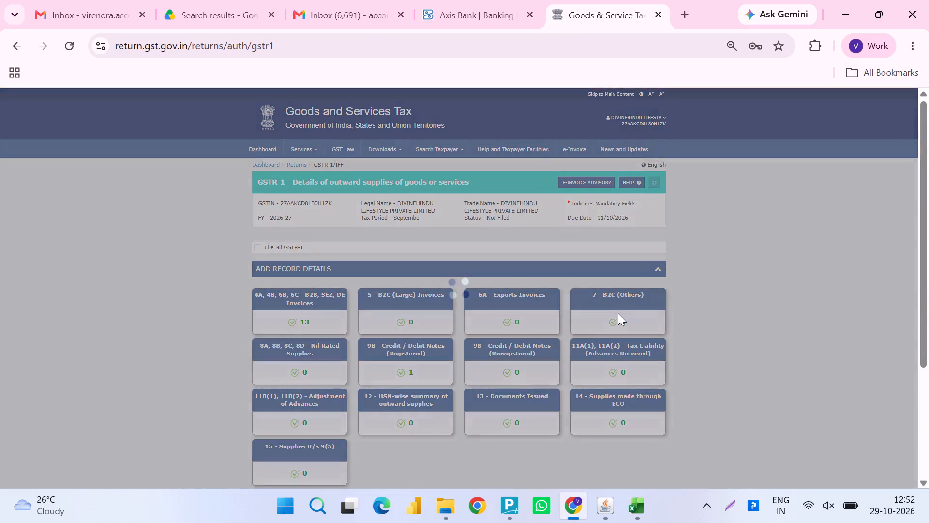
left_click(619, 307)
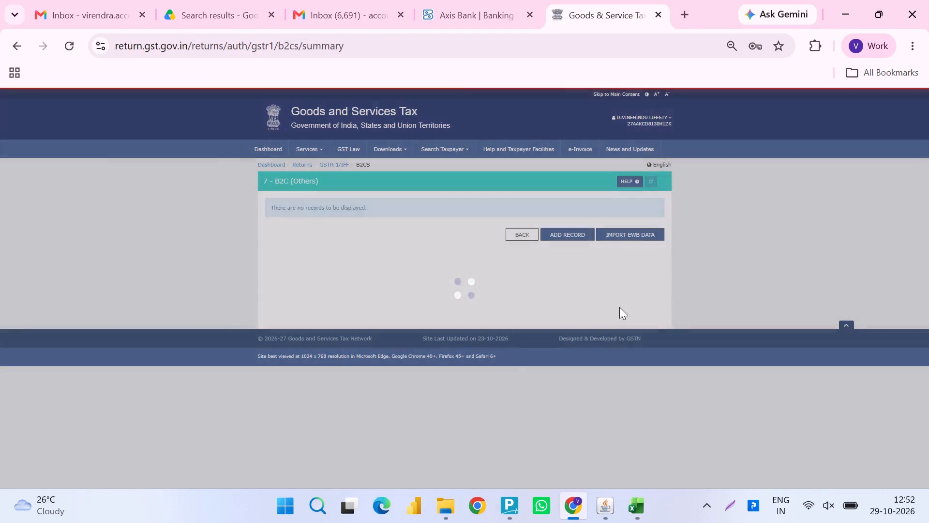
left_click(569, 232)
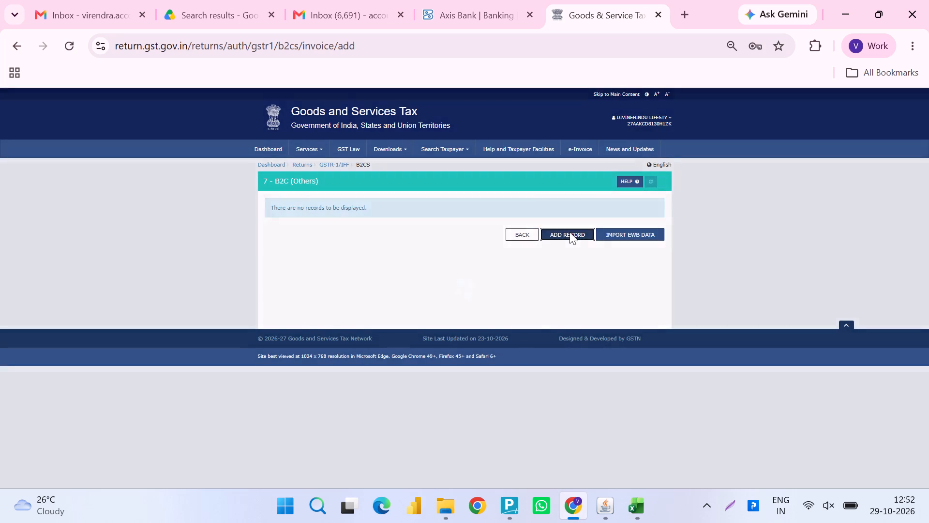
Find the first state on Sheet1 and set the new B2CS record's place of supply to 37-Andhra Pradesh.
key("alt+Tab")
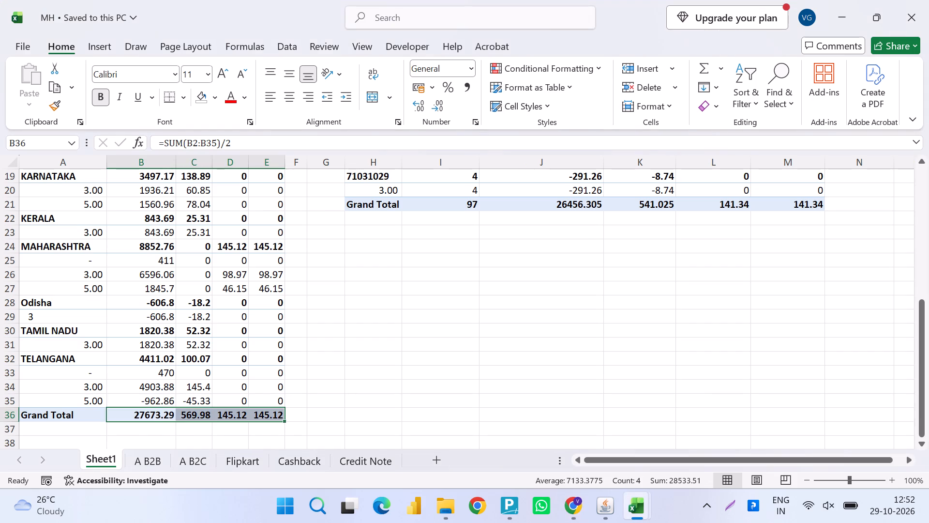
key("ctrl+Up")
key("ctrl+Left")
key("Down")
key("alt+Tab")
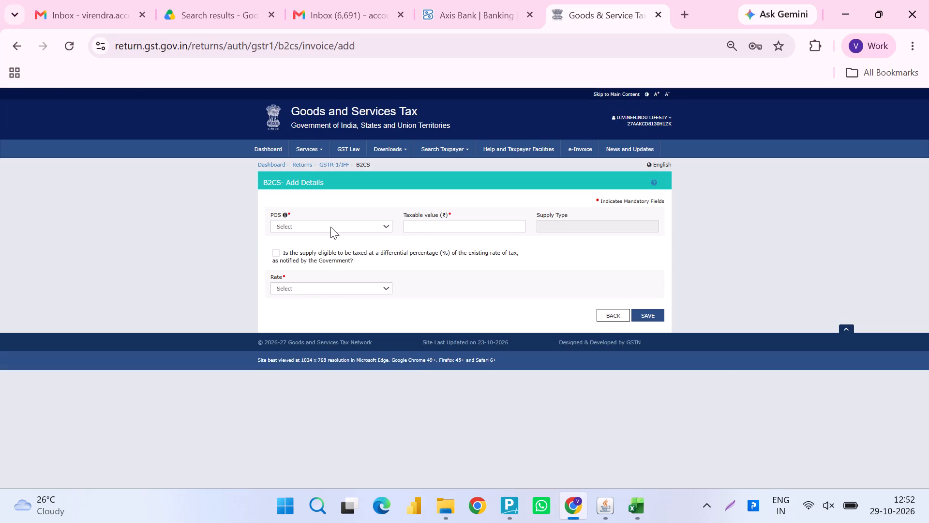
left_click(332, 225)
key("Down")
key("Down")
key("Return")
key("Tab")
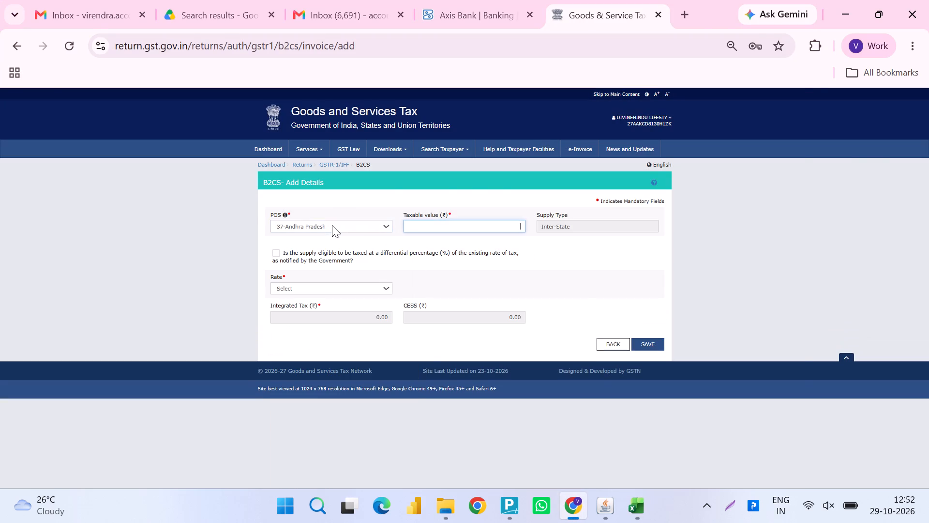
Enter Andhra Pradesh's 3% taxable value from Sheet1, 2257.26, as the B2CS record's taxable value.
key("alt+Tab")
key("Right")
key("Right")
key("Left")
key("Down")
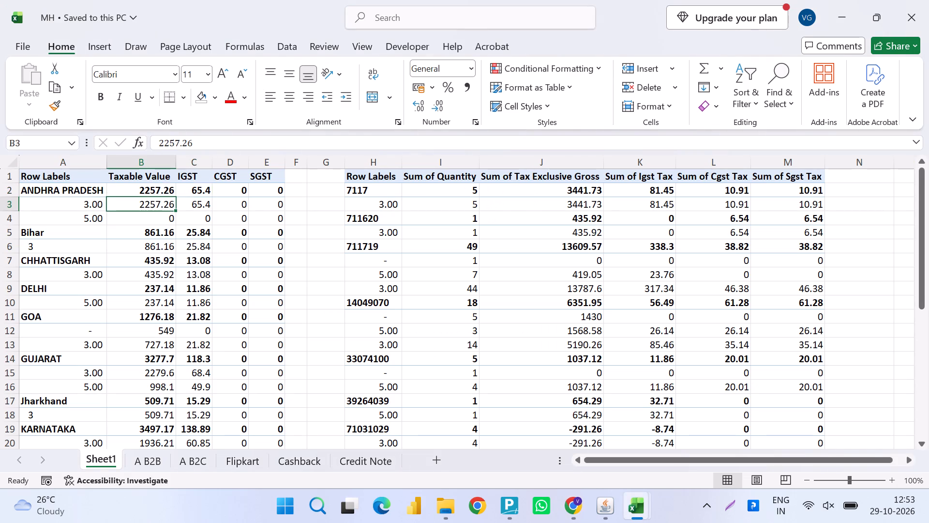
key("alt+Tab")
type("2257")
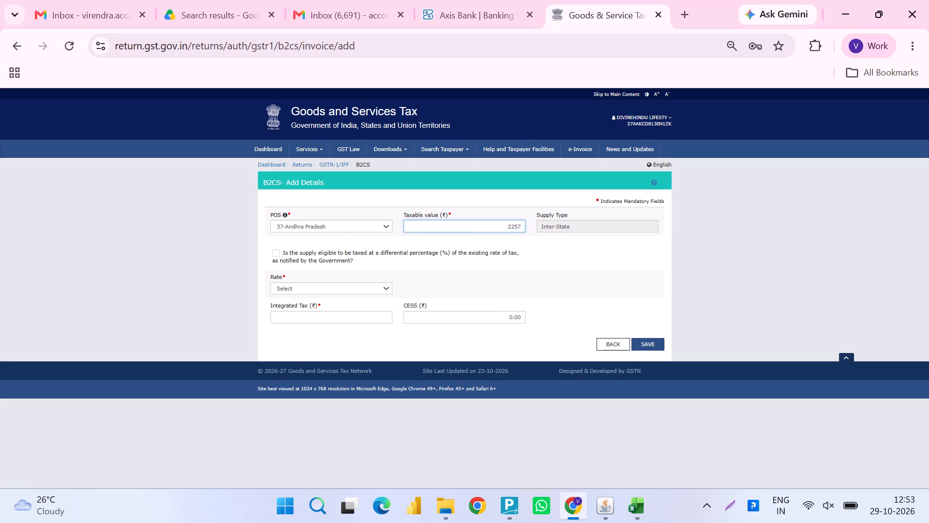
type(".26")
key("Tab")
key("Tab")
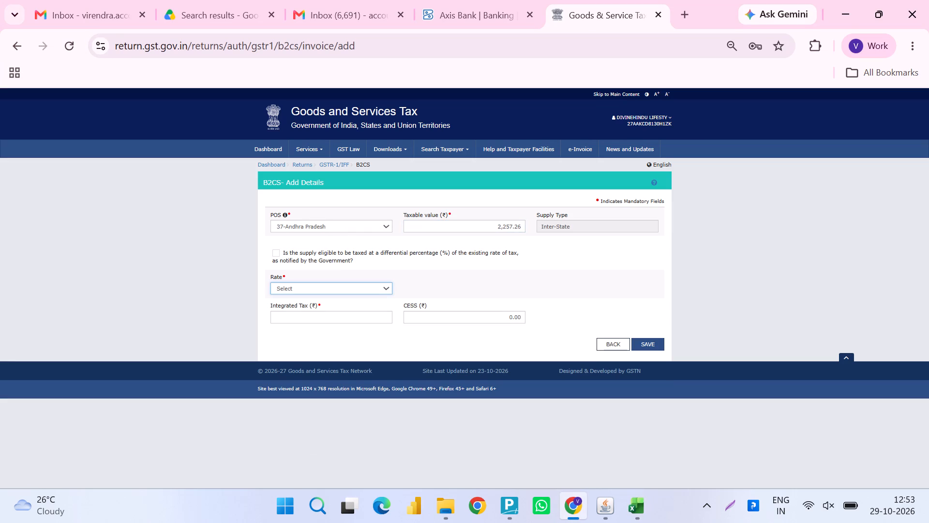
Set the Andhra Pradesh B2CS record's rate to 3% and save the record.
key("4")
key("BackSpace")
key("3")
key("Tab")
key("Tab")
key("Tab")
key("Tab")
key("Tab")
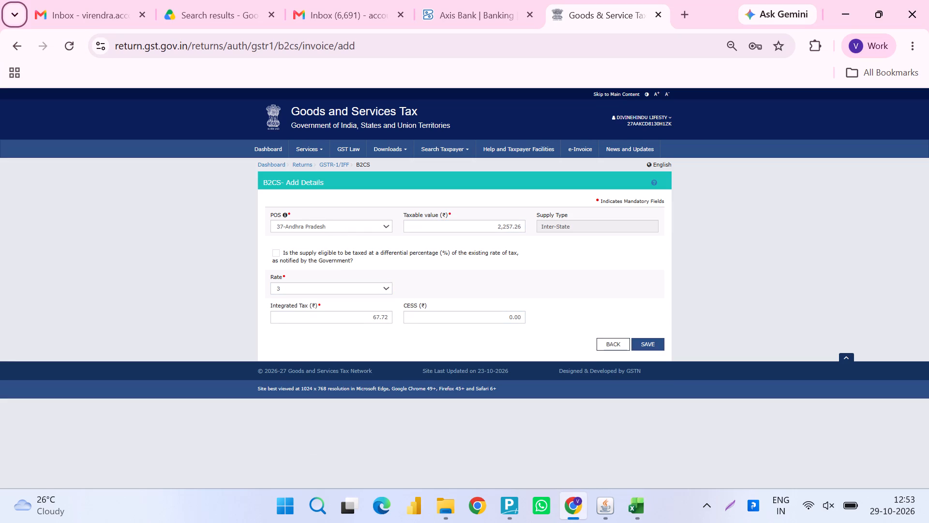
key("shift+Tab")
key("Return")
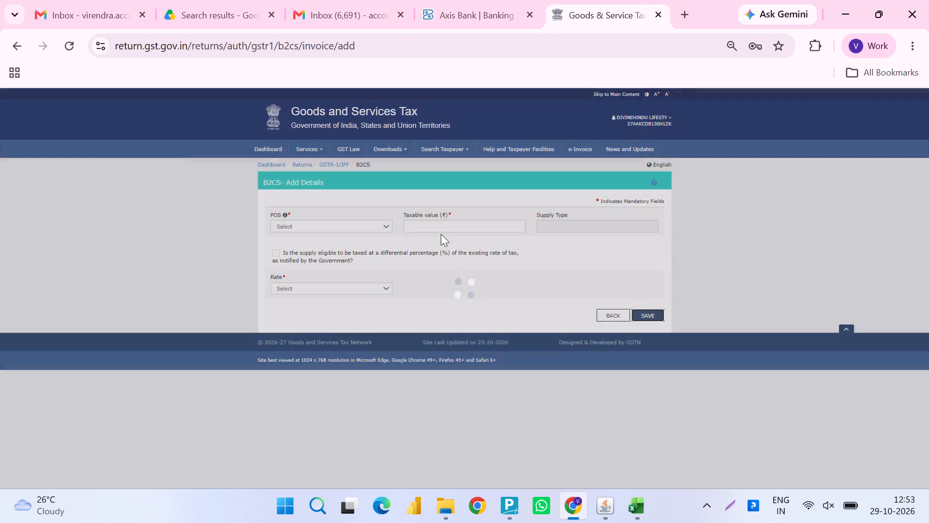
Return to the 7 - B2C (Others) summary to review the processed records.
key("alt+Tab")
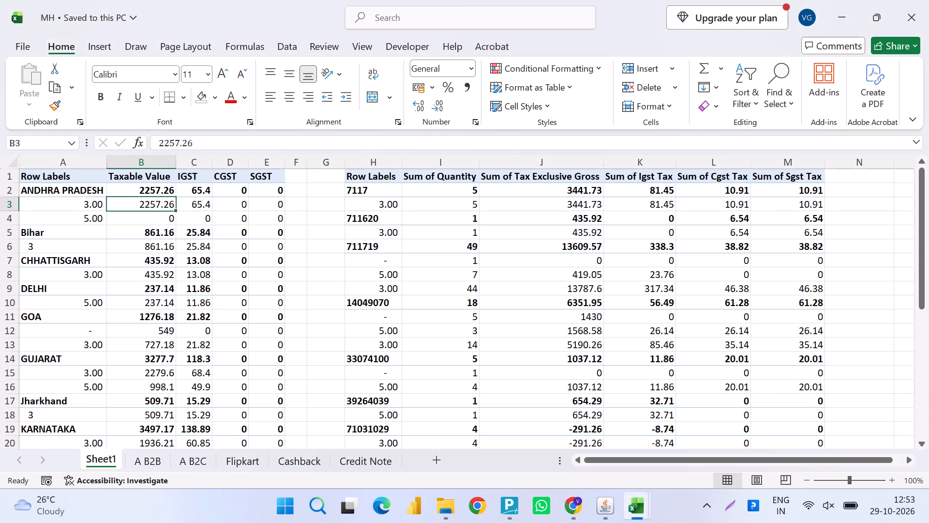
key("alt+Tab")
left_click(604, 323)
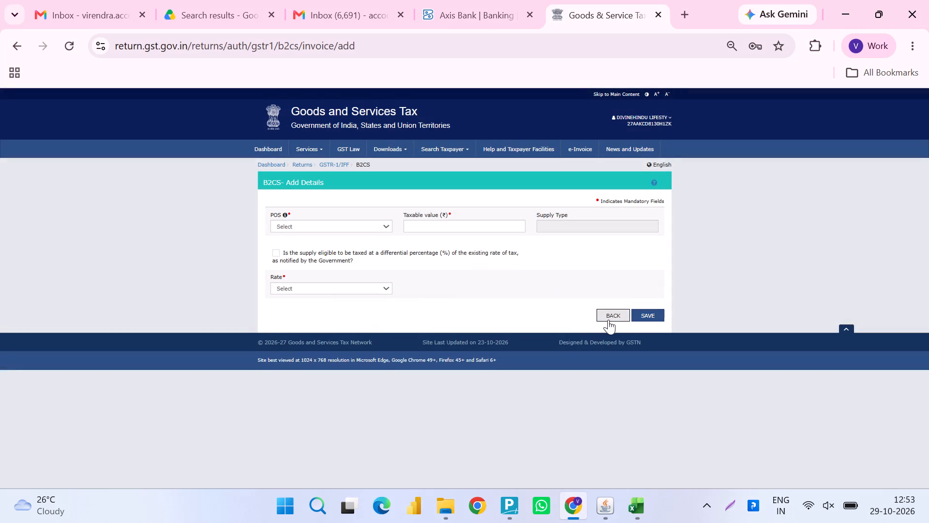
left_click(609, 319)
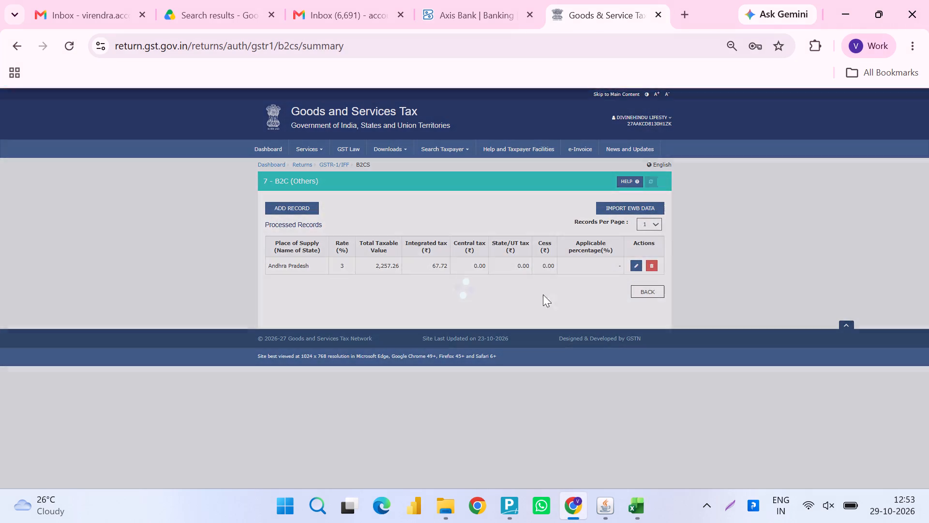
Correct the Andhra Pradesh B2CS record's integrated tax to 65.4, matching its IGST on Sheet1, and save the record.
key("alt+Tab")
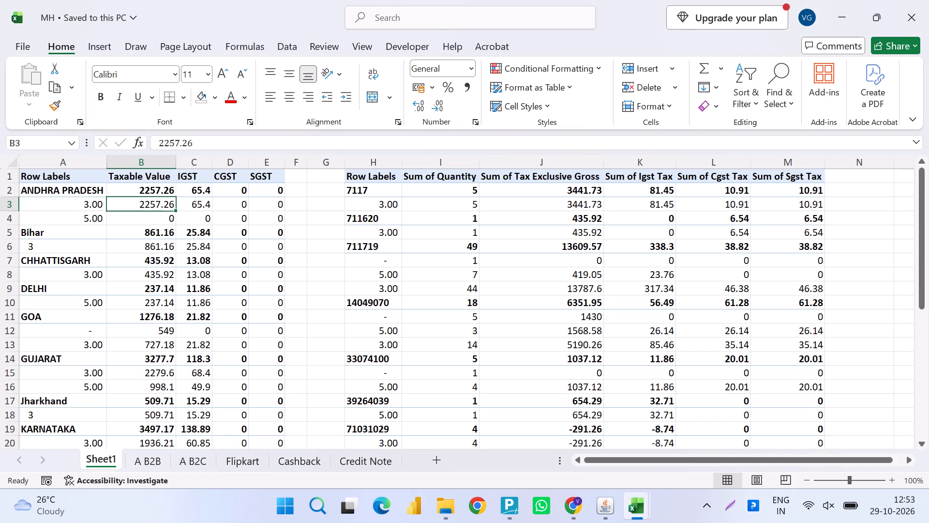
key("Down")
key("Down")
key("Down")
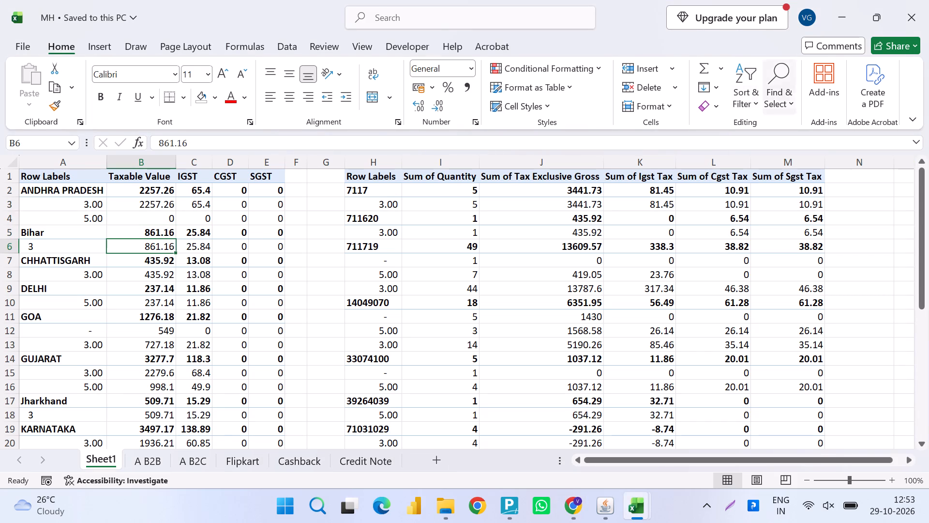
key("alt+Tab")
left_click(634, 268)
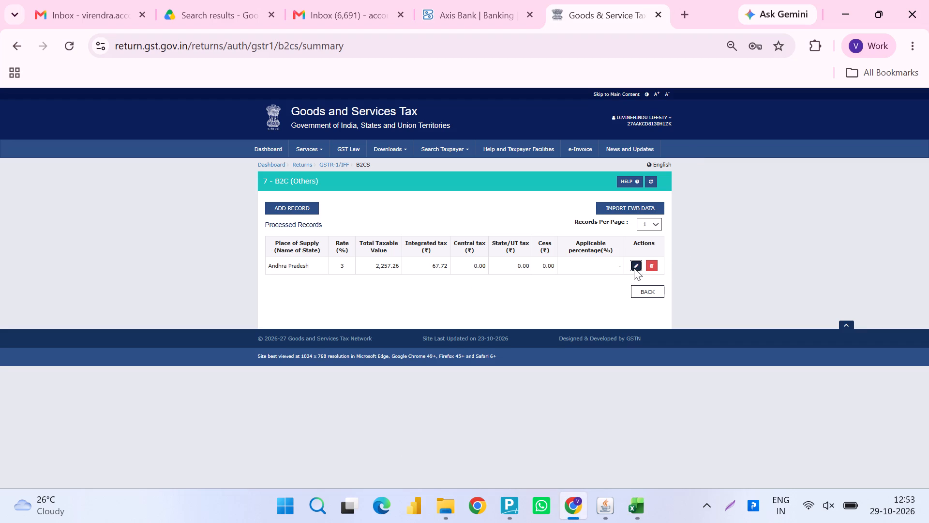
left_click(390, 317)
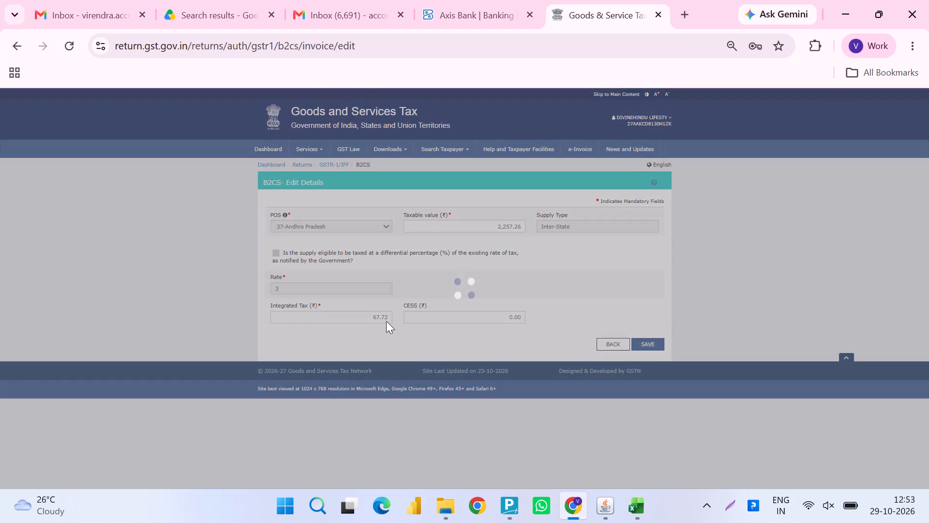
double_click(387, 320)
key("BackSpace")
type("65.4")
key("alt+Tab")
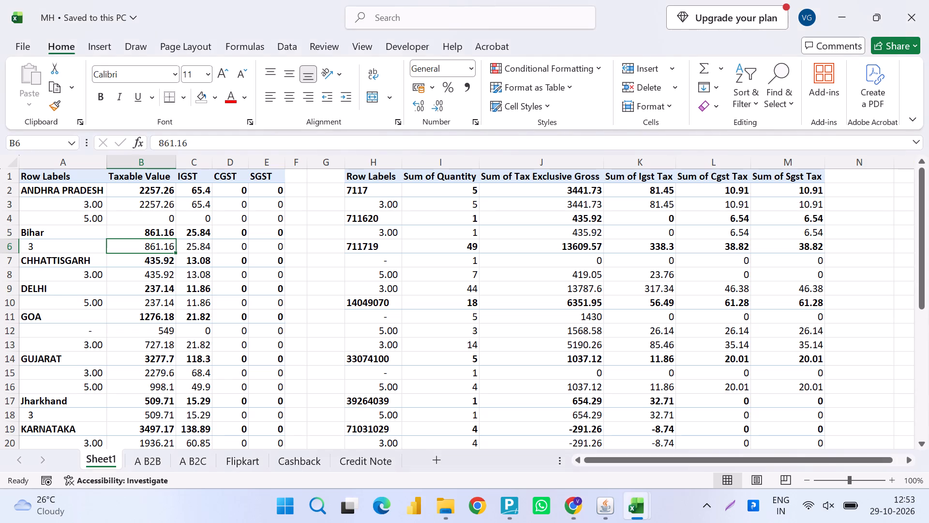
key("alt+Tab")
key("Tab")
key("Tab")
key("Tab")
key("Return")
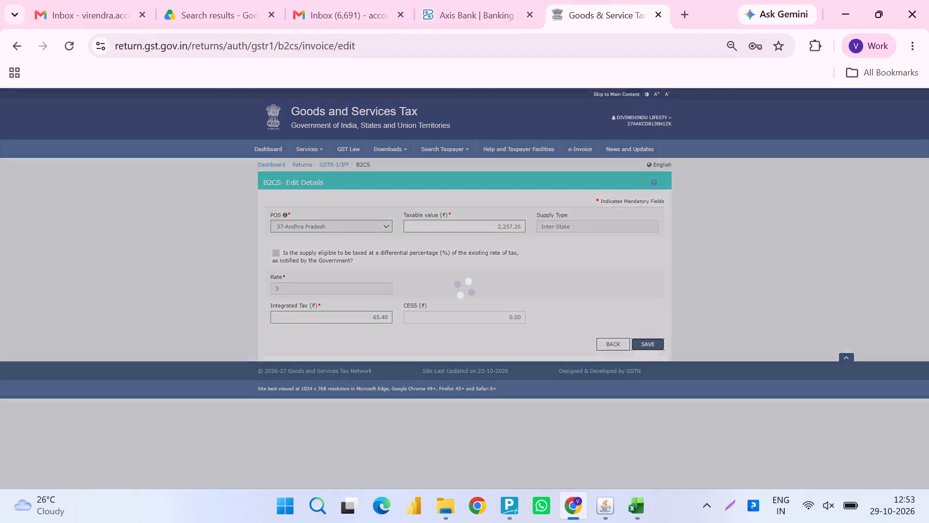
scroll(387, 320, "right", 1)
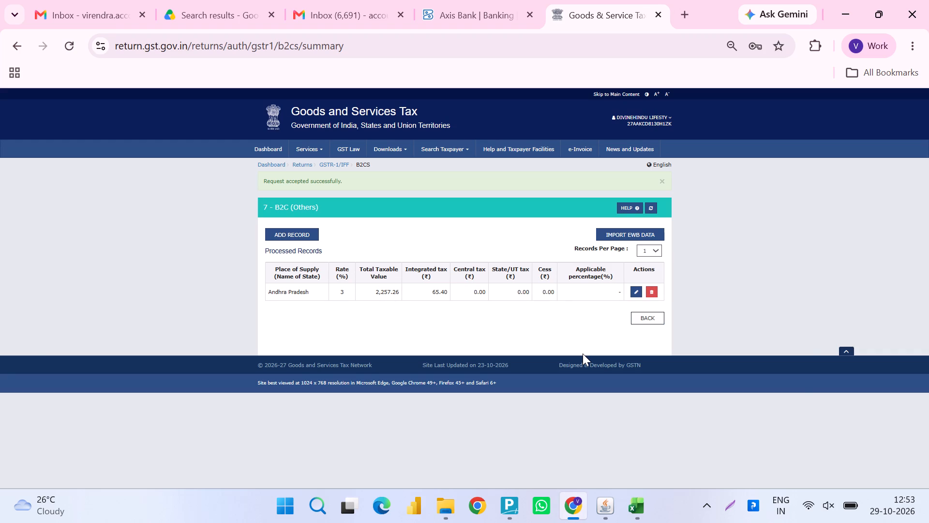
Add a B2CS record for the next state on Sheet1, with place of supply 10-Bihar.
key("alt+Tab")
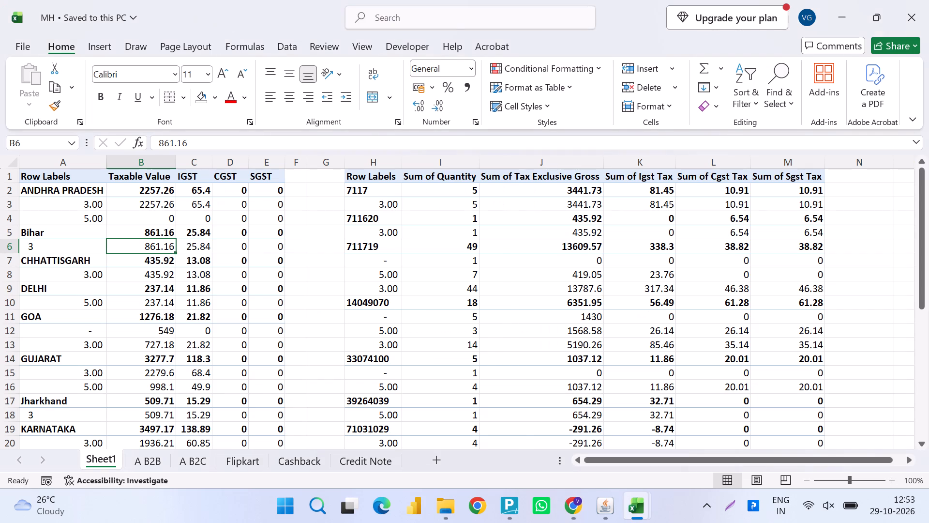
key("alt+Tab")
left_click(296, 228)
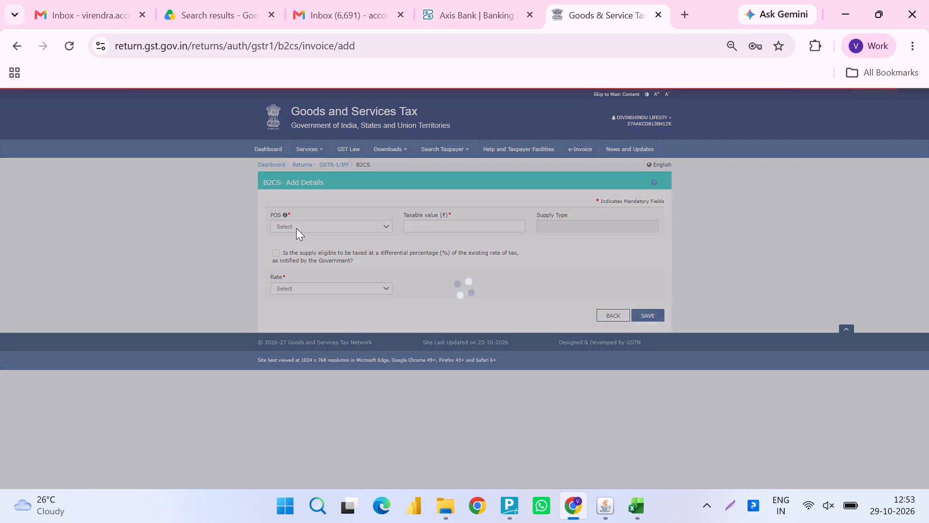
left_click(296, 228)
left_click(296, 228)
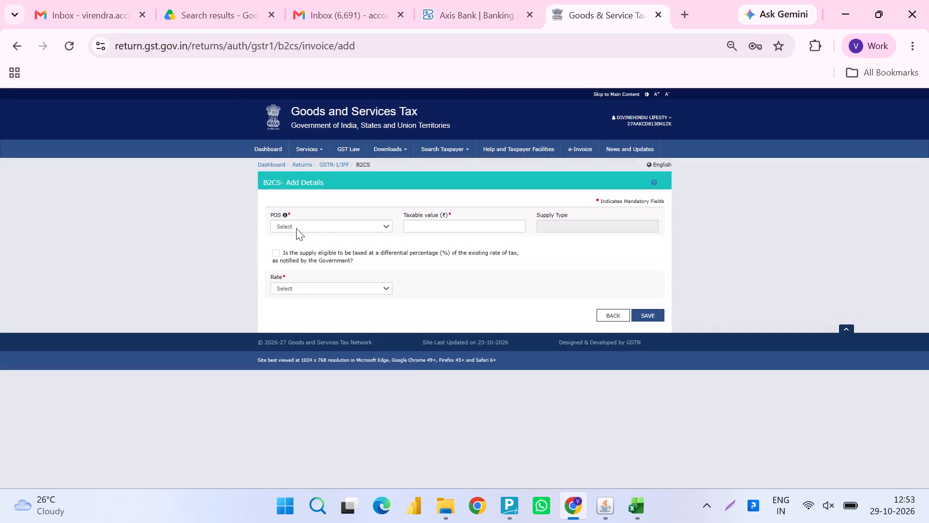
left_click(296, 228)
type("10")
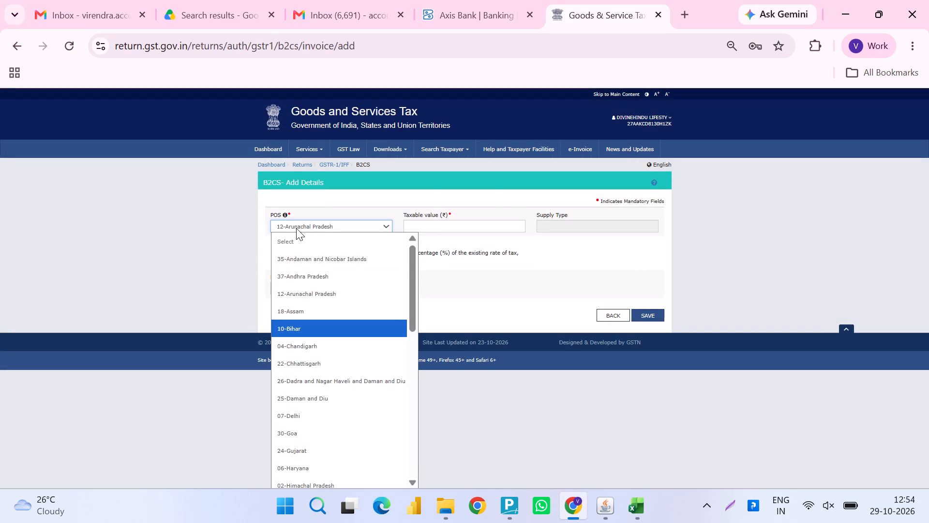
key("Return")
key("Tab")
Enter Bihar's taxable value of 861.16 from Sheet1 at the 3% rate and save the record.
key("alt+Tab")
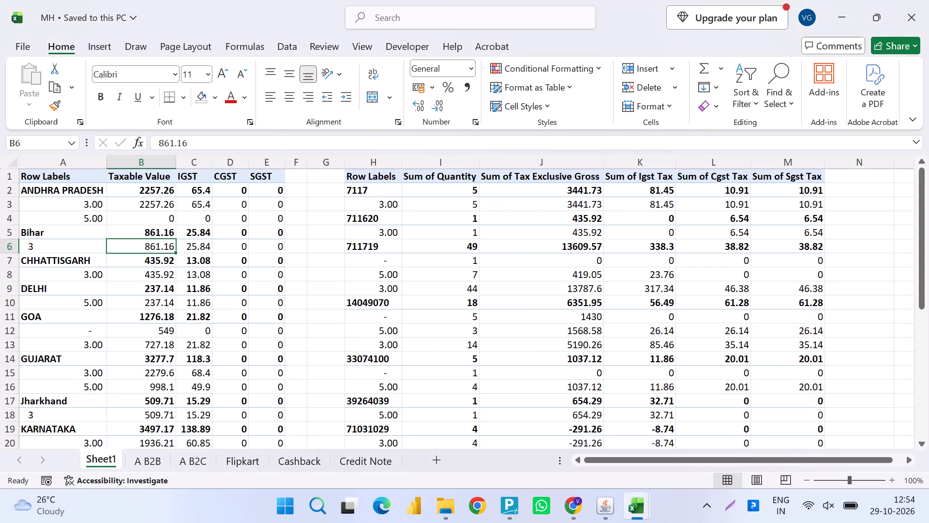
key("alt+Tab")
type("861.16")
key("Tab")
key("Tab")
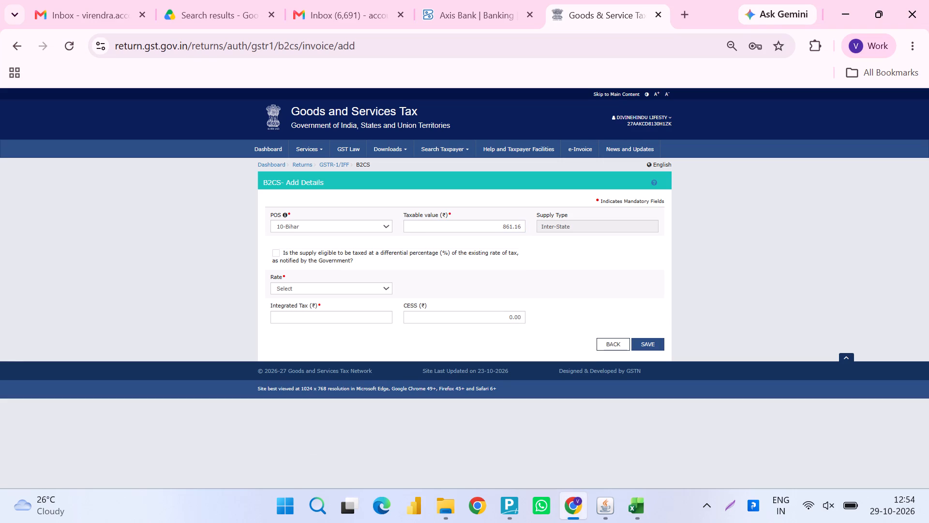
key("3")
key("Tab")
key("alt+Tab")
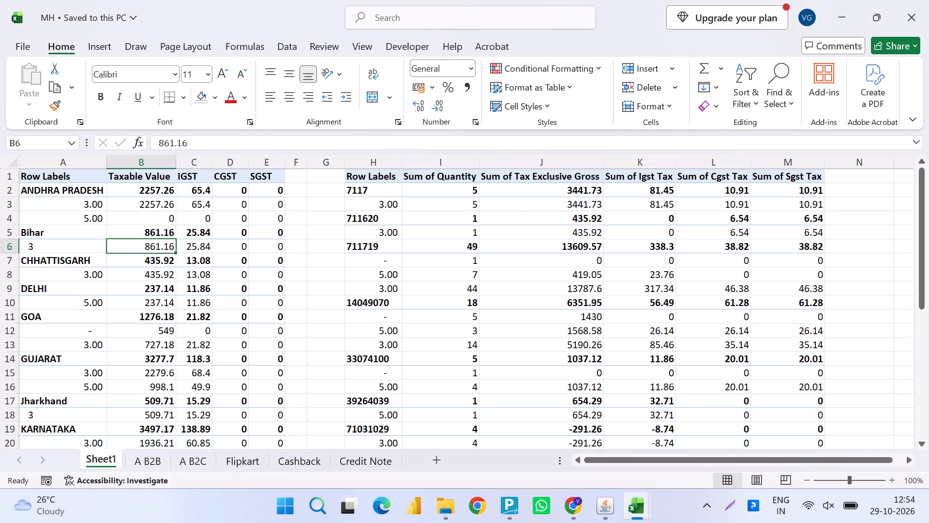
key("alt+Tab")
key("Tab")
key("Tab")
key("Tab")
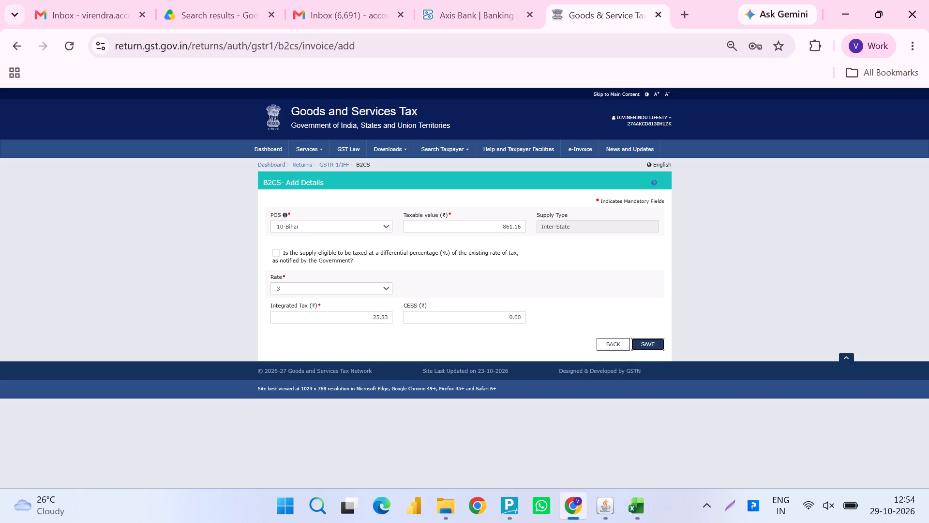
key("Return")
Find the next state on Sheet1 and set the new B2CS record's place of supply to 22-Chhattisgarh.
key("alt+Tab")
key("Down")
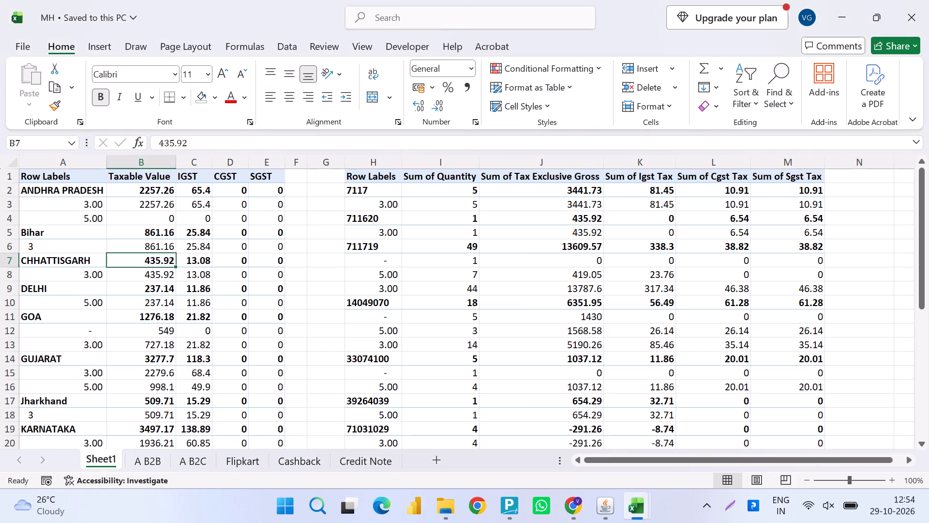
key("Down")
key("alt+Tab")
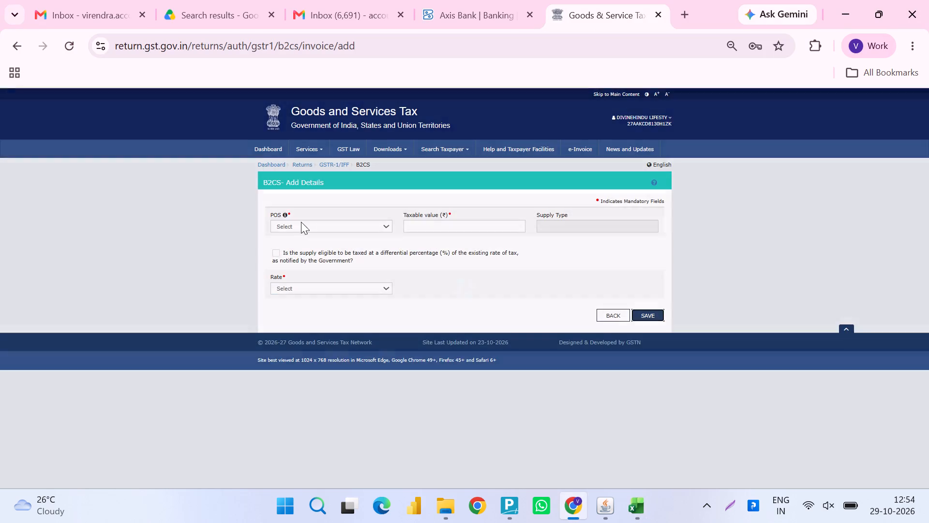
key("alt+Tab")
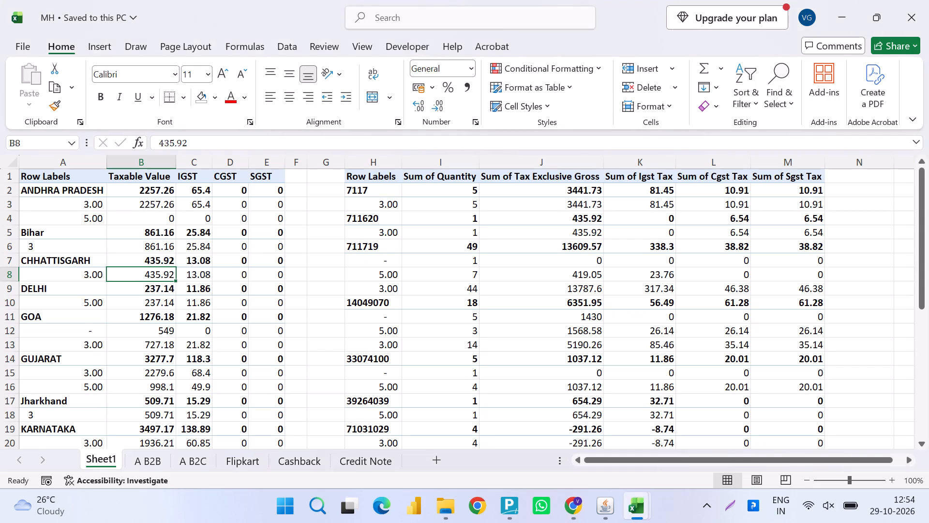
key("alt+Tab")
left_click(317, 223)
key("Down")
key("Down")
key("Down")
key("Down")
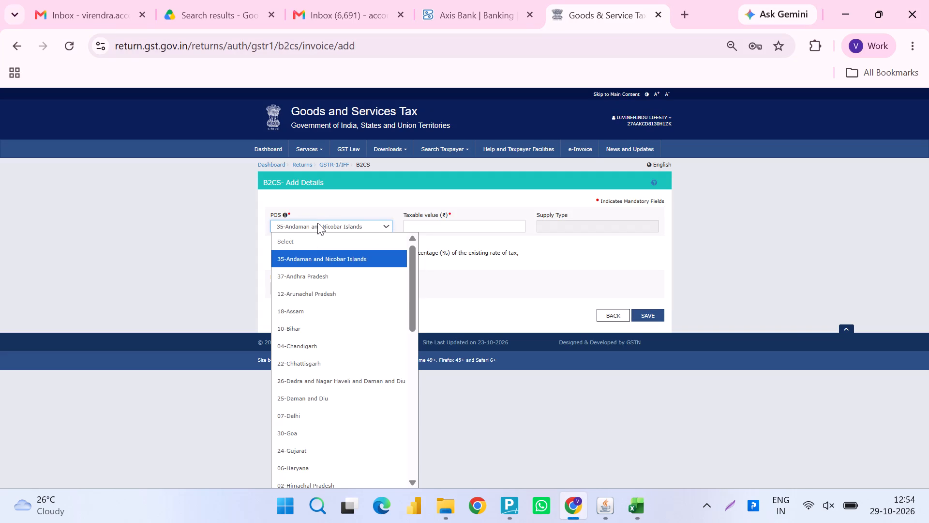
key("Down")
key("Down")
key("Down")
key("Return")
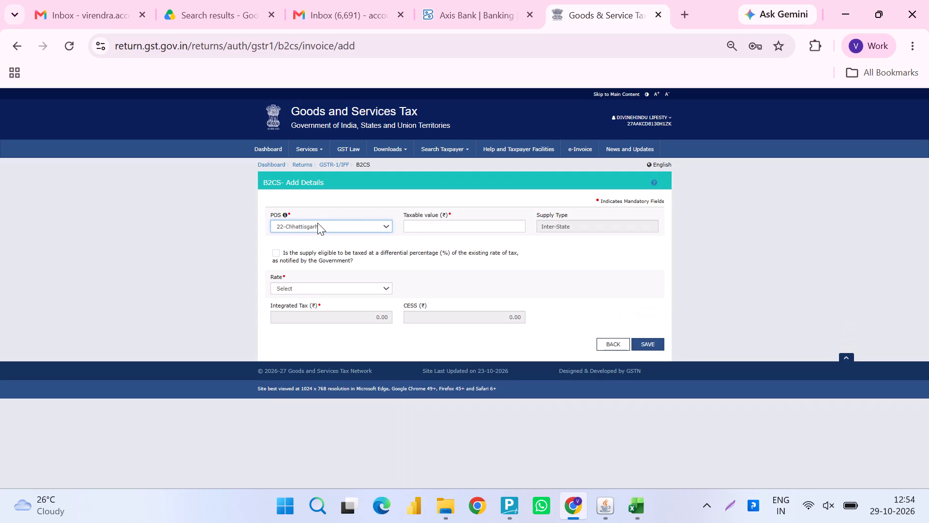
key("Tab")
Enter Chhattisgarh's taxable value of 435.92 from Sheet1 at the 3% rate and save the record.
key("alt+Tab")
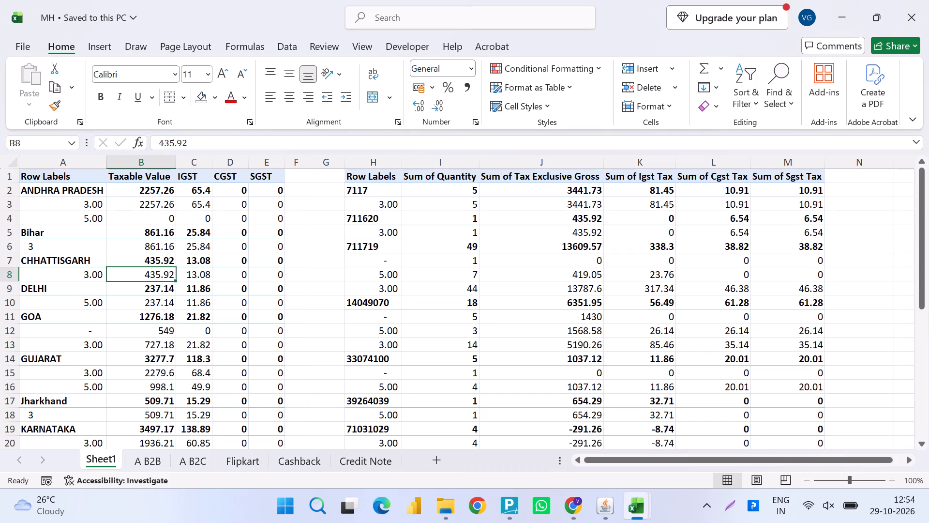
key("alt+Tab")
type("435.92")
key("Tab")
key("Tab")
key("alt+Tab")
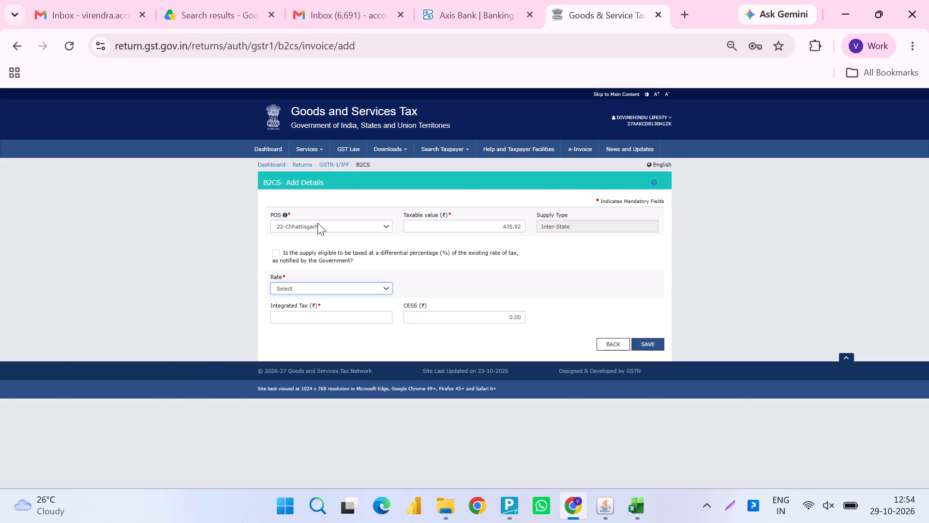
key("shift+space")
key("alt+Tab")
key("3")
key("Tab")
key("Tab")
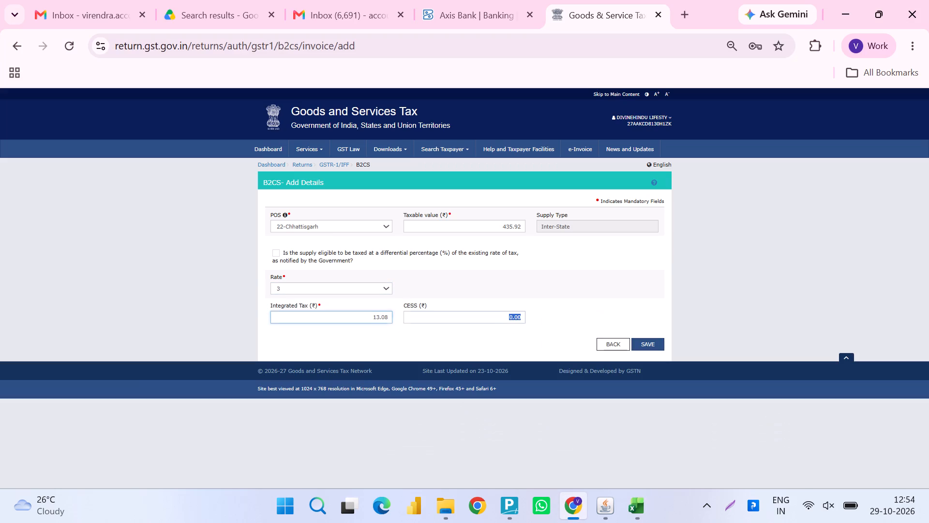
key("Tab")
key("Tab")
key("Return")
Find the next state on Sheet1 and set the new B2CS record's place of supply to 07-Delhi.
key("alt+Tab")
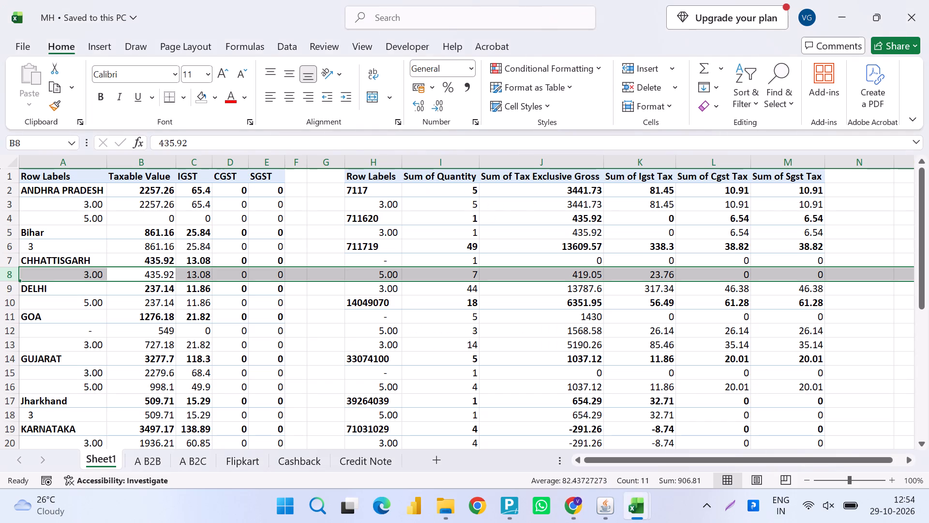
key("Down")
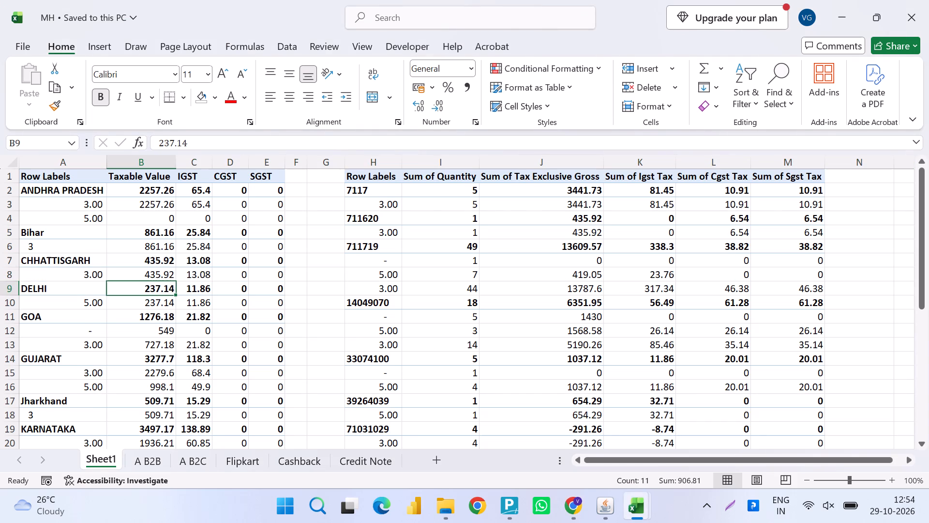
key("alt+Tab")
left_click(317, 223)
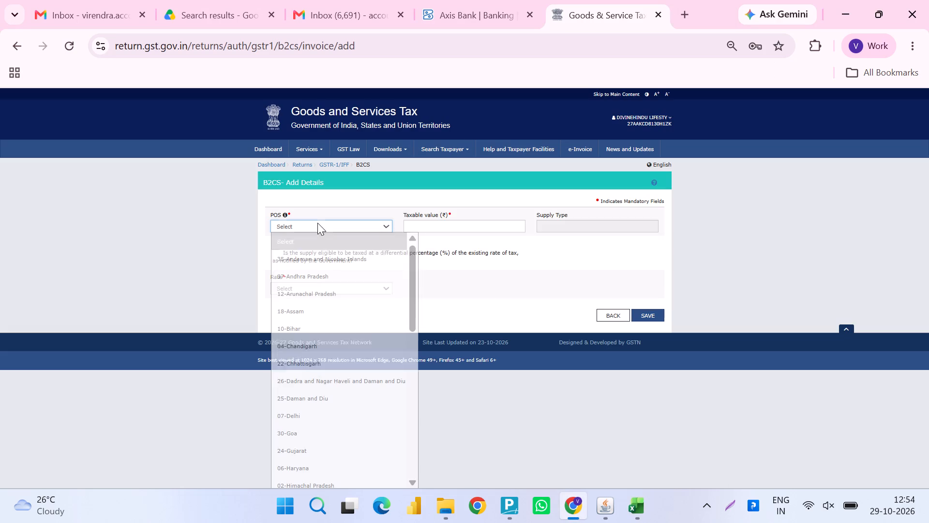
type("07")
key("Return")
key("Tab")
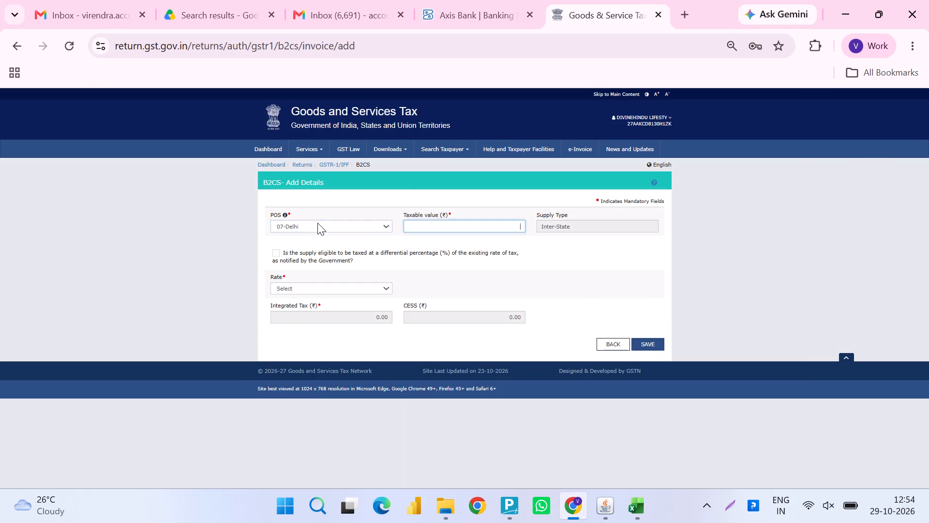
Enter Delhi's taxable value from Sheet1, 237.14, in the B2CS record.
key("alt+Tab")
key("Down")
key("alt+Tab")
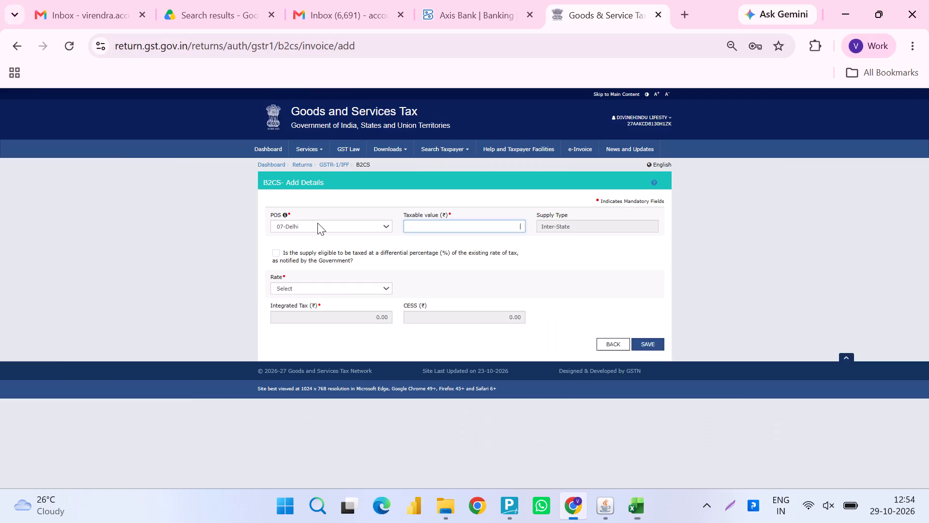
key("alt+Tab")
key("alt+Tab")
type("237")
type(".14")
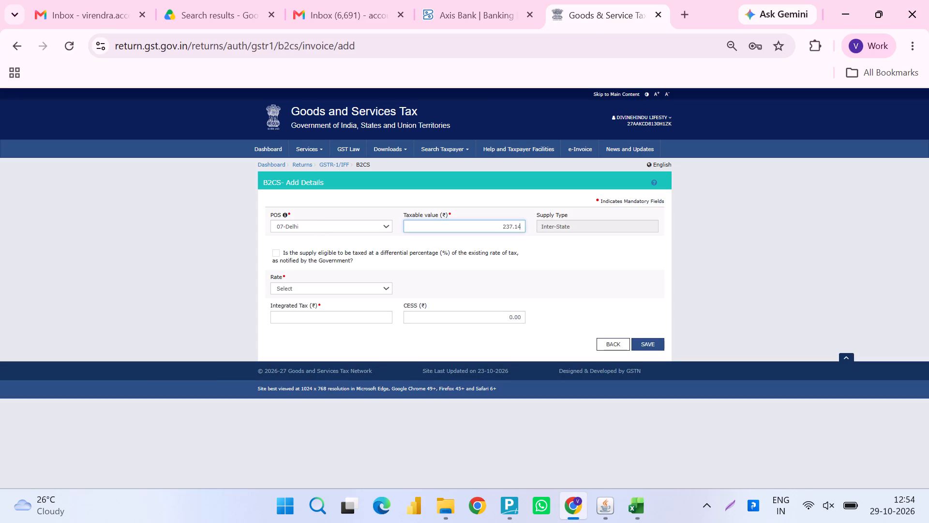
key("Tab")
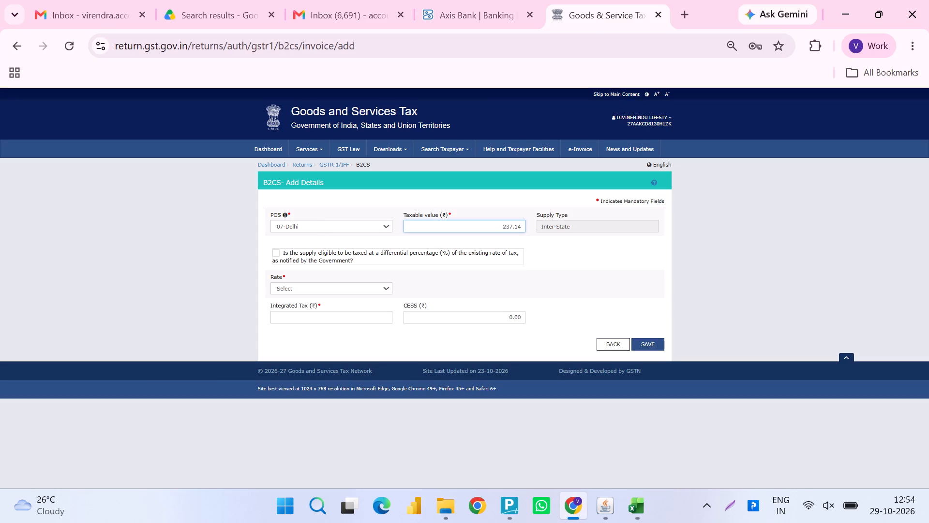
Check Delhi's tax rate on Sheet1, set the B2CS record's rate to 5% and save the record.
key("Tab")
key("3")
key("alt+Tab")
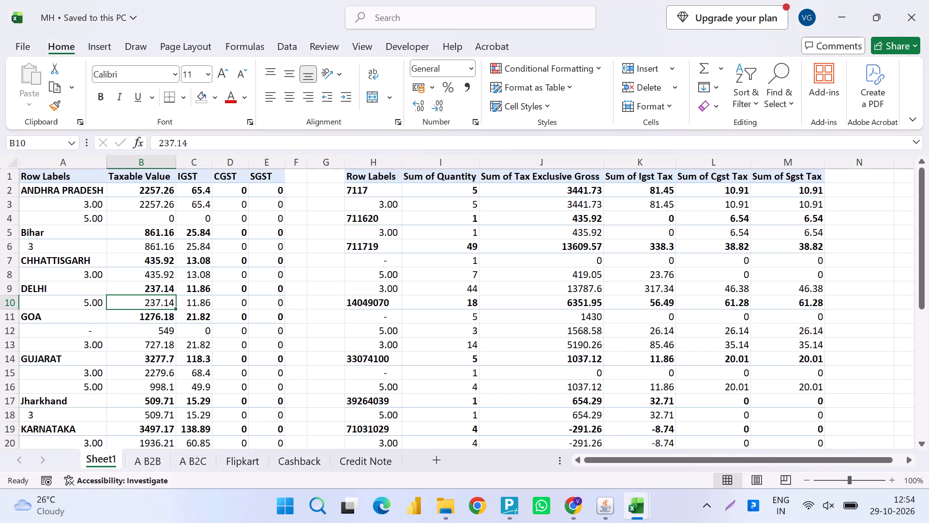
key("alt+Tab")
key("5")
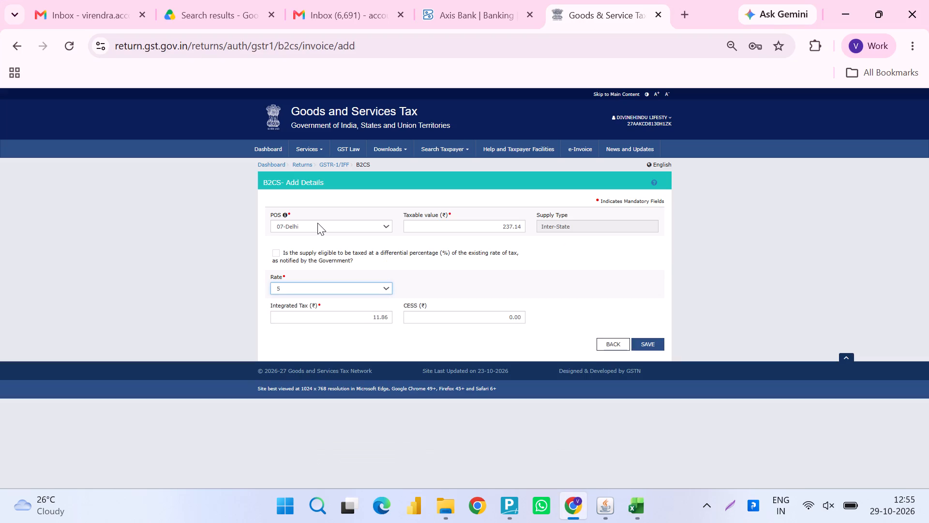
key("Tab")
key("Tab")
key("Tab")
key("Tab")
key("Return")
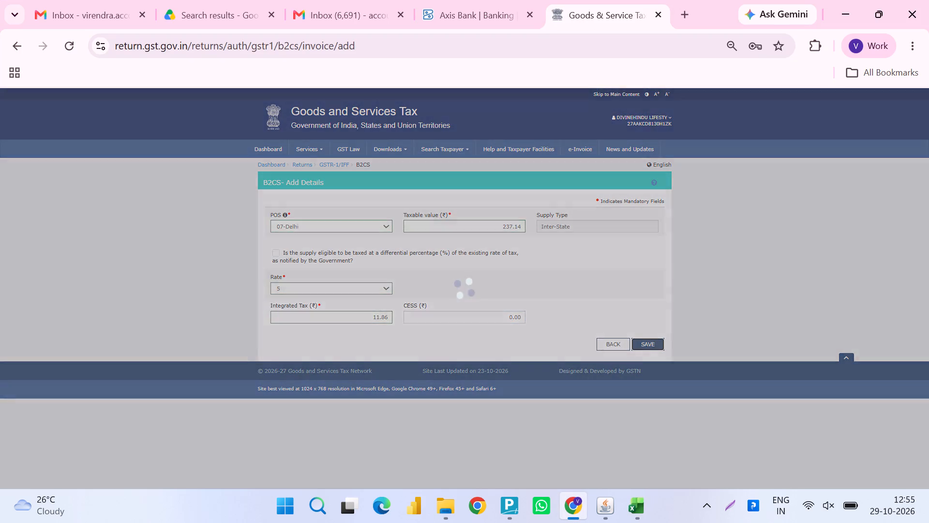
Find the next state on Sheet1 and set the new B2CS record's place of supply to 30-Goa.
key("alt+Tab")
key("Down")
key("Down")
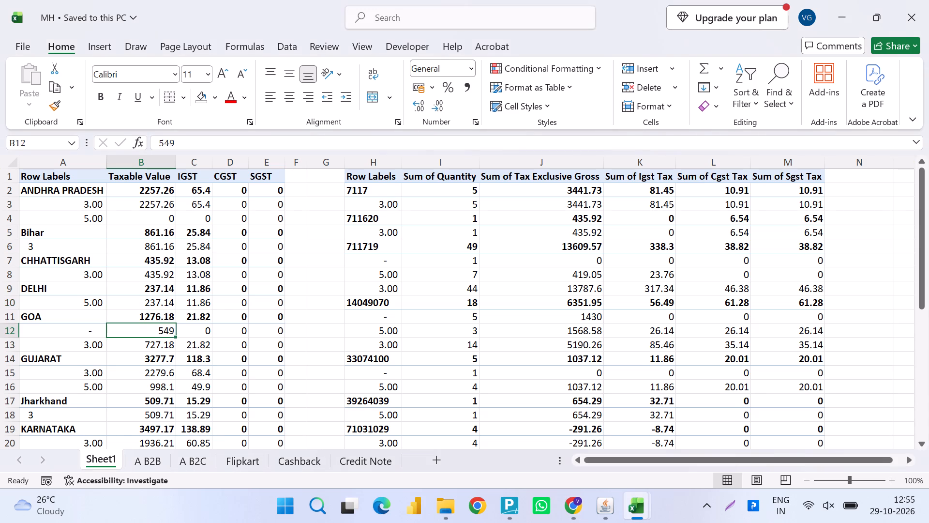
key("alt+Tab")
left_click(317, 223)
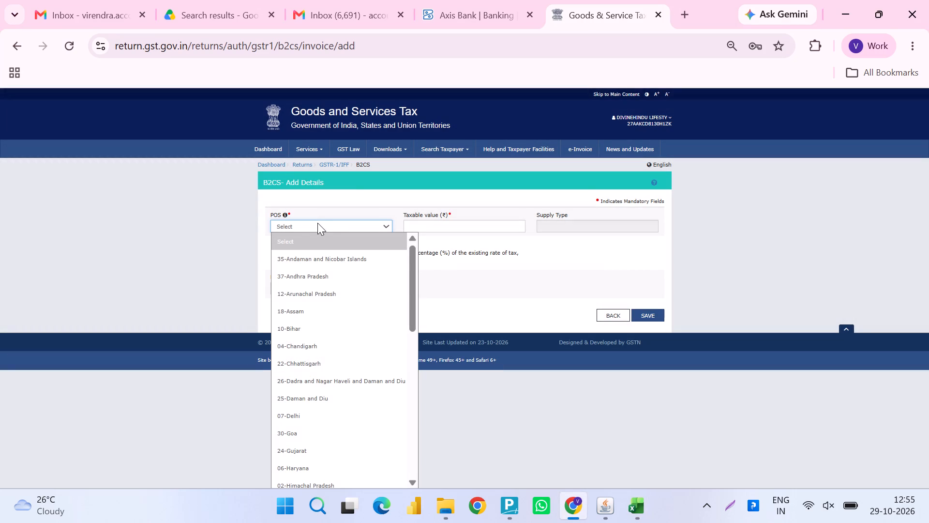
key("Down")
key("Down")
key("Down")
key("Down")
key("Down")
key("Down")
type("03")
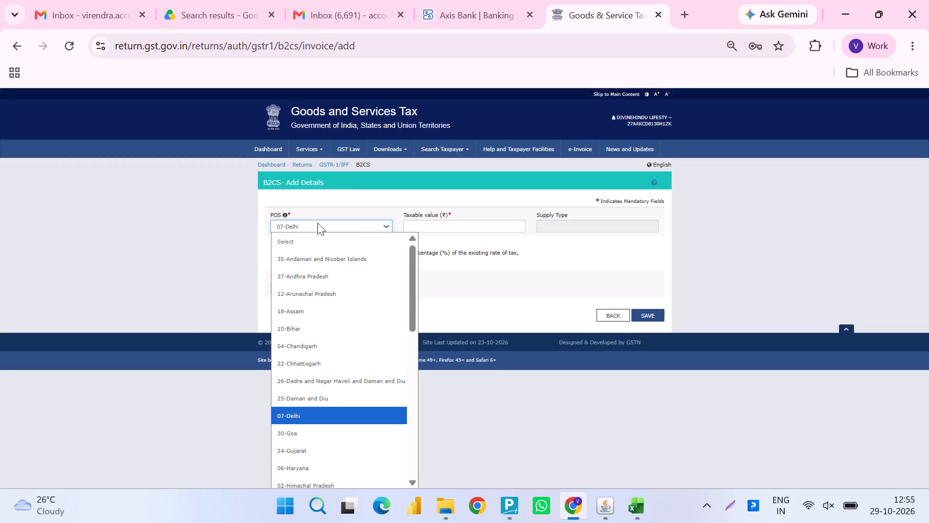
type("30")
key("Return")
key("Tab")
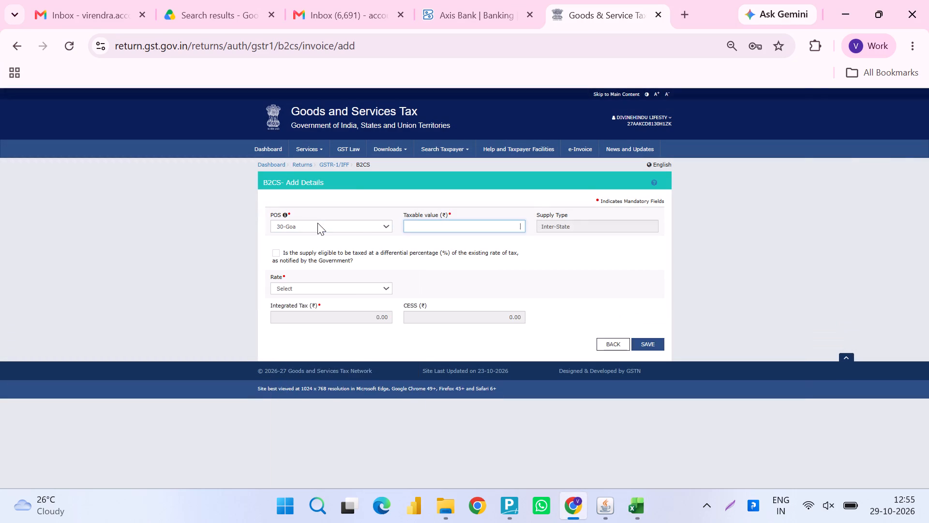
Enter Goa's first taxable value from Sheet1, 549, at the 0% rate and save the B2CS record.
key("alt+Tab")
key("Down")
key("Up")
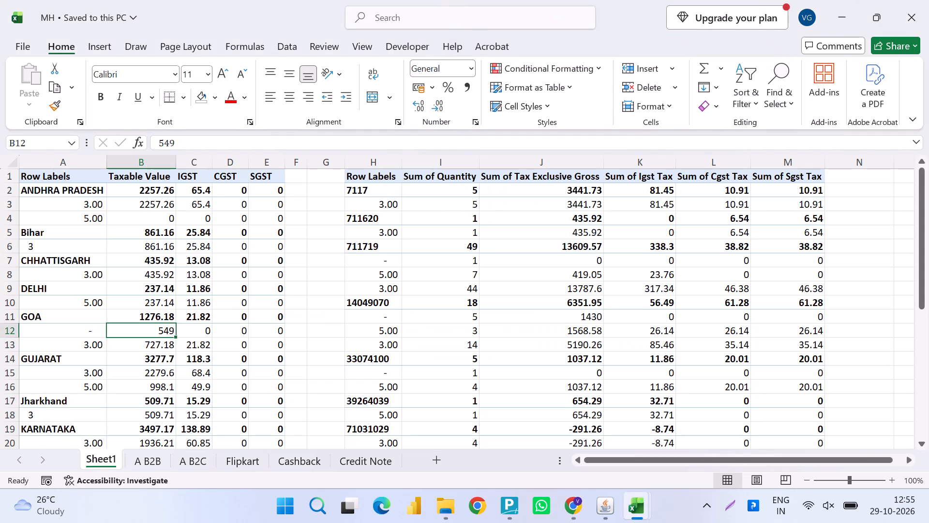
key("alt+Tab")
type("549")
key("Tab")
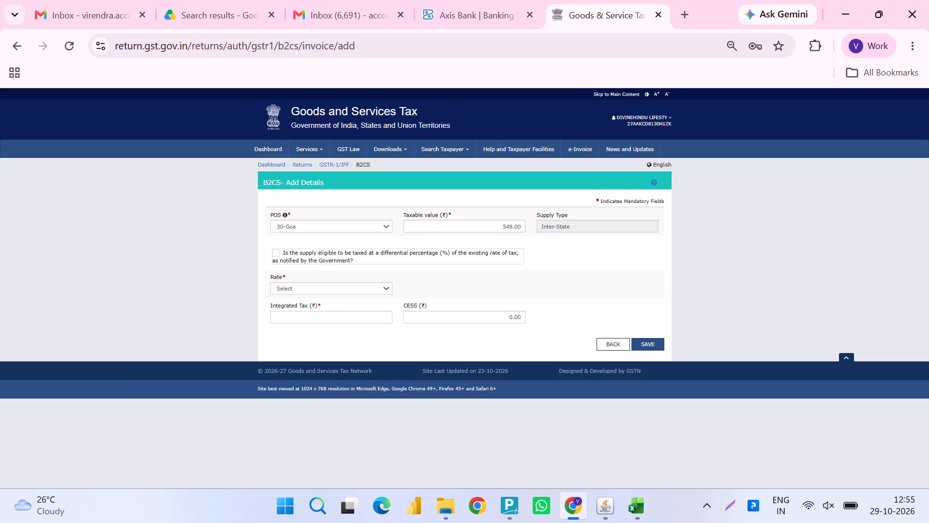
key("Tab")
key("0")
key("Tab")
key("Tab")
key("Tab")
key("Tab")
key("Return")
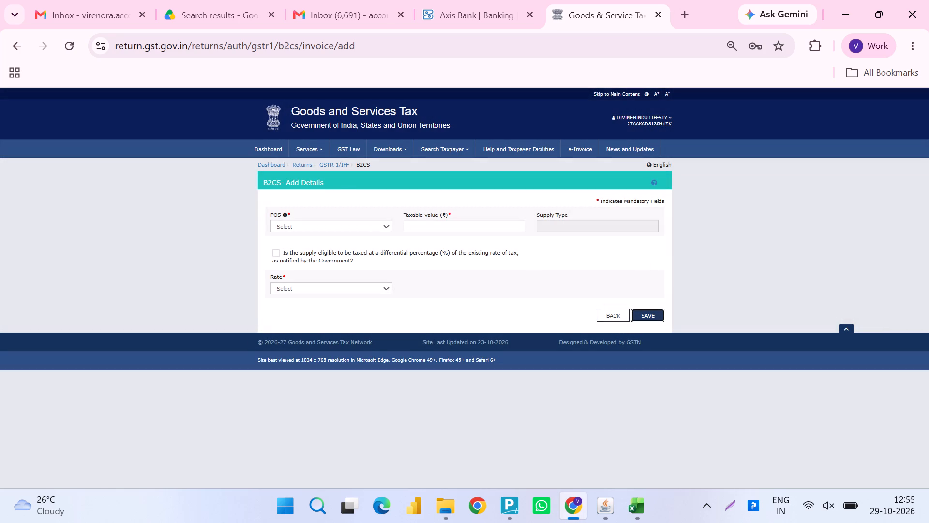
Start another B2CS record for 30-Goa and enter its second taxable value from Sheet1, 727.18.
left_click(344, 221)
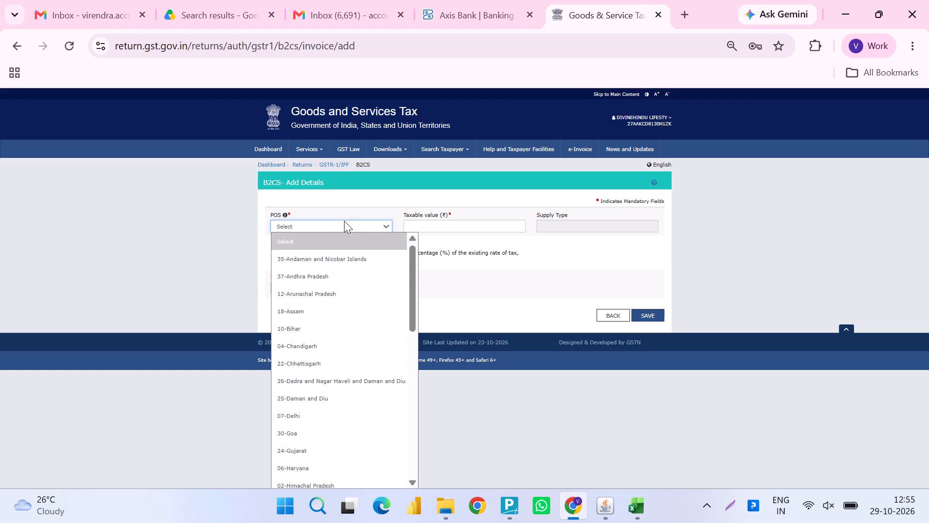
type("30")
key("Return")
key("Tab")
key("alt+Tab")
key("Down")
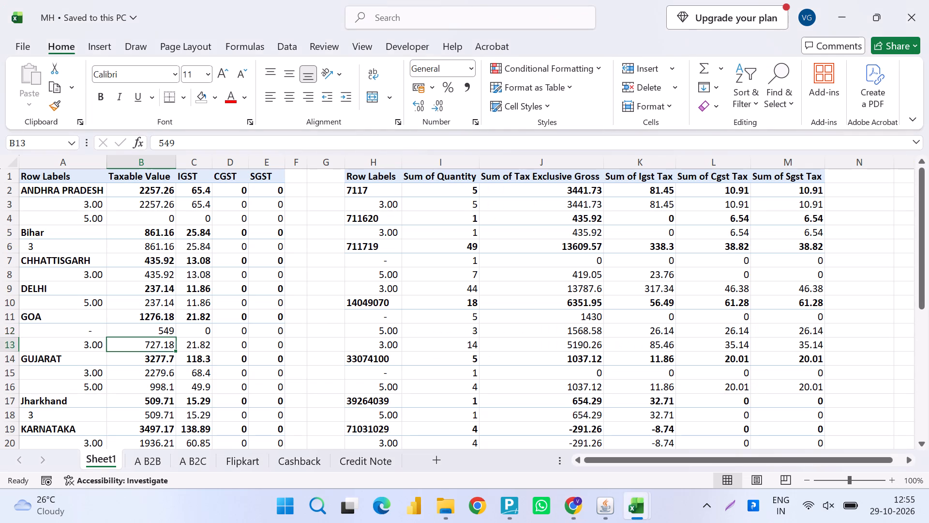
key("alt+Tab")
type("727.18")
key("Tab")
Check this Goa row's tax rate on Sheet1, set the rate to 3% and save the record.
key("alt+Tab")
key("alt+Tab")
key("Tab")
key("3")
key("Tab")
key("Tab")
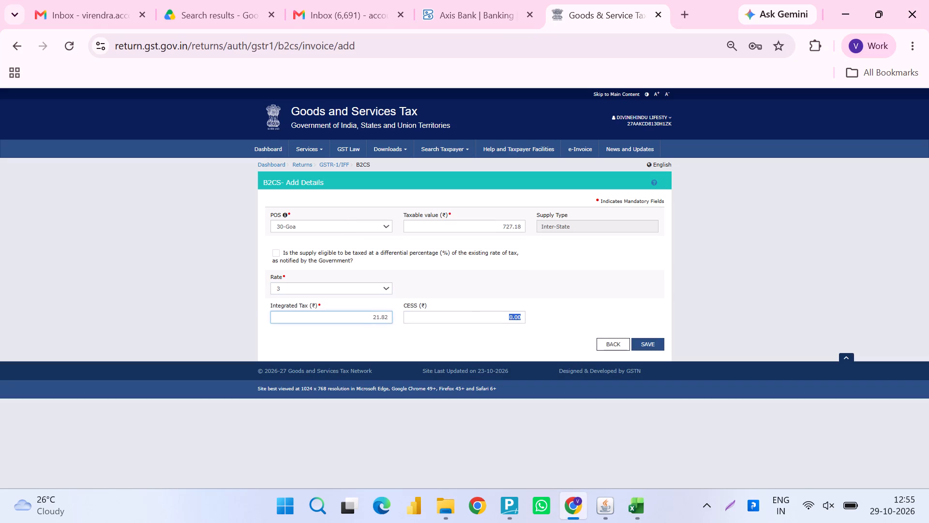
key("Tab")
key("Tab")
key("Return")
Look through the remaining states' taxable values on Sheet1, from Gujarat down to Telangana and back.
key("alt+Tab")
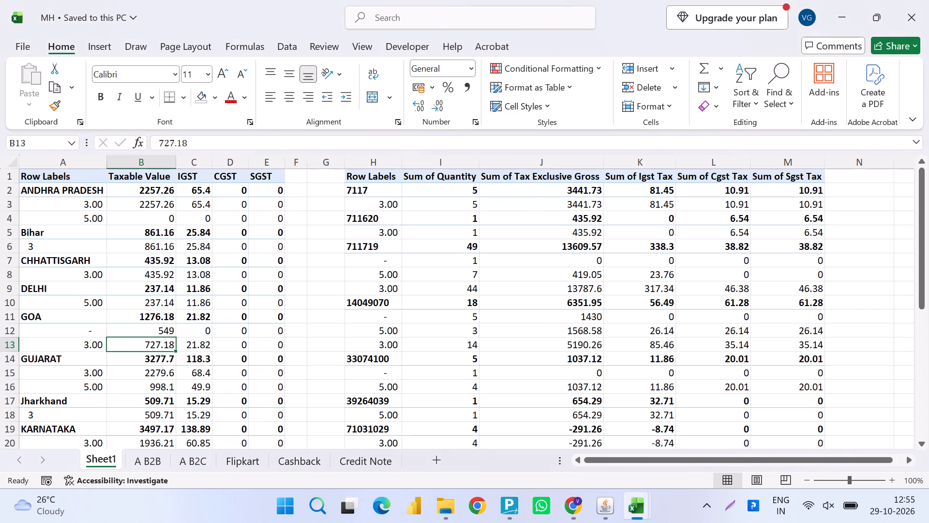
key("Down")
key("shift+Down")
key("shift+Down")
key("shift+Down")
key("shift+Down")
key("shift+Down")
key("shift+Down")
key("shift+Down")
key("shift+Down")
key("shift+Down")
key("shift+Down")
key("shift+Down")
key("shift+Down")
key("shift+Down")
key("shift+Down")
key("shift+Down")
key("shift+Down")
key("shift+Down")
key("shift+Down")
key("shift+Down")
key("shift+Down")
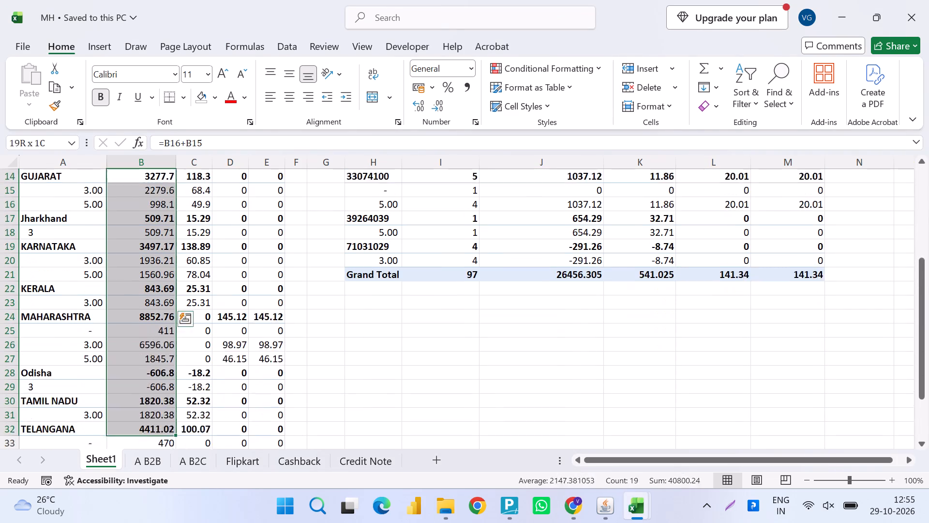
key("shift+Up")
key("shift+Up")
key("shift+Up")
key("shift+Up")
key("shift+Up")
key("shift+Up")
key("shift+Up")
key("shift+Up")
key("shift+Up")
key("shift+Up")
key("shift+Up")
key("shift+Up")
key("shift+Up")
key("shift+Up")
key("shift+Up")
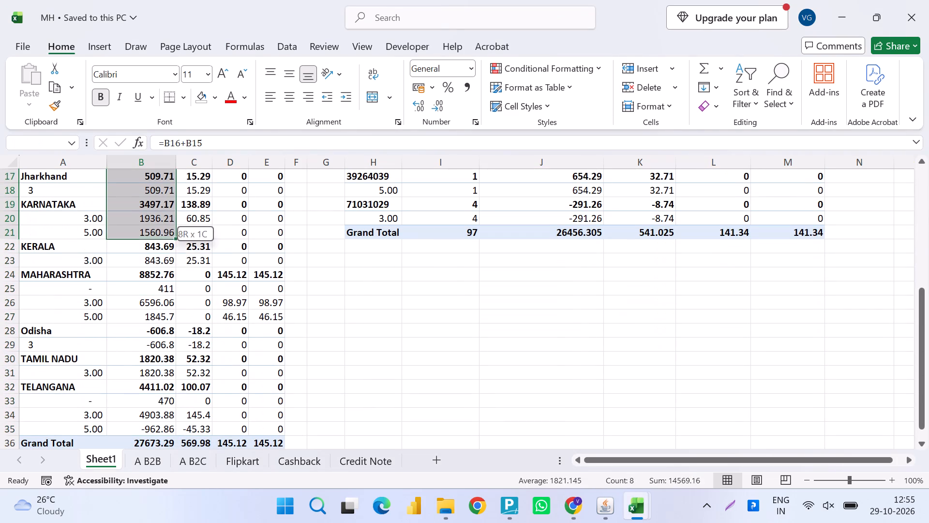
key("shift+Up")
key("shift+Up")
key("shift+Up")
key("shift+Up")
key("shift+Up")
key("shift+Up")
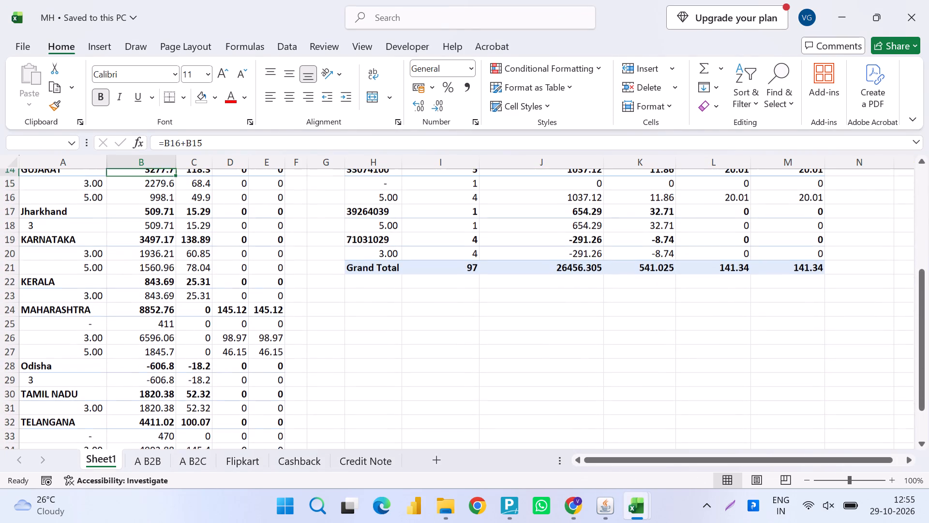
Set the new B2CS record's place of supply to 24-Gujarat.
key("alt+Tab")
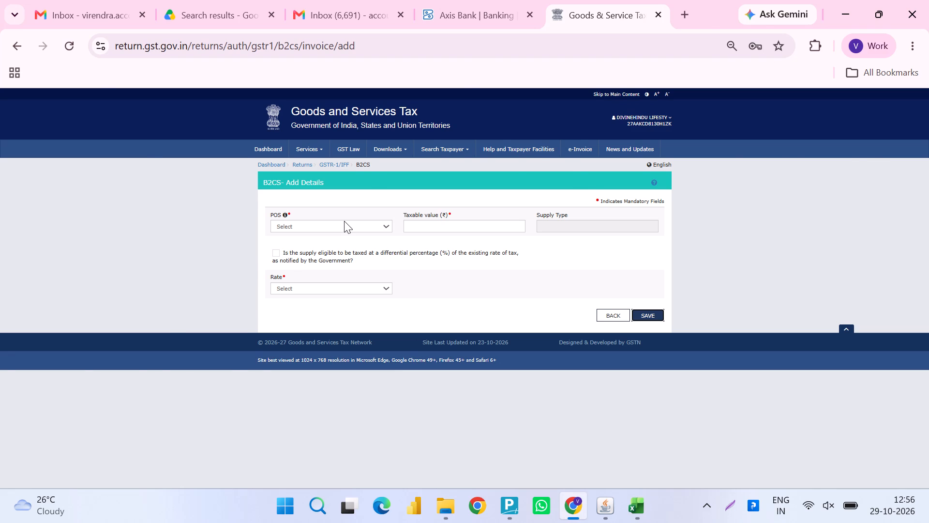
key("alt+Tab")
key("alt+Tab")
left_click(344, 221)
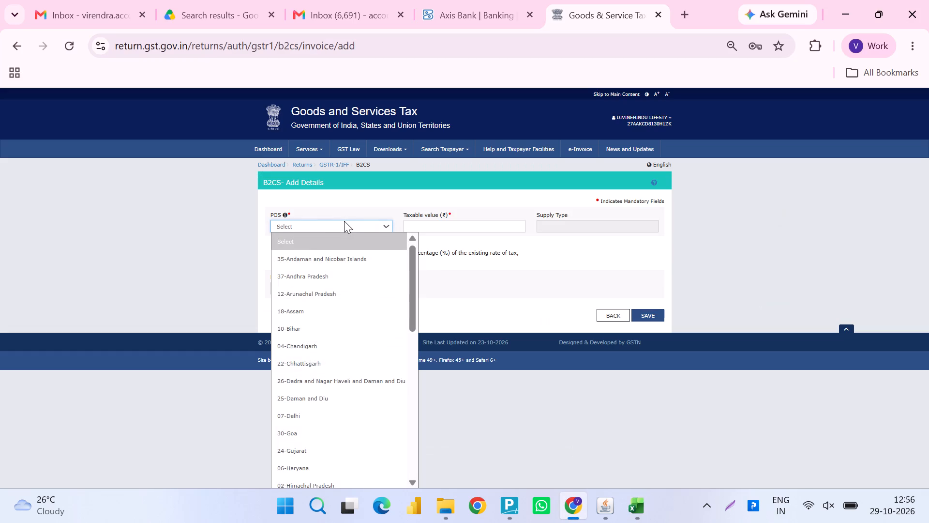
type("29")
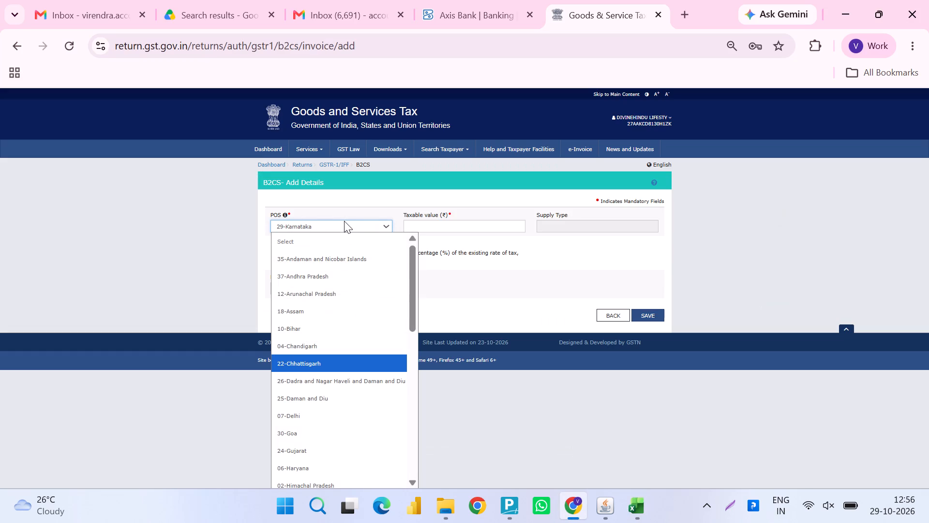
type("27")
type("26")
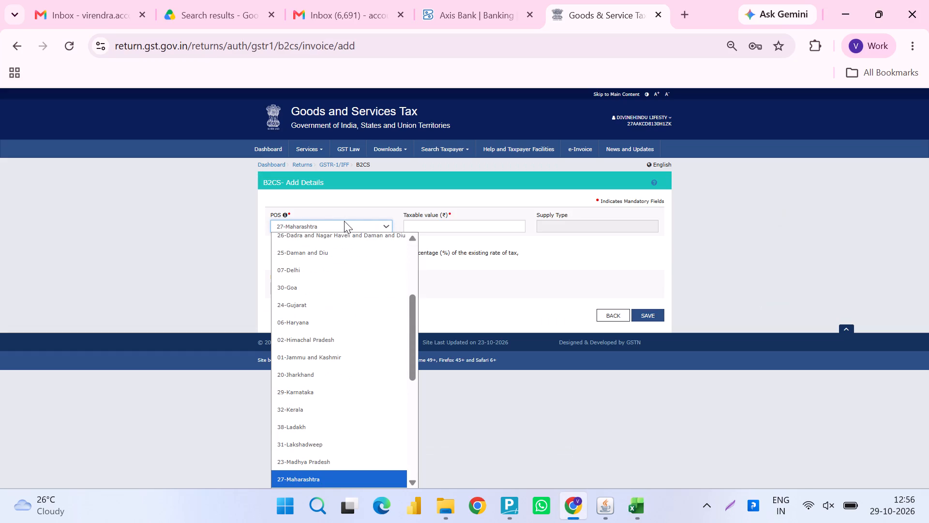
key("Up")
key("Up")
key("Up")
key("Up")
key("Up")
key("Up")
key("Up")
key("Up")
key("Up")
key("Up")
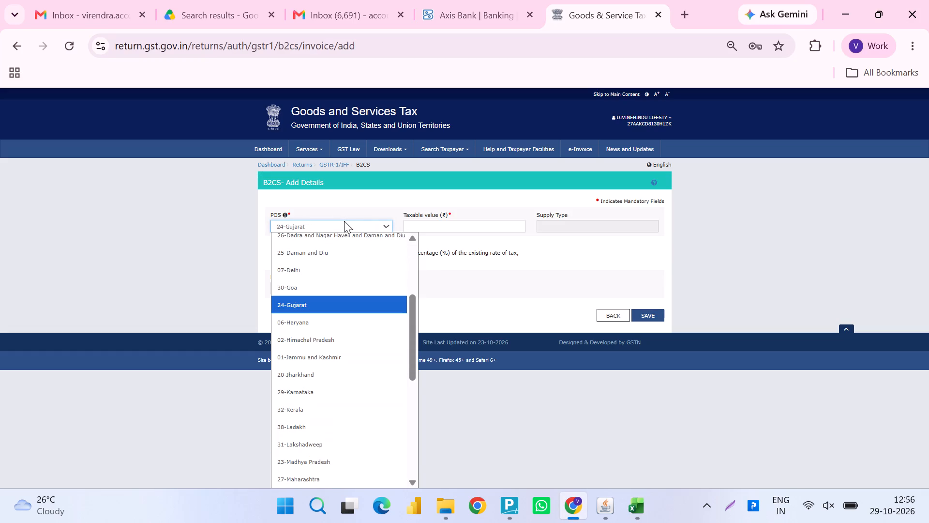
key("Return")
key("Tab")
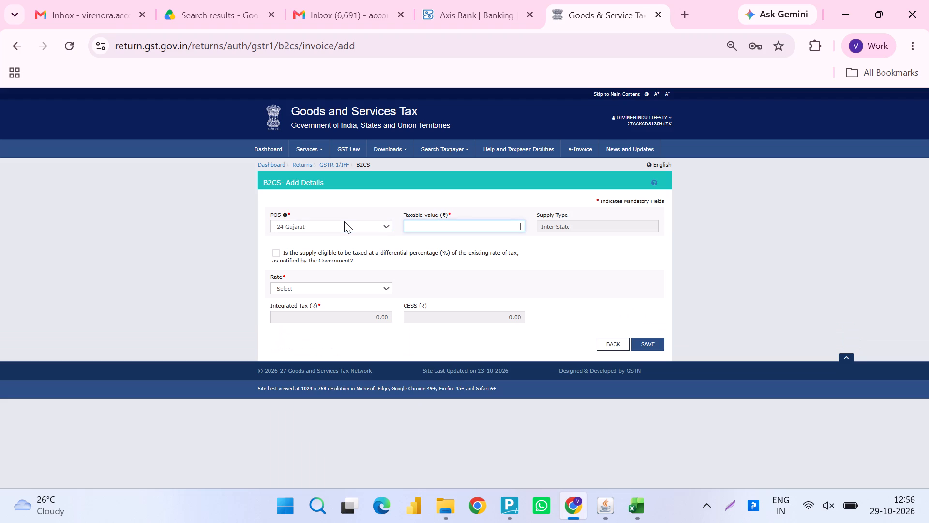
Enter Gujarat's first taxable value from Sheet1, 2279.6, at the 3% rate and save the B2CS record.
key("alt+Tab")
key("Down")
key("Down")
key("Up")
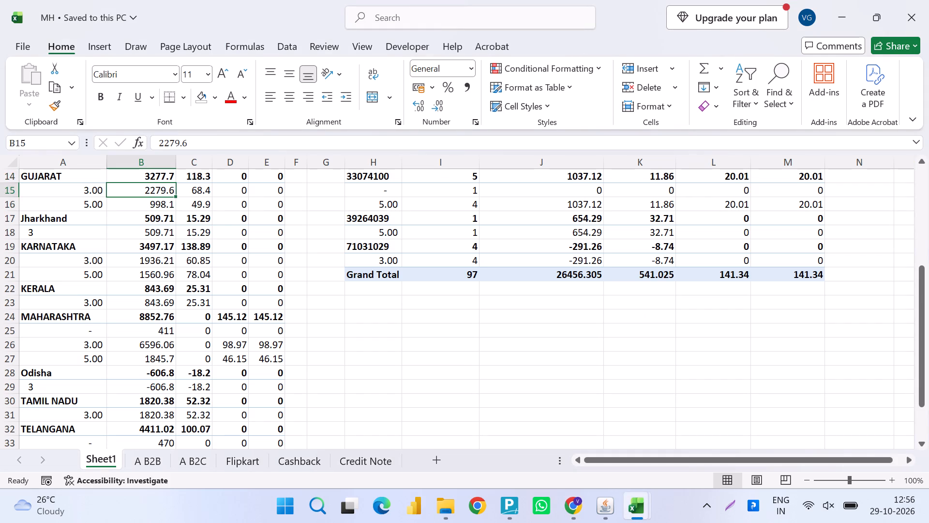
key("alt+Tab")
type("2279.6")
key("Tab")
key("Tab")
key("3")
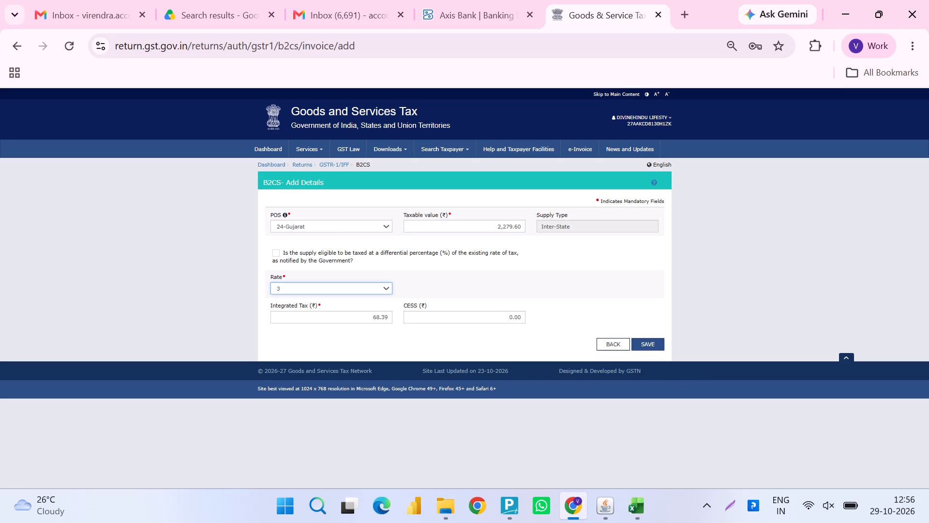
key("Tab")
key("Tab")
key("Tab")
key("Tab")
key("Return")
Find Gujarat's 5% row on Sheet1 and set another new B2CS record's place of supply to 24-Gujarat.
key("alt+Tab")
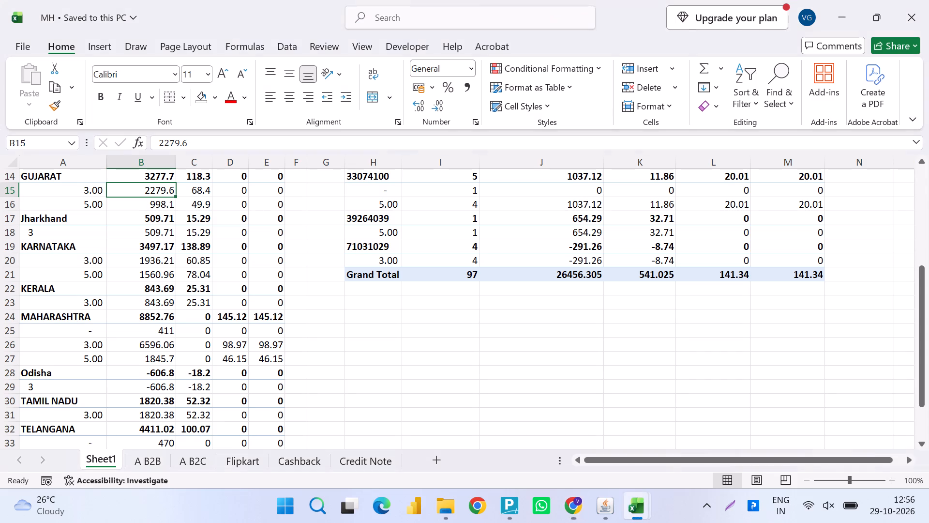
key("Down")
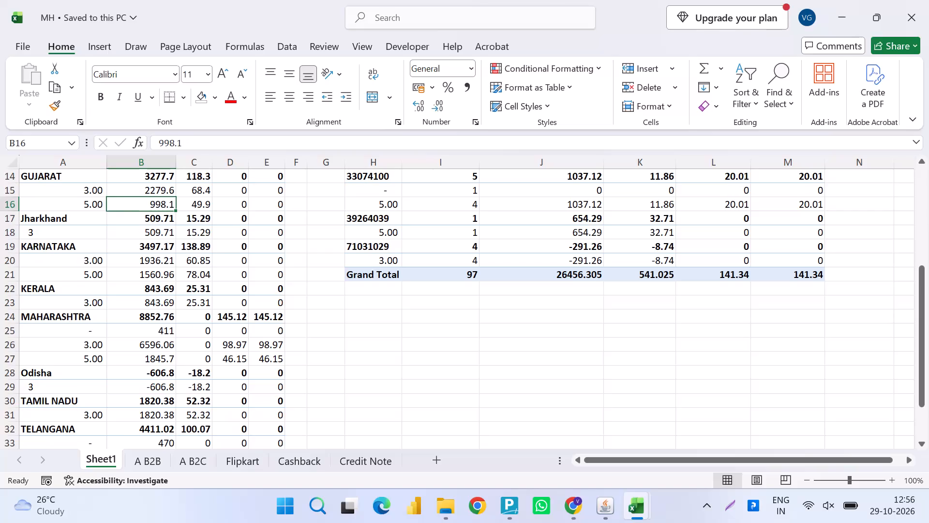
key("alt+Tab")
left_click(344, 221)
left_click(344, 221)
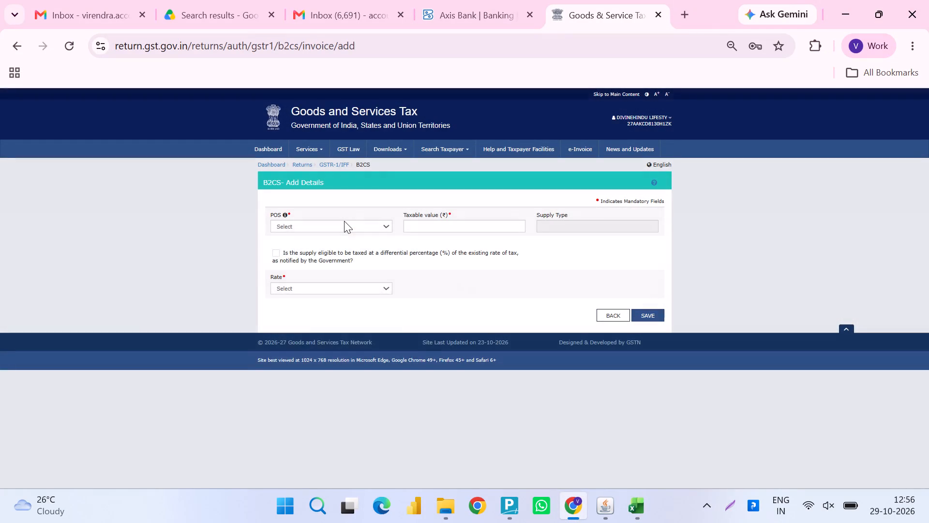
left_click(344, 221)
type("24")
key("Return")
key("Tab")
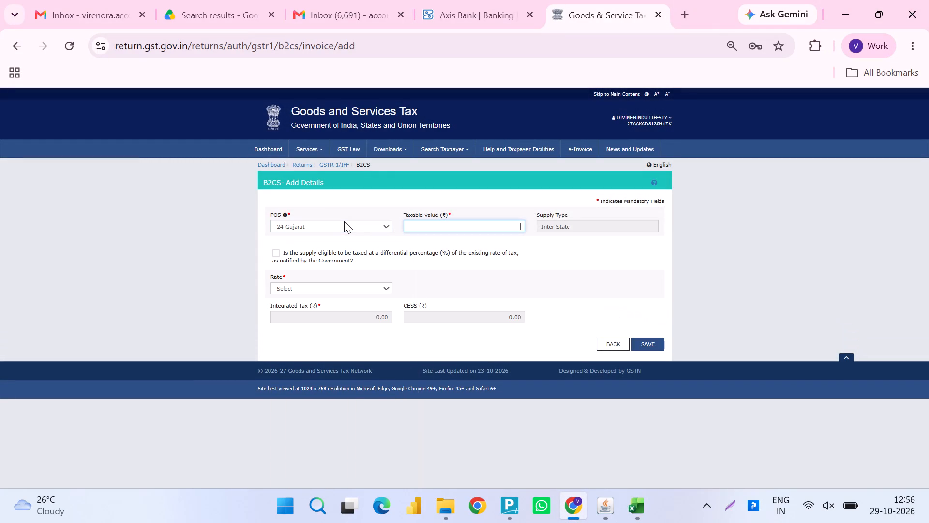
Enter Gujarat's second taxable value, checked against Sheet1, as 998.1 at the 5% rate and save the record.
type("998.4")
key("alt+Tab")
key("Down")
key("alt+Tab")
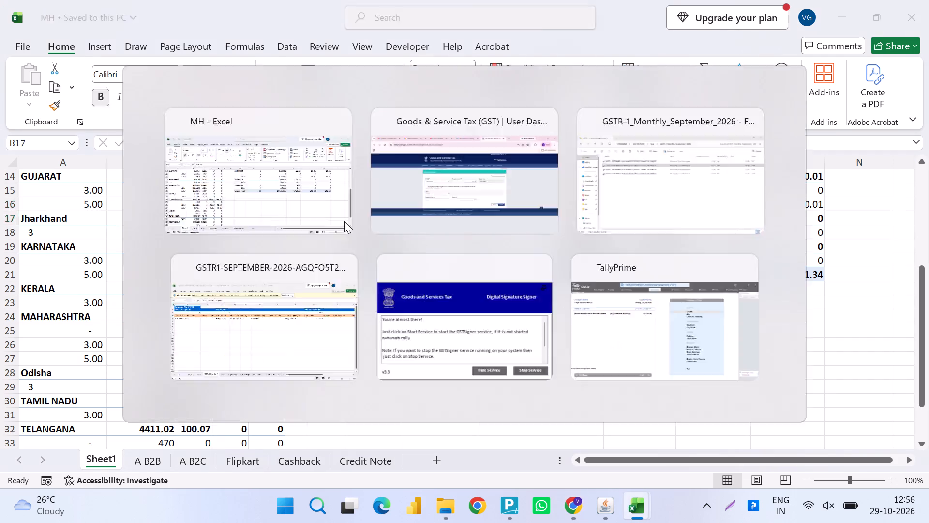
key("BackSpace")
key("BackSpace")
key("1")
key("Tab")
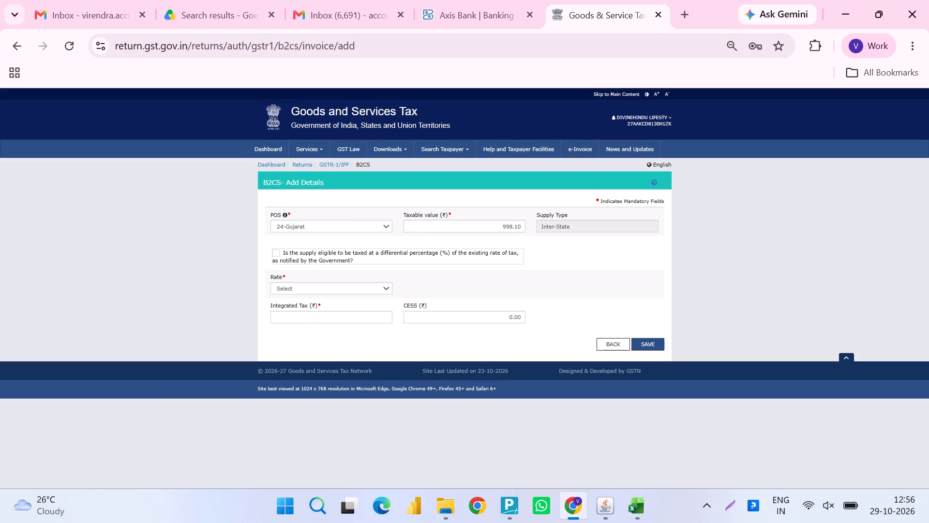
key("Tab")
key("5")
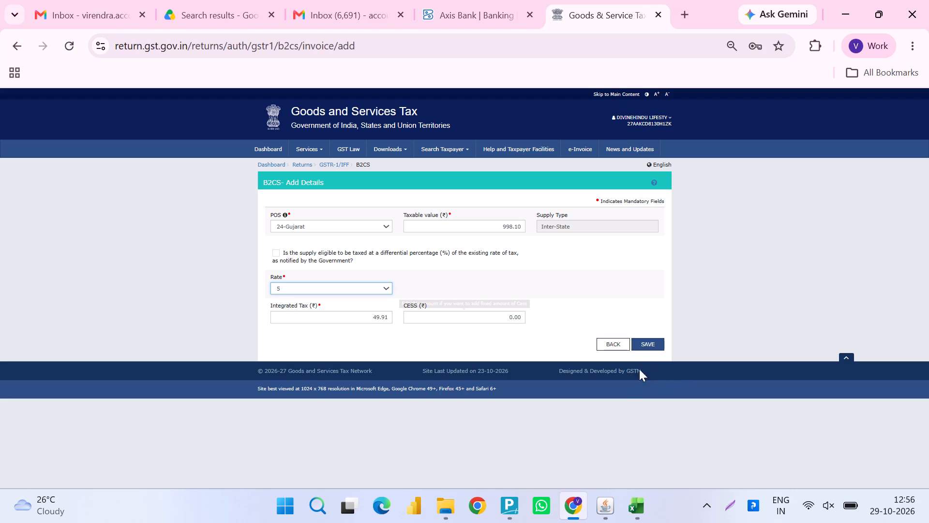
left_click(650, 346)
Find Jharkhand's 3% row on Sheet1 of the MH workbook and set the new B2CS record's place of supply to 20-Jharkhand.
key("alt+Tab")
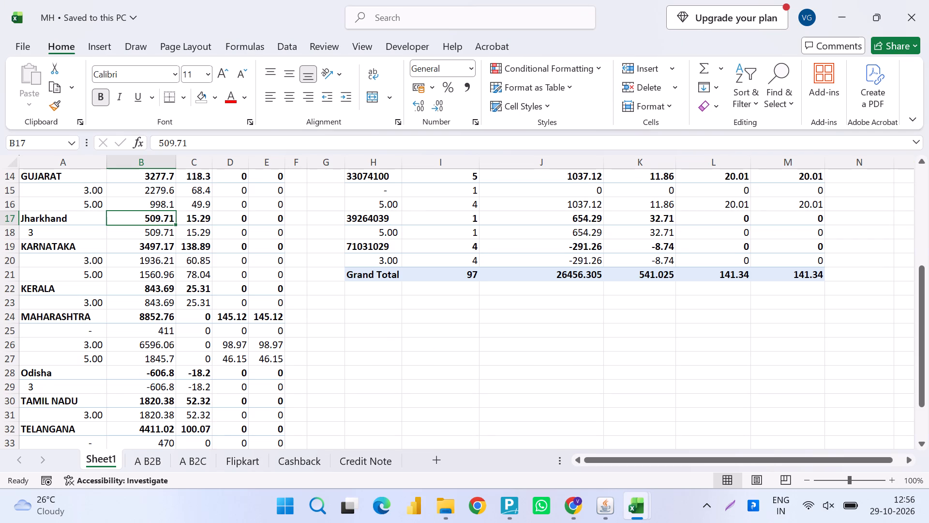
key("Down")
key("alt+Tab")
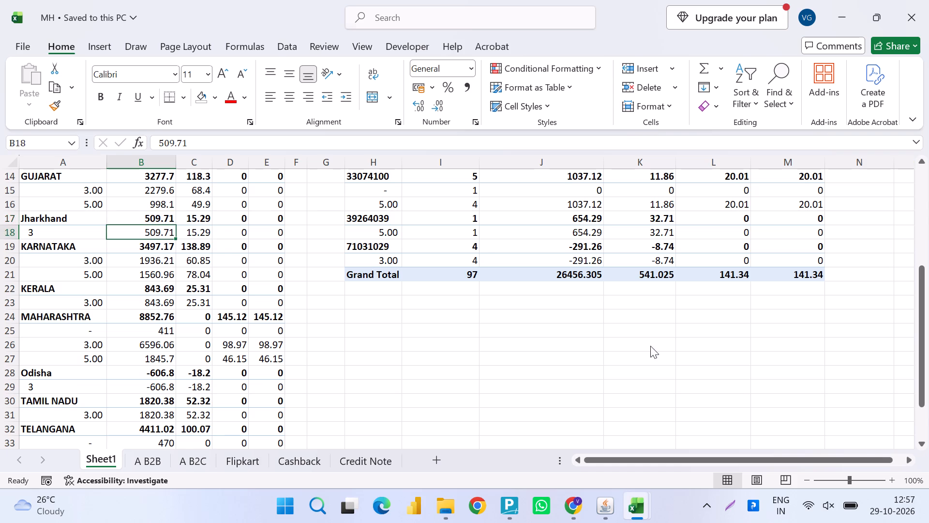
left_click(329, 230)
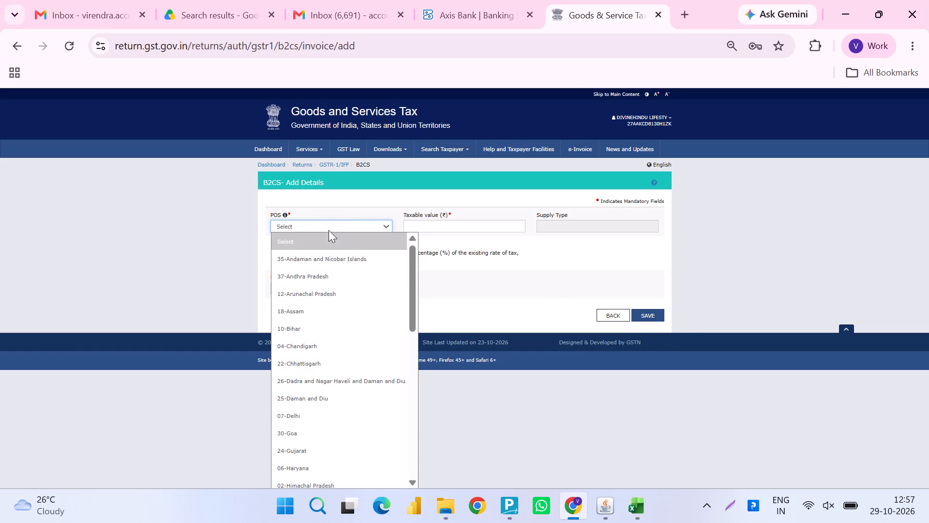
key("Down")
key("Down")
key("Down")
key("Down")
key("Down")
key("Down")
key("Down")
key("Down")
key("Down")
key("Down")
key("Down")
key("Down")
key("Down")
key("Down")
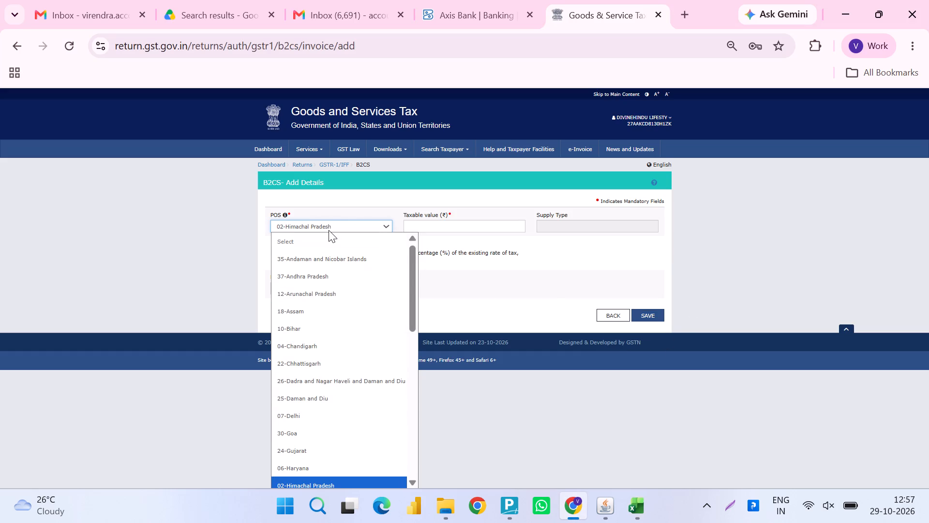
key("Down")
key("Down")
key("Return")
key("Tab")
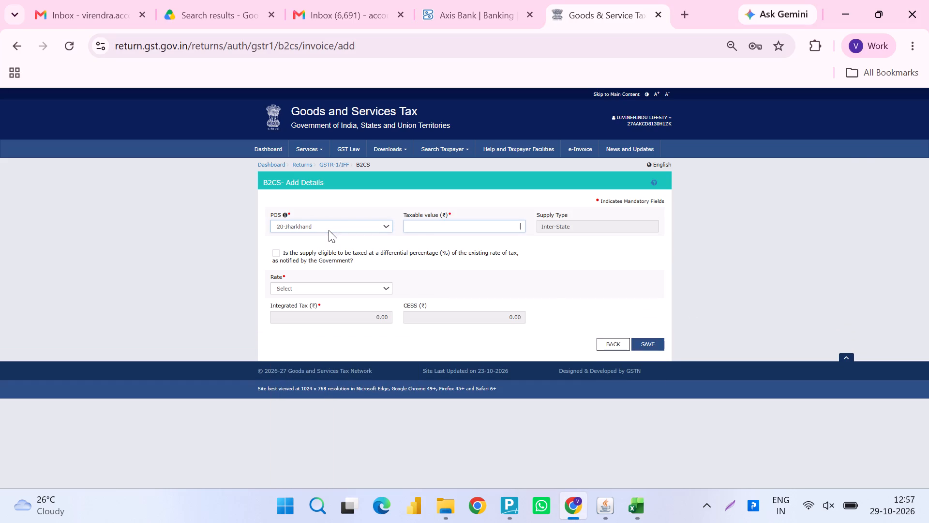
Enter Jharkhand's taxable value, checked against Sheet1, as 509.71 at the 3% rate and save the B2CS record.
key("alt+Tab")
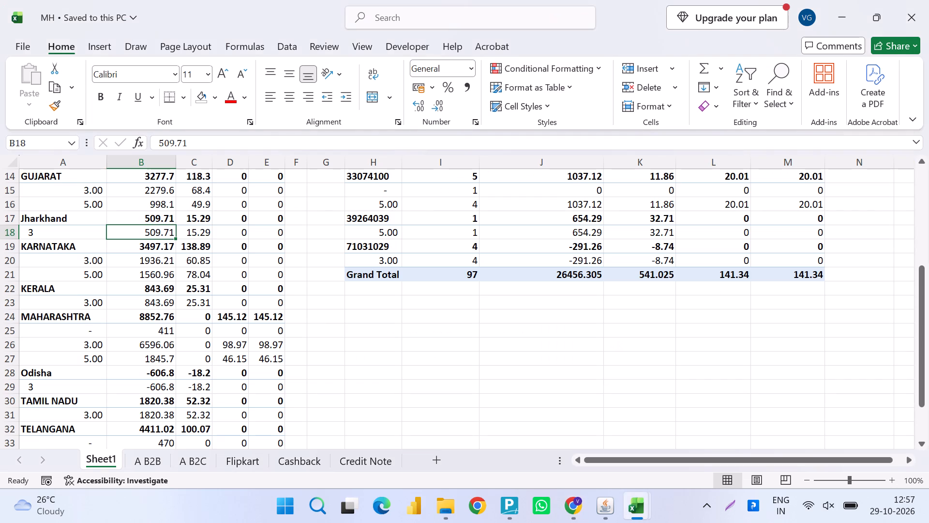
key("alt+Tab")
type("509.71")
key("Tab")
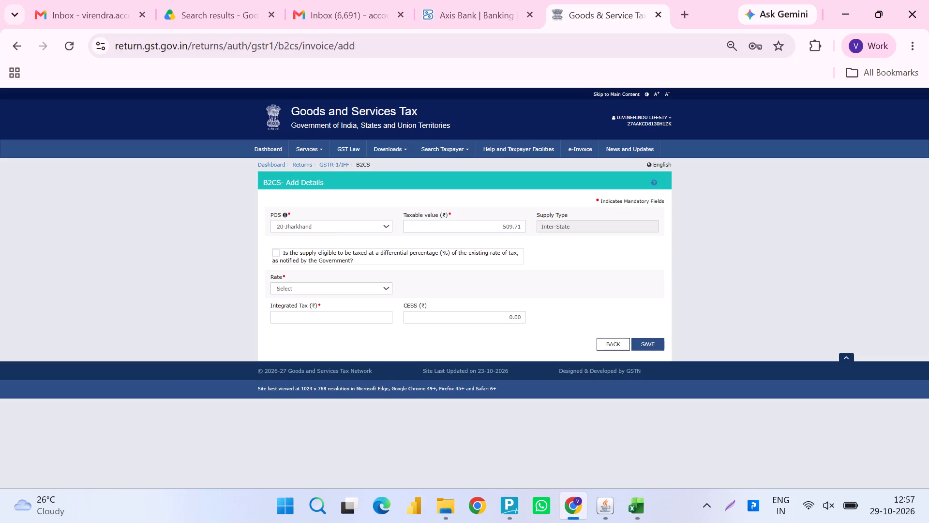
key("Tab")
key("3")
key("Tab")
key("Tab")
key("Tab")
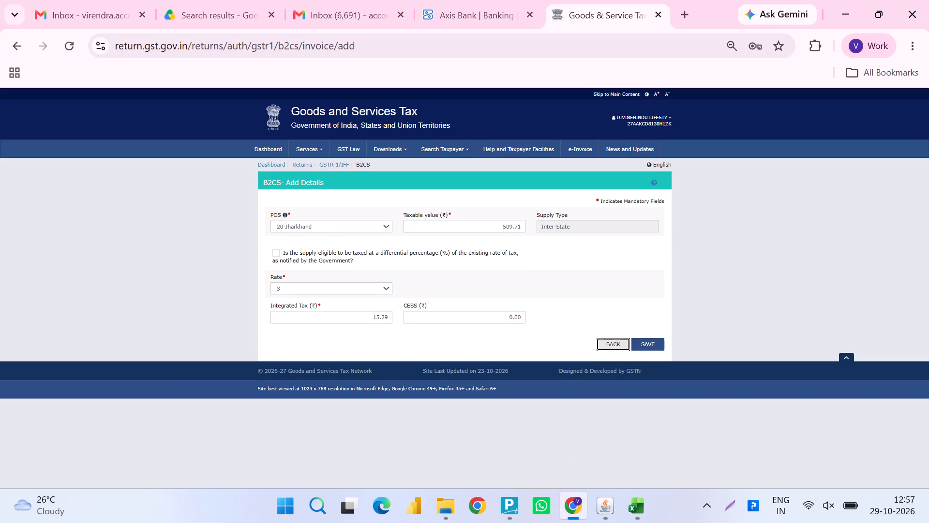
key("Tab")
key("Return")
Find the Karnataka rows on Sheet1 and set a new B2CS record's place of supply to 29-Karnataka.
key("alt+Tab")
key("Down")
key("Down")
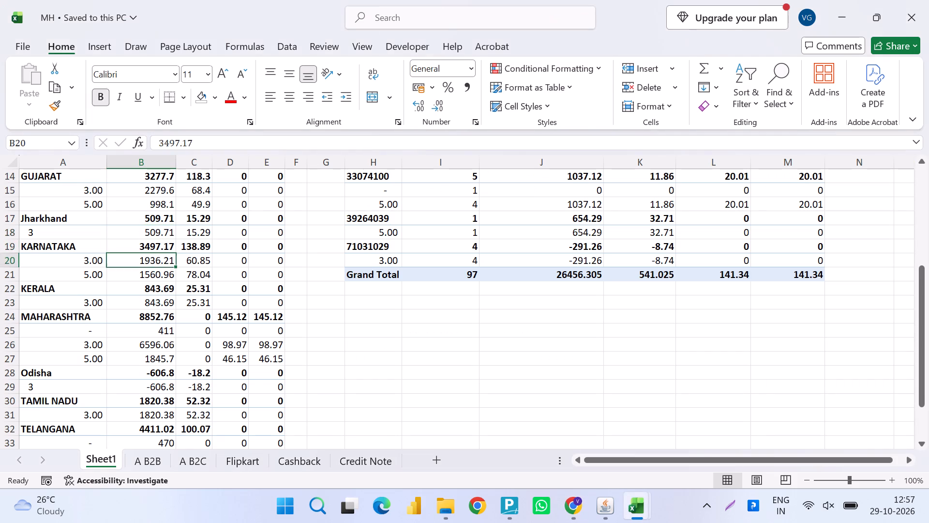
key("Up")
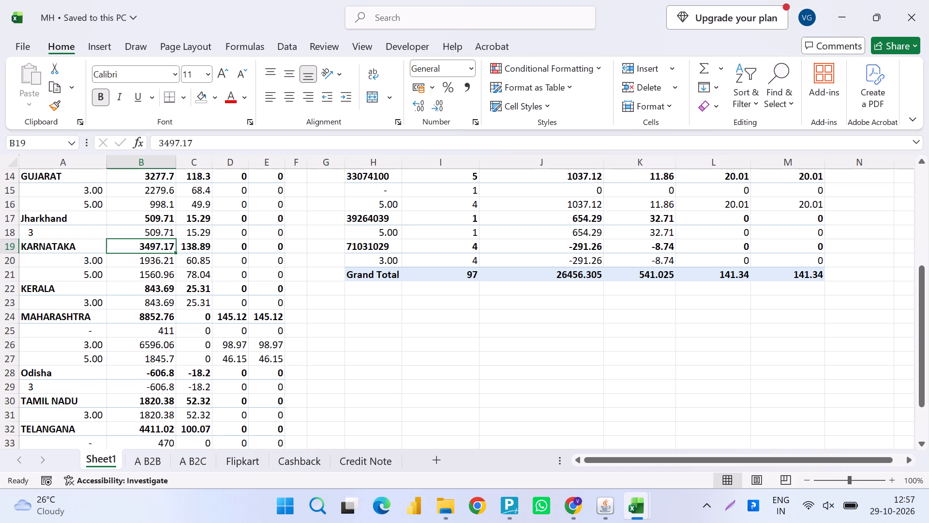
key("alt+Tab")
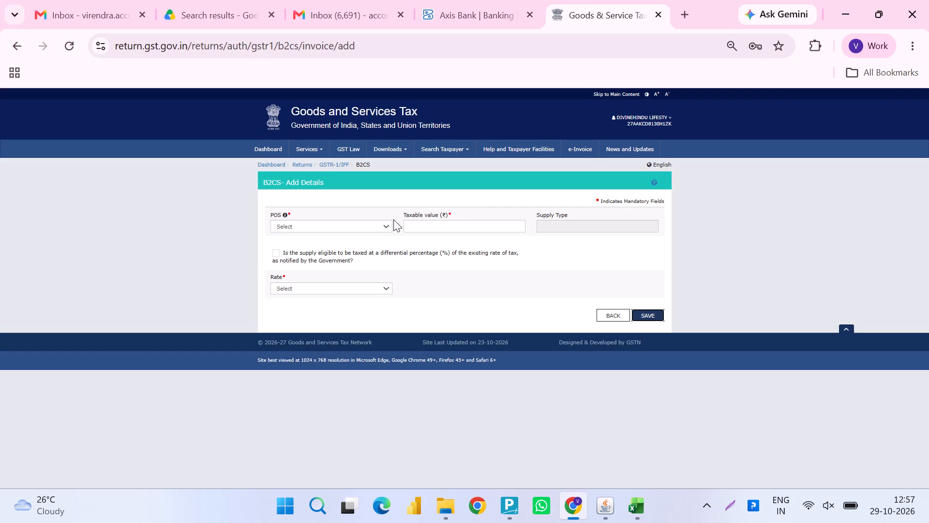
type("29")
left_click(388, 222)
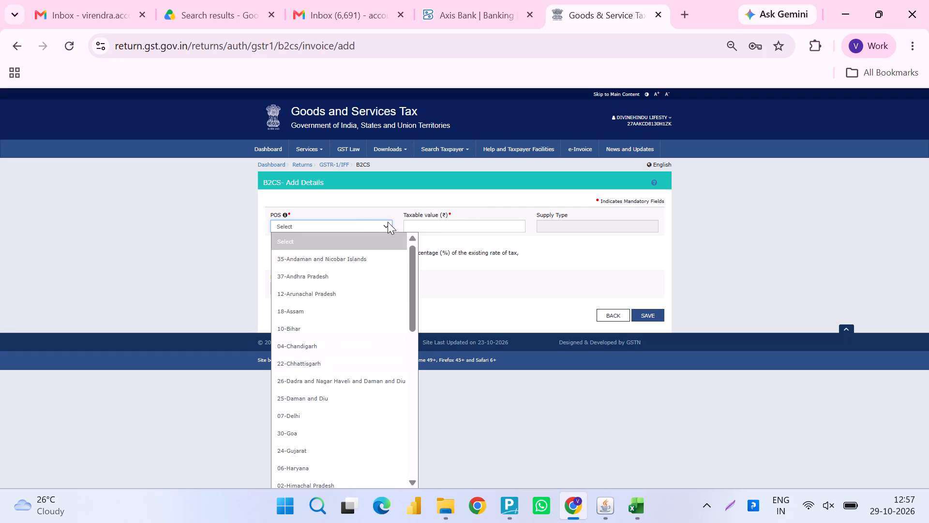
type("29")
key("Return")
key("Tab")
Enter Karnataka's first taxable value from Sheet1, 1936.21, at the 3% rate and save the B2CS record.
key("alt+Tab")
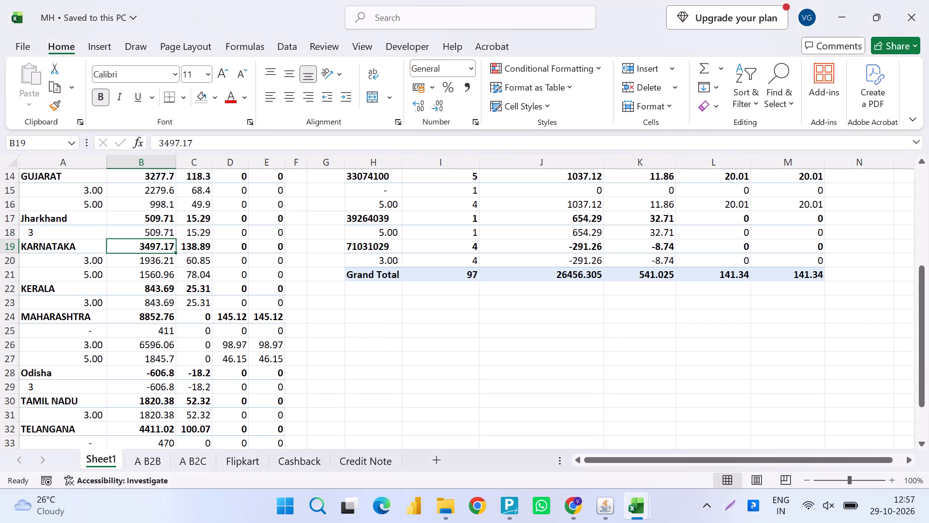
key("Down")
key("alt+Tab")
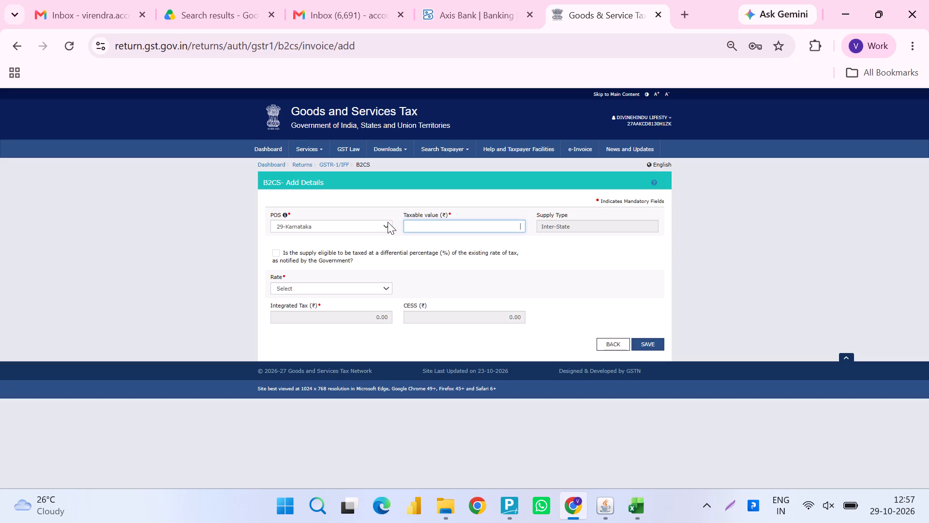
type("1936.21")
key("Tab")
key("Tab")
key("alt+Tab")
key("alt+Tab")
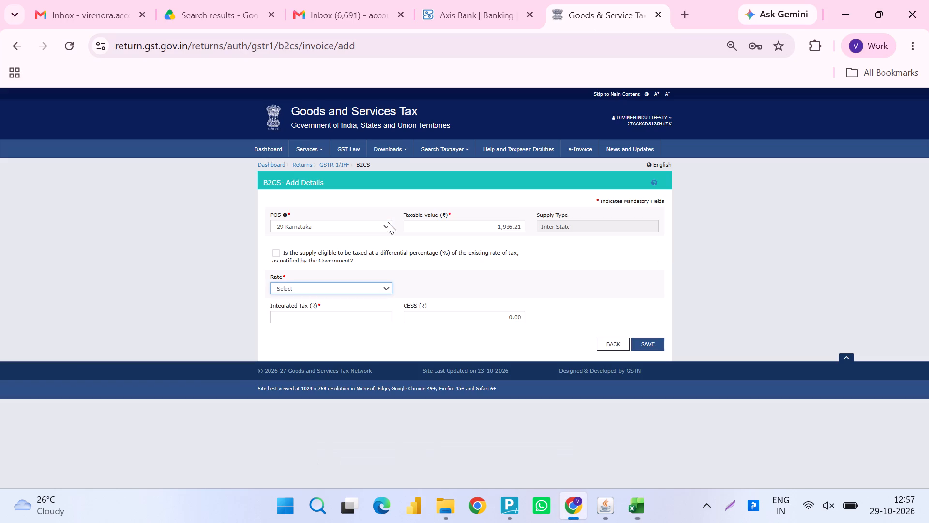
key("3")
key("Tab")
key("Tab")
key("Tab")
key("Tab")
key("Return")
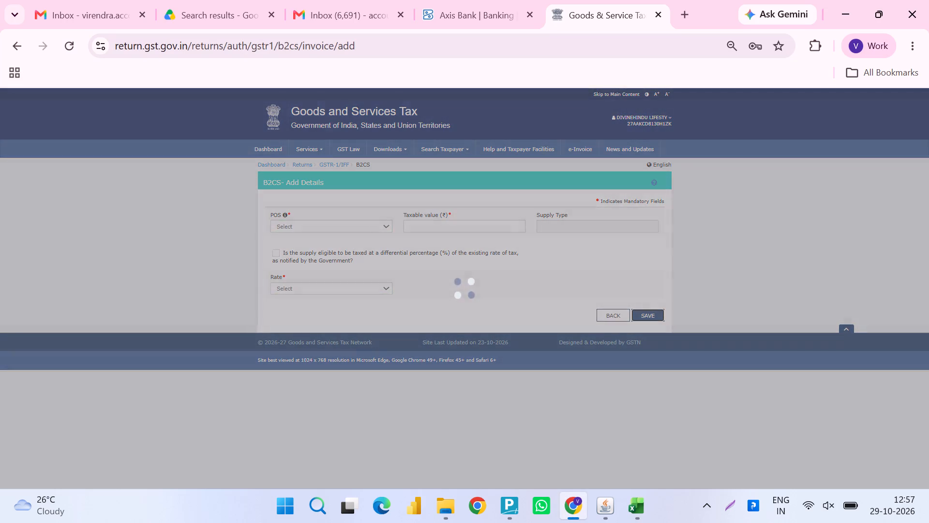
Set another new B2CS record's place of supply to 29-Karnataka.
key("Tab")
key("Tab")
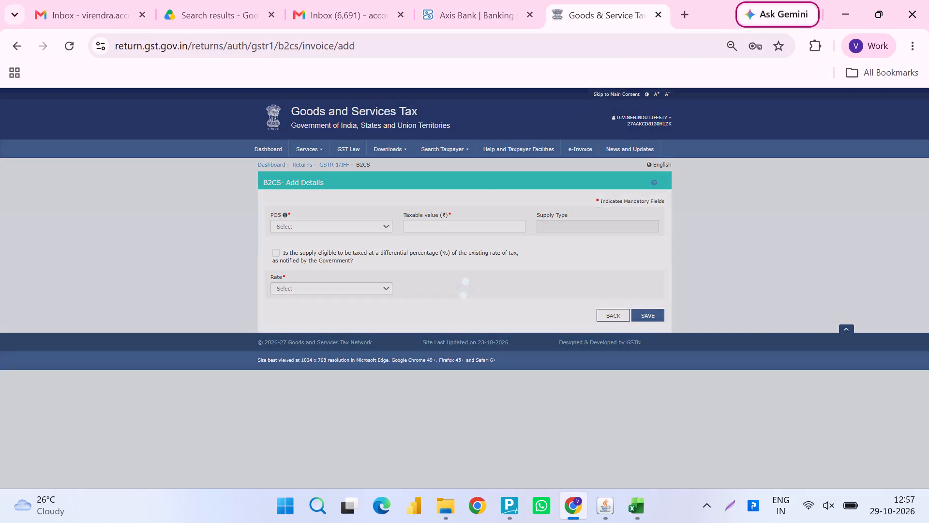
key("Tab")
key("Tab")
key("Tab")
key("Tab")
key("Tab")
key("Tab")
key("Tab")
key("Tab")
key("Tab")
key("Tab")
key("Tab")
key("Tab")
key("Tab")
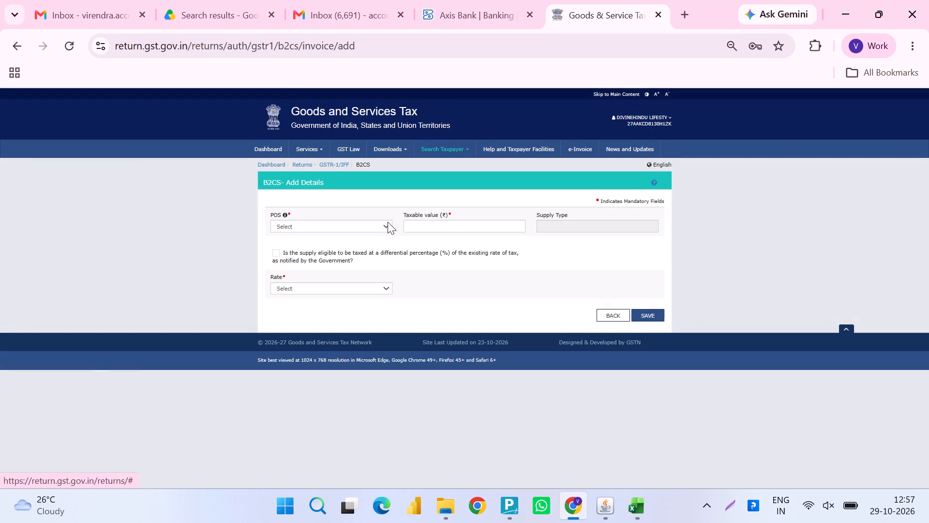
key("Tab")
key("Tab")
key("Tab")
key("Tab")
key("Tab")
key("Tab")
key("Tab")
key("Tab")
key("Tab")
key("shift+Tab")
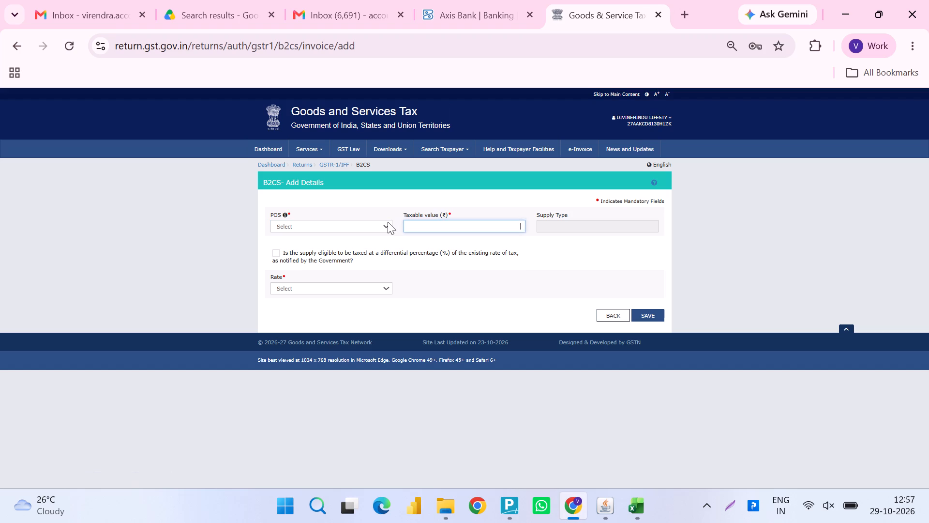
key("shift+Tab")
type("29")
key("Tab")
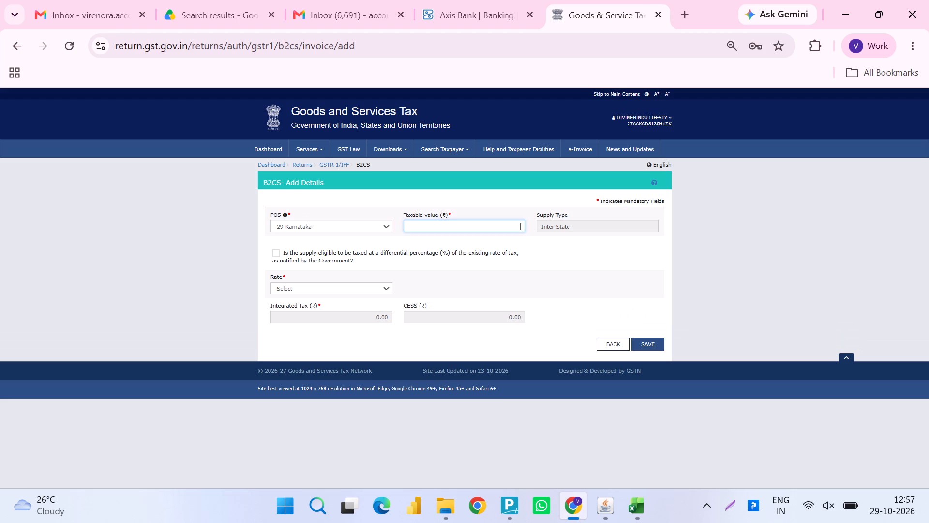
Enter Karnataka's second taxable value from Sheet1, 1560.96, at the 5% rate and save the B2CS record.
key("alt+Tab")
key("Down")
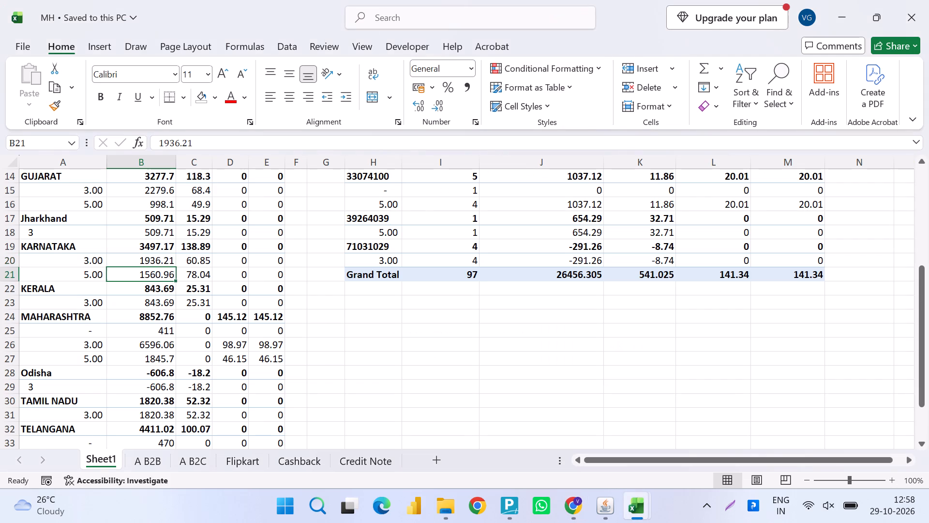
key("alt+Tab")
key("alt+Tab")
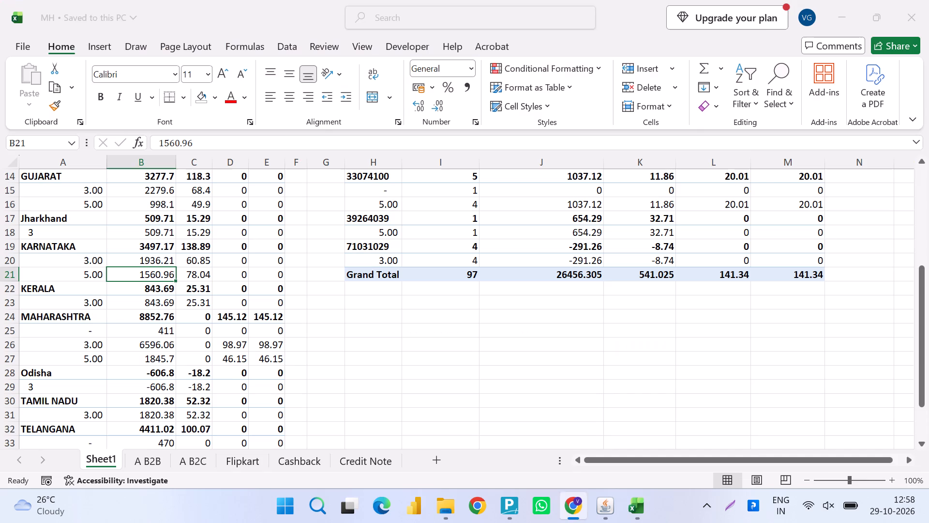
key("alt+Tab")
type("1560.96")
key("Tab")
key("Tab")
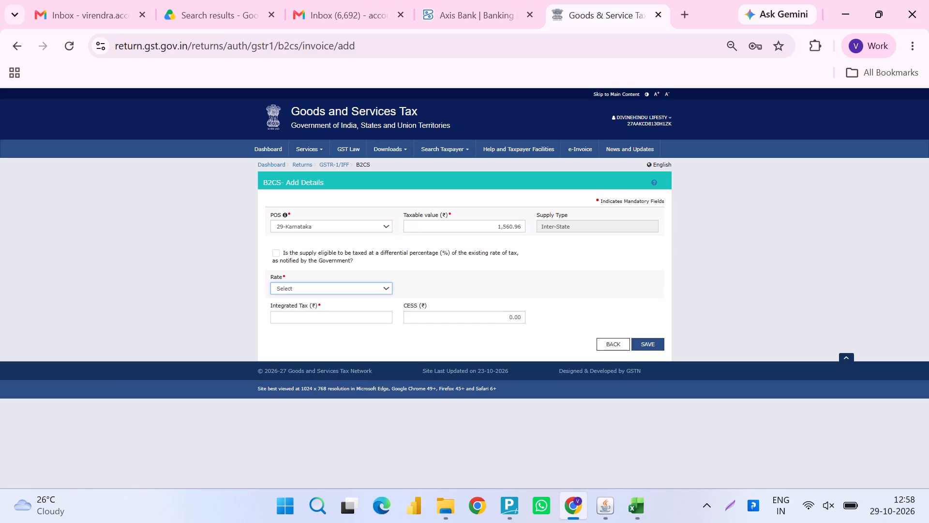
key("5")
key("Tab")
key("Tab")
key("Tab")
key("Tab")
key("Return")
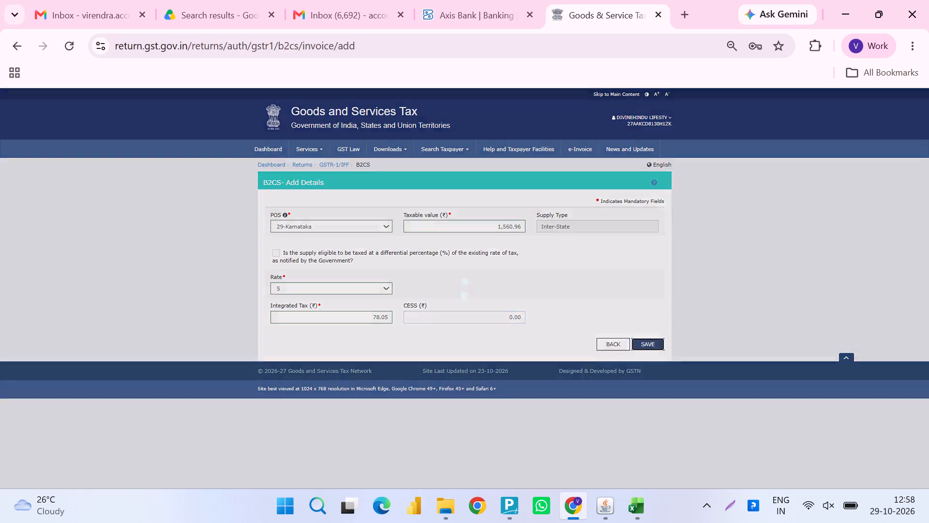
Find Kerala on Sheet1 and set a new B2CS record's place of supply to 32-Kerala.
key("alt+Tab")
key("Down")
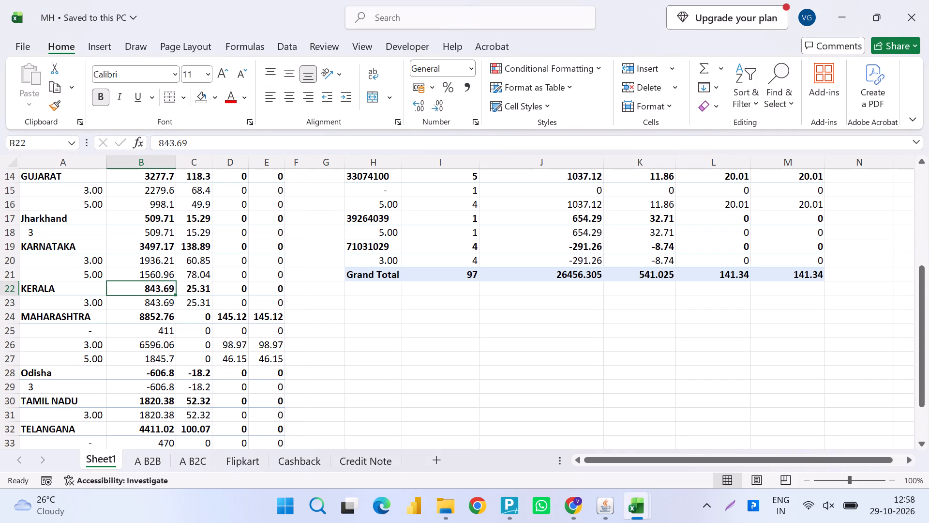
key("alt+Tab")
left_click(357, 221)
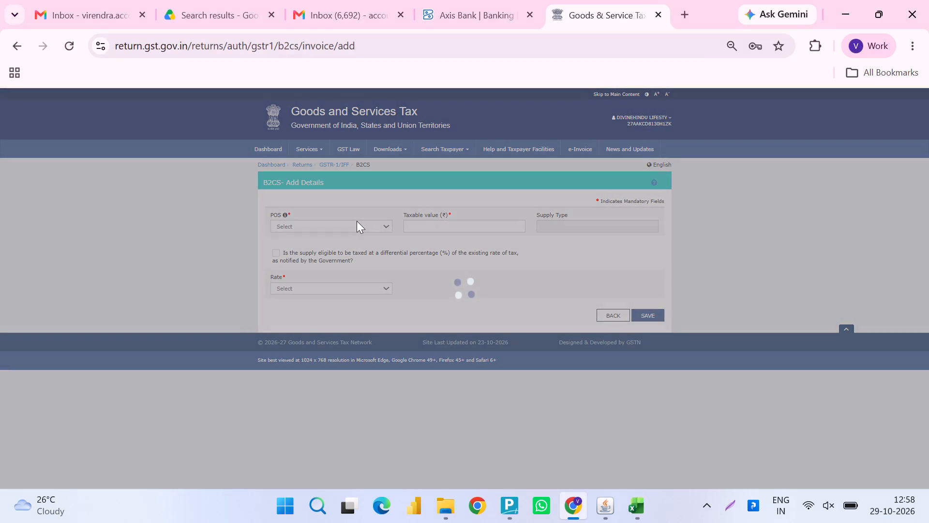
left_click(357, 221)
type("30")
key("Down")
key("Down")
key("Down")
type("32")
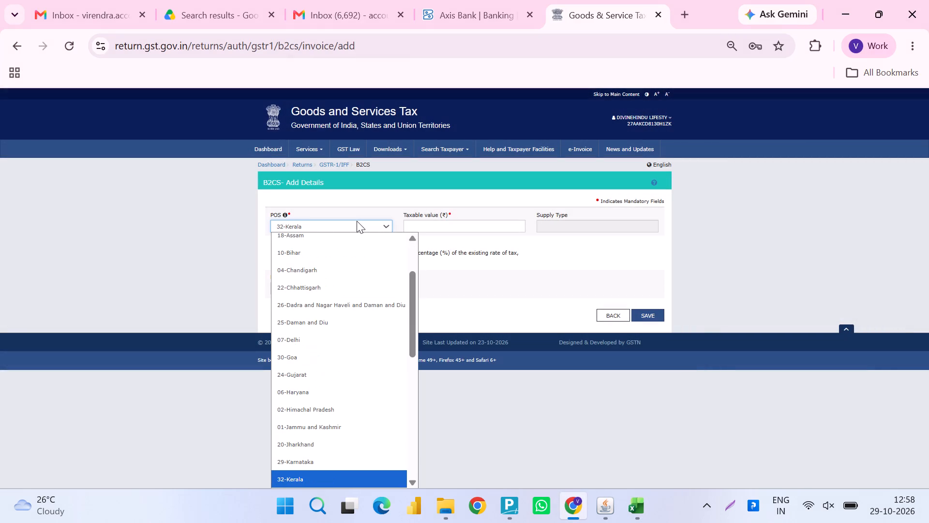
key("Return")
key("Tab")
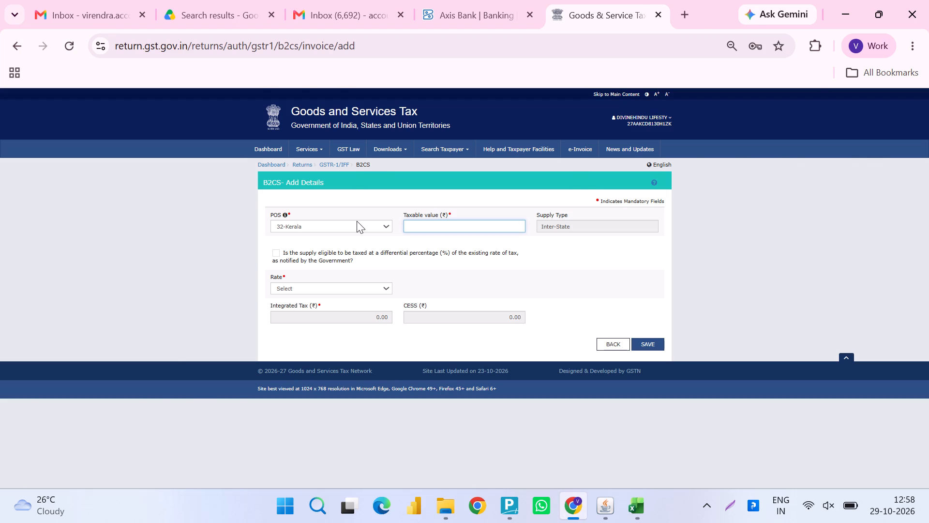
Enter Kerala's taxable value, checked against Sheet1, as 843.69 at the 3% rate and save the B2CS record.
key("alt+Tab")
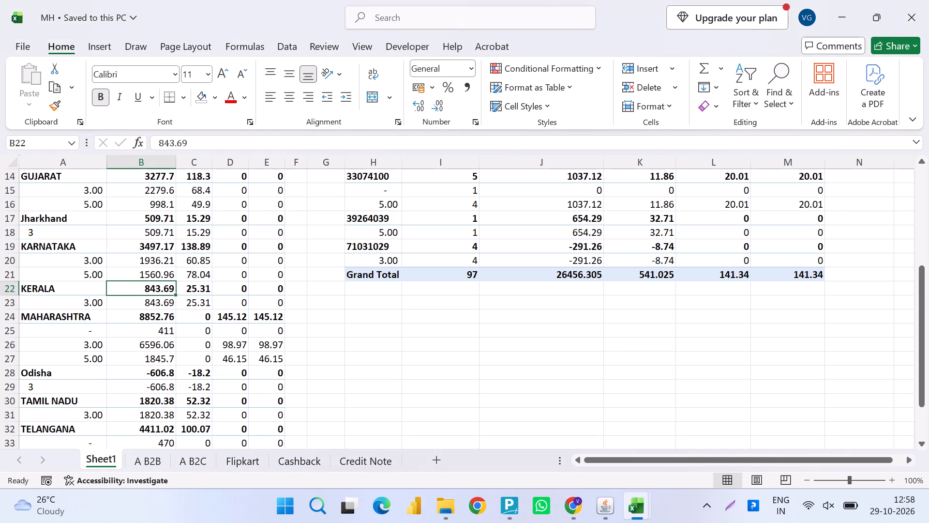
key("alt+Tab")
type("843")
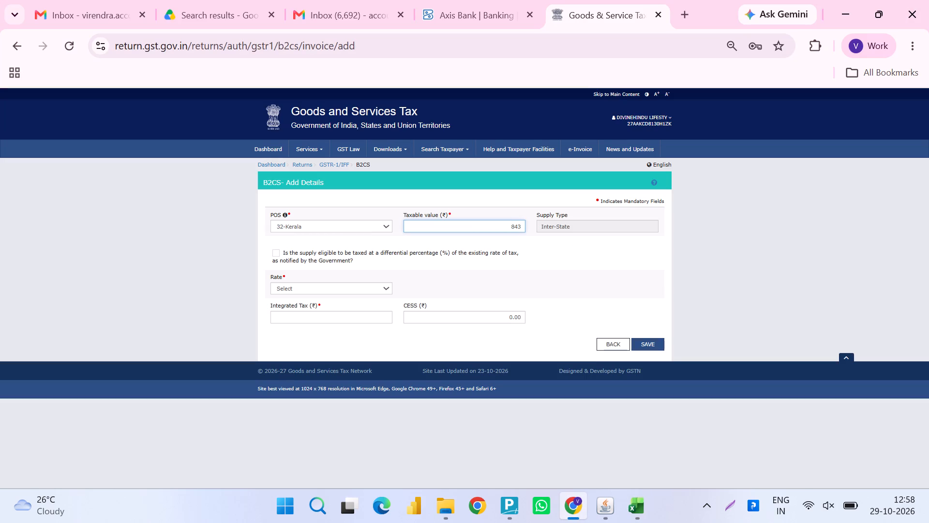
type(".69")
key("Tab")
key("Tab")
key("Tab")
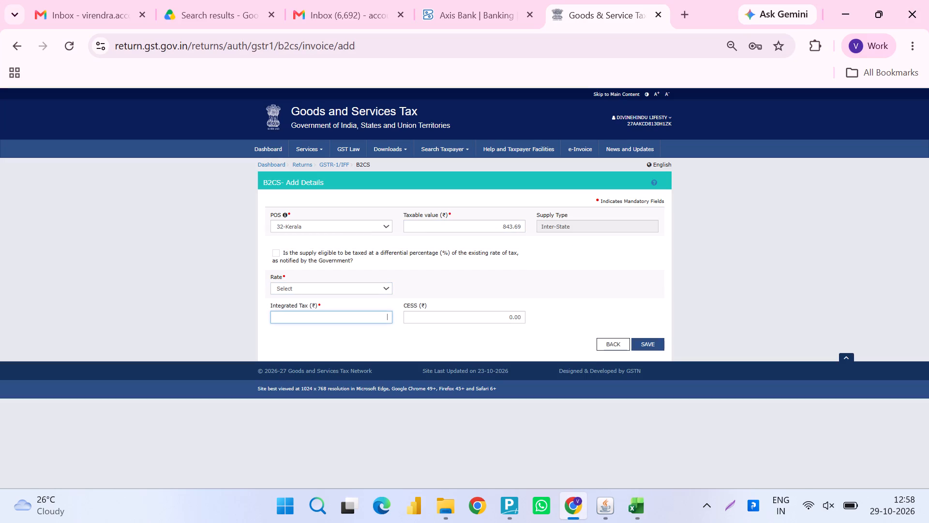
key("shift+Tab")
key("3")
key("Tab")
key("Tab")
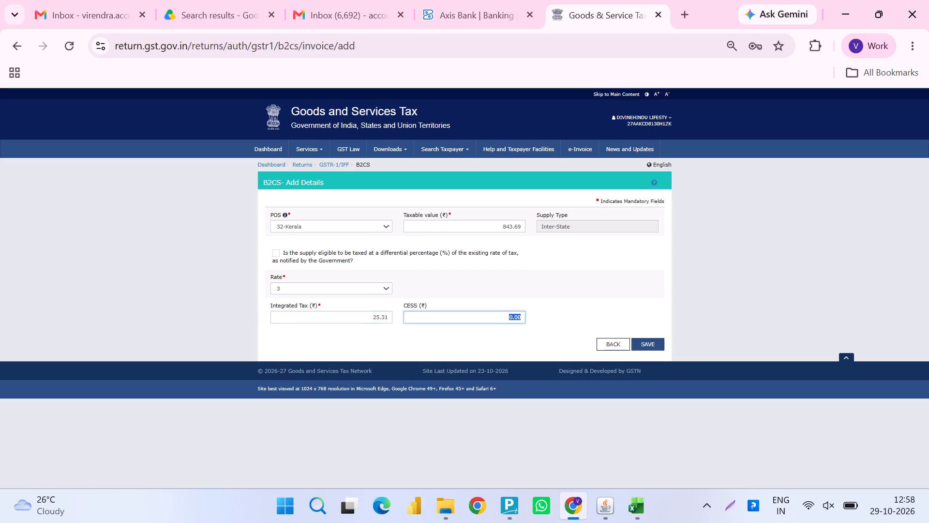
key("Tab")
key("Tab")
key("Return")
Find the Maharashtra rows on Sheet1 for the next B2CS record.
key("alt+Tab")
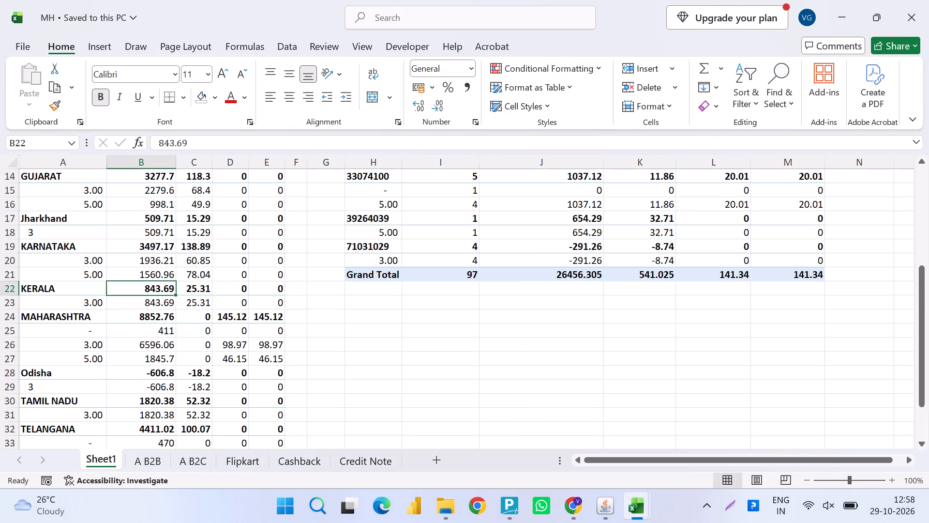
key("Down")
key("Down")
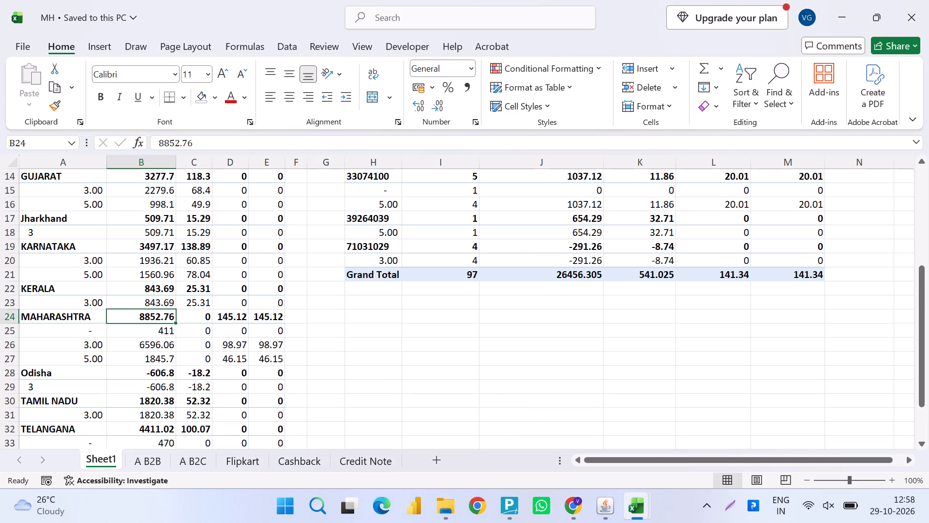
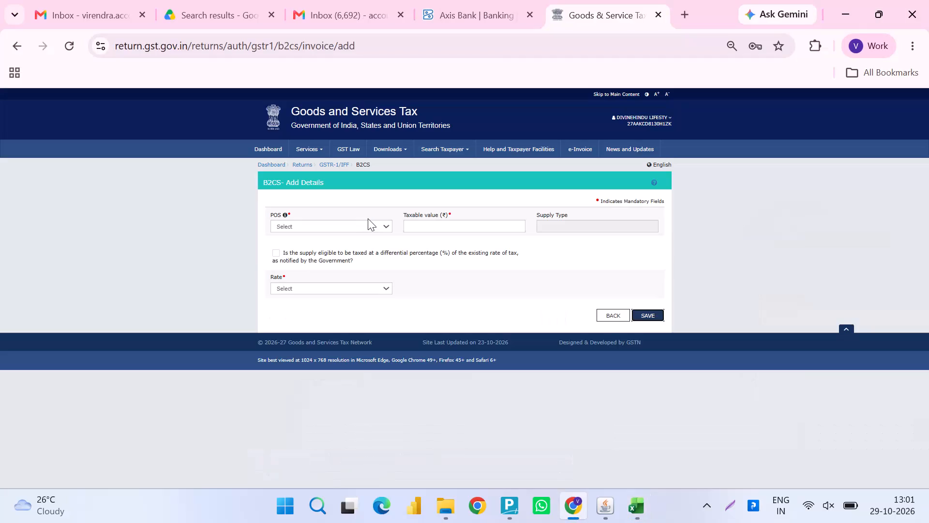
Add and save a B2CS entry for place of supply 27-Maharashtra with taxable value 411 at rate 0.
left_click(363, 221)
type("27")
key("Return")
key("Tab")
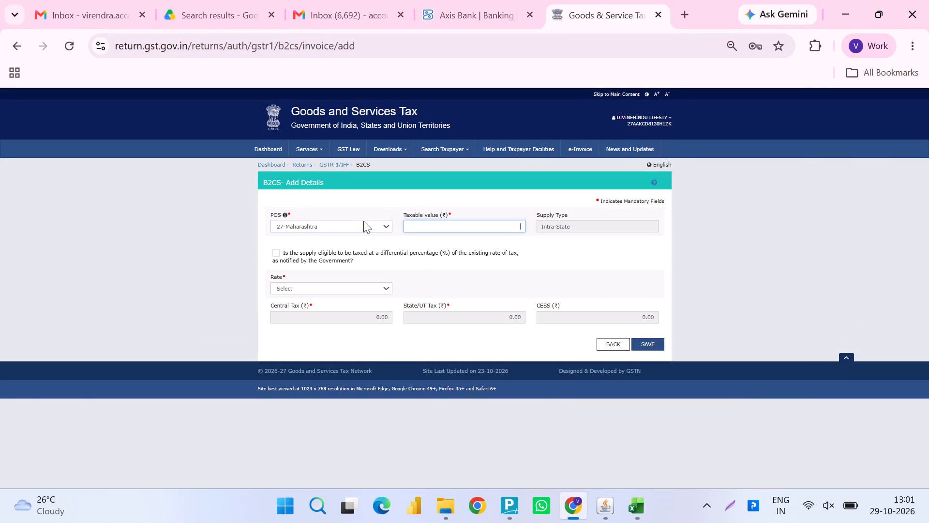
key("alt+Tab")
key("Down")
key("alt+Tab")
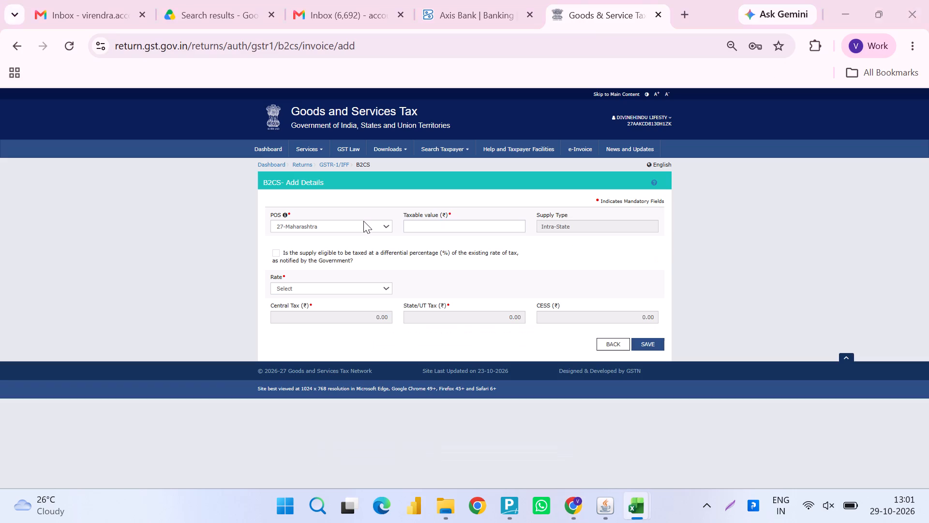
type("411")
key("Tab")
key("Tab")
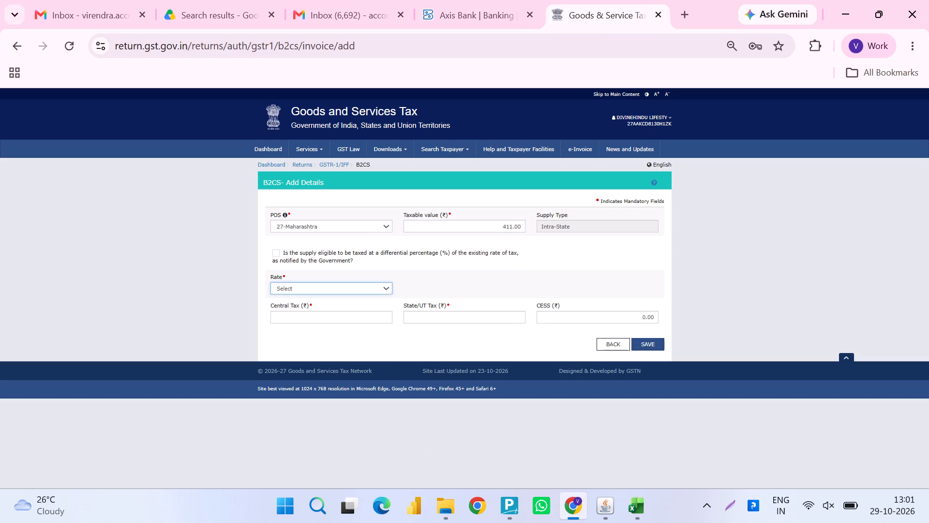
key("0")
key("Tab")
key("Tab")
key("Tab")
key("Tab")
key("Tab")
key("Return")
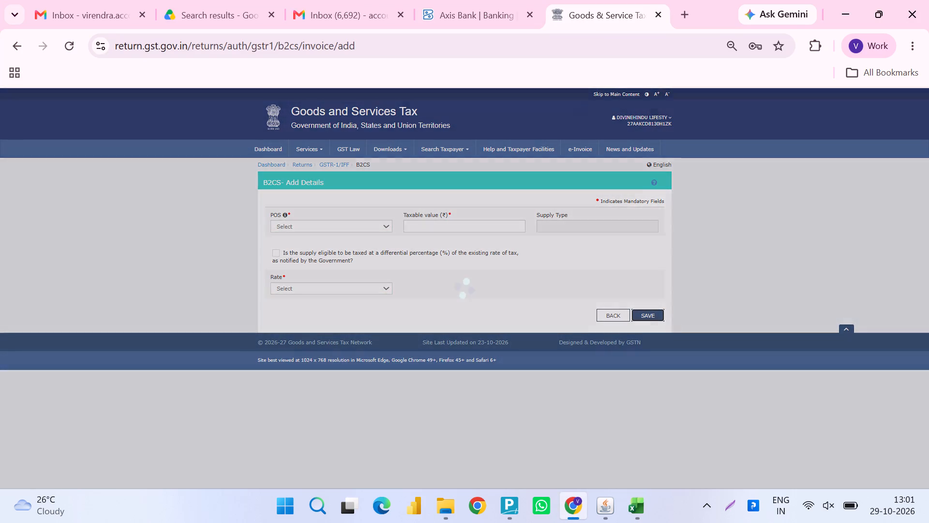
Add and save a B2CS entry for 27-Maharashtra with taxable value 6596.06 from the Excel sheet at rate 3.
key("alt+Tab")
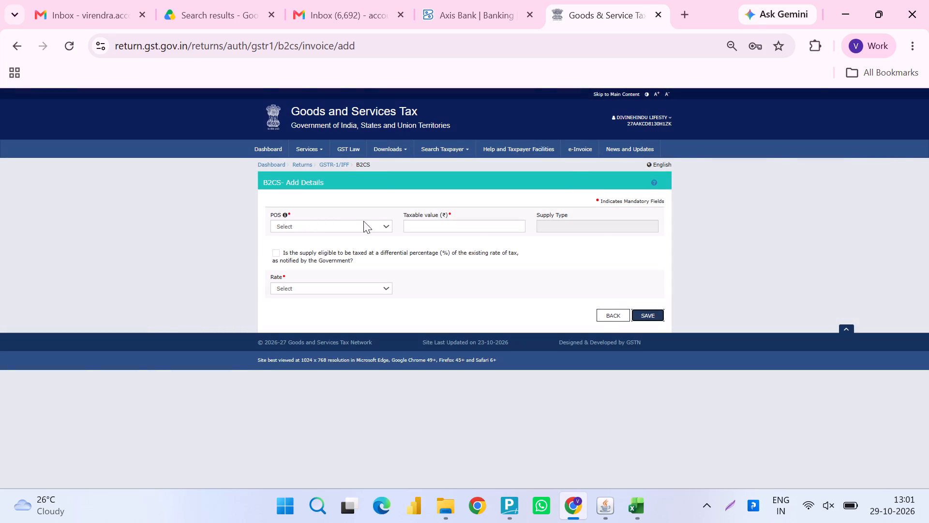
key("Down")
key("alt+Tab")
left_click(363, 221)
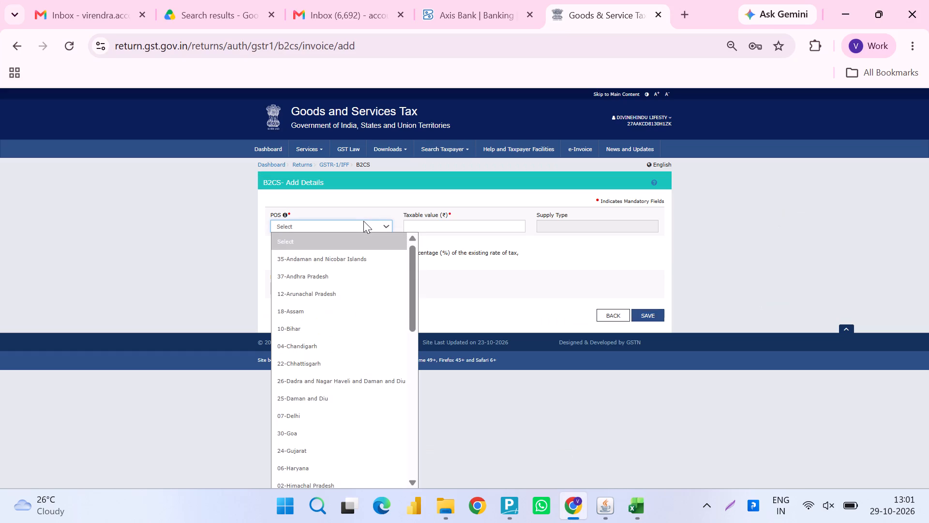
type("27")
key("Tab")
key("alt+Tab")
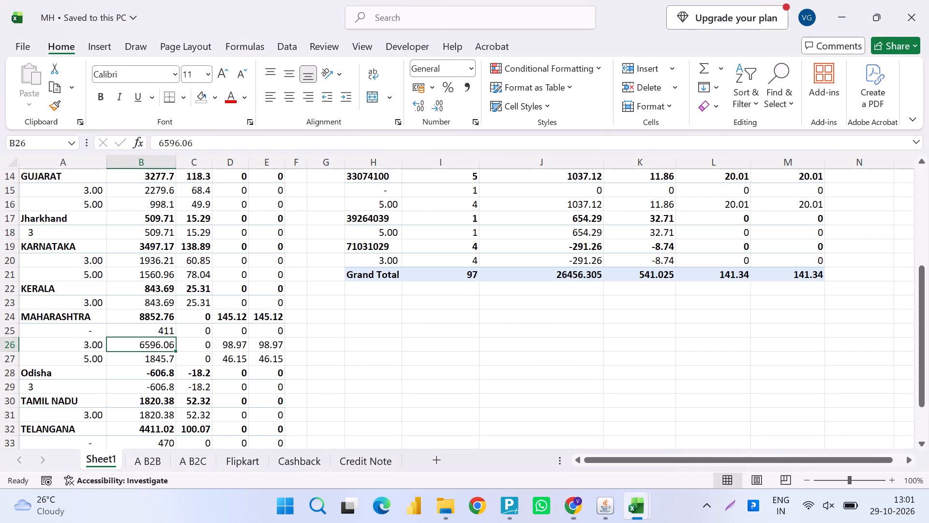
key("alt+Tab")
key("Tab")
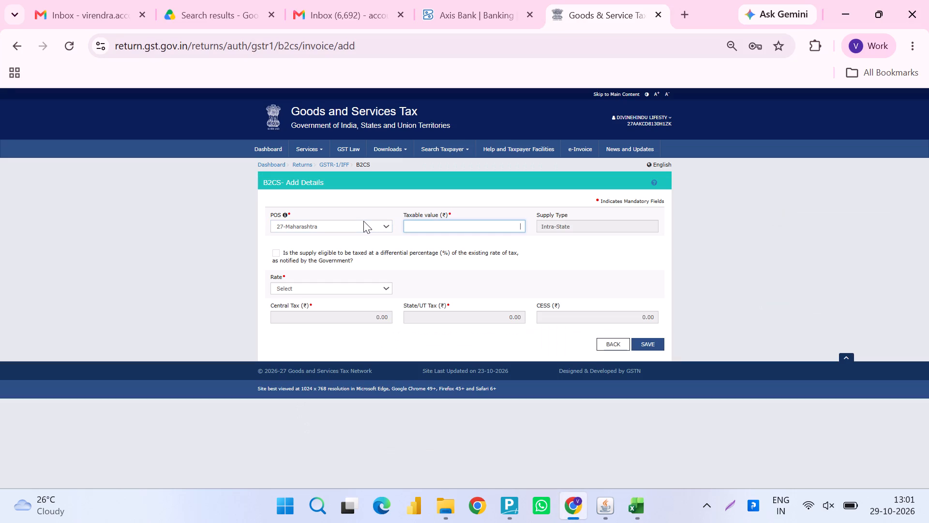
type("6596.06")
key("Tab")
key("Tab")
key("Tab")
key("shift+Tab")
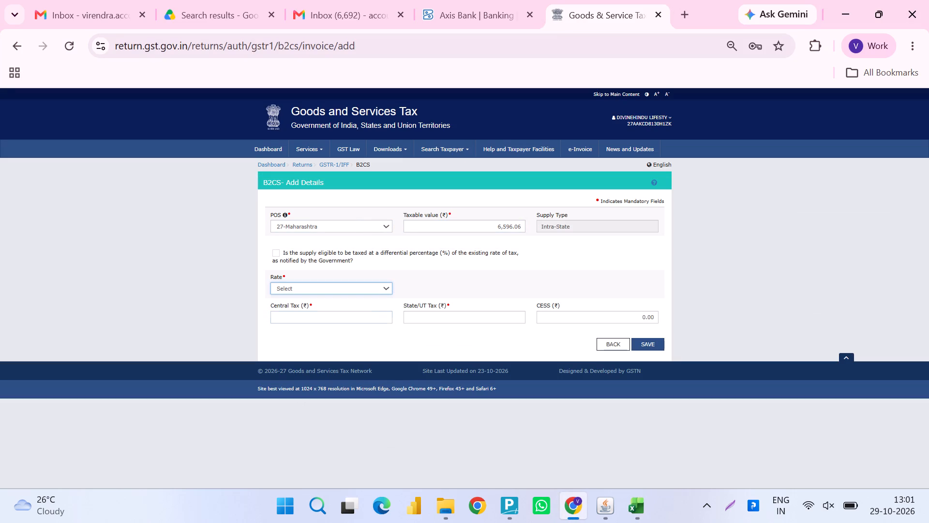
key("3")
key("alt+Tab")
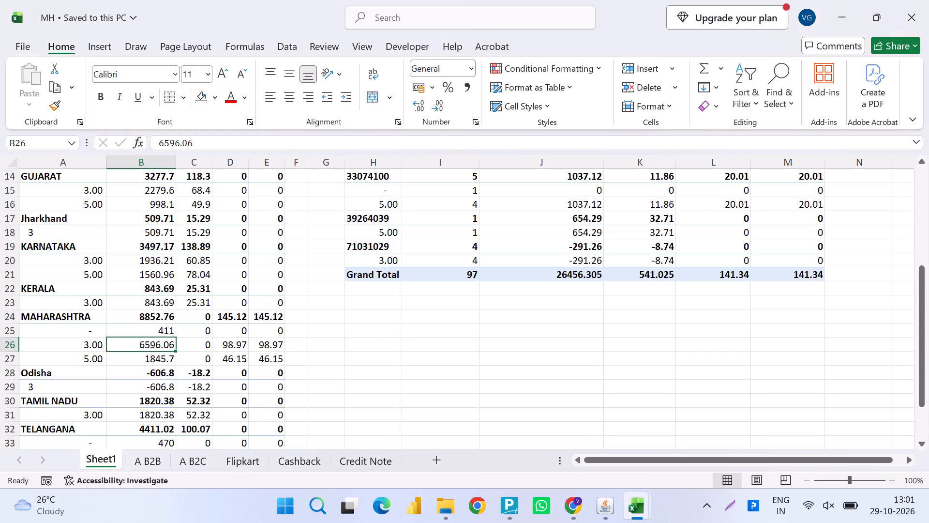
key("alt+Tab")
key("Tab")
key("Tab")
key("Tab")
key("Tab")
key("Tab")
key("Return")
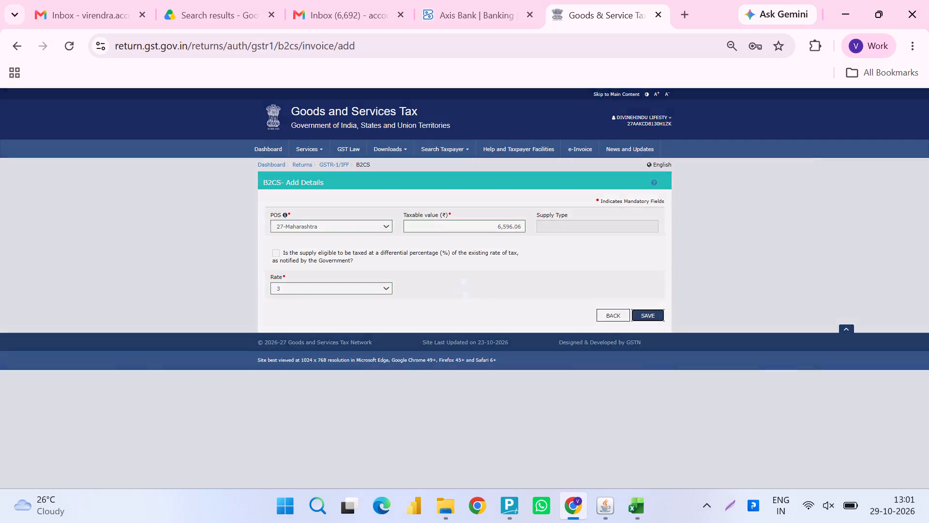
Add and save a B2CS entry for 27-Maharashtra with taxable value 1845.7 from the Excel sheet at rate 5.
left_click(339, 231)
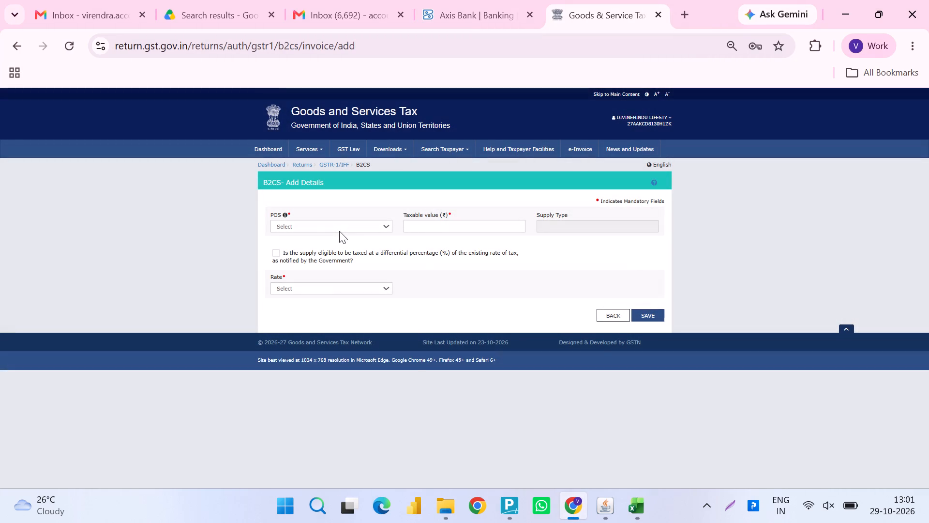
left_click(339, 231)
type("27")
key("Tab")
key("alt+Tab")
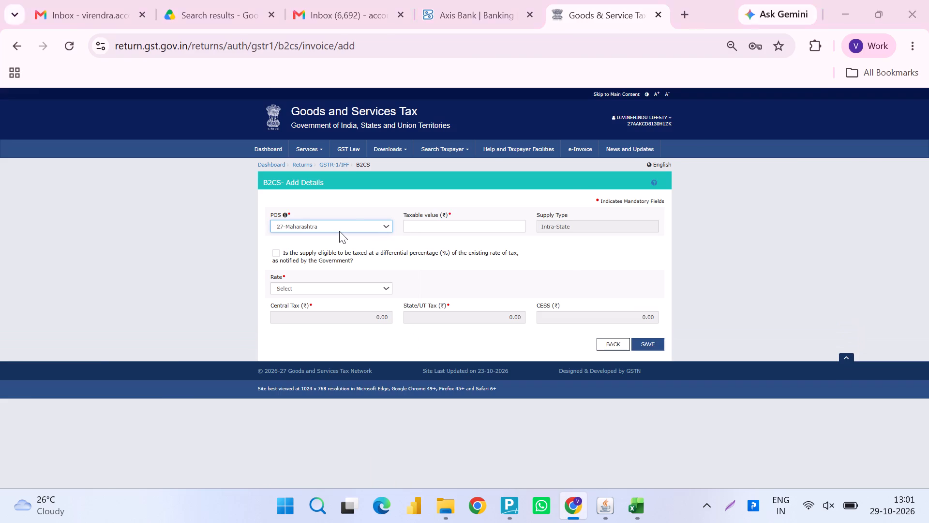
key("Down")
key("alt+Tab")
key("Tab")
type("1845.7")
key("Tab")
key("Tab")
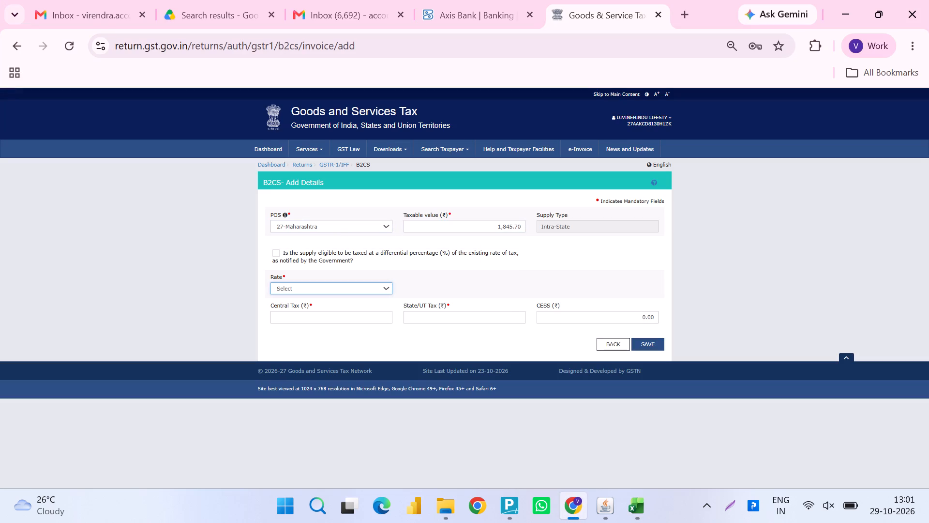
key("5")
key("alt+Tab")
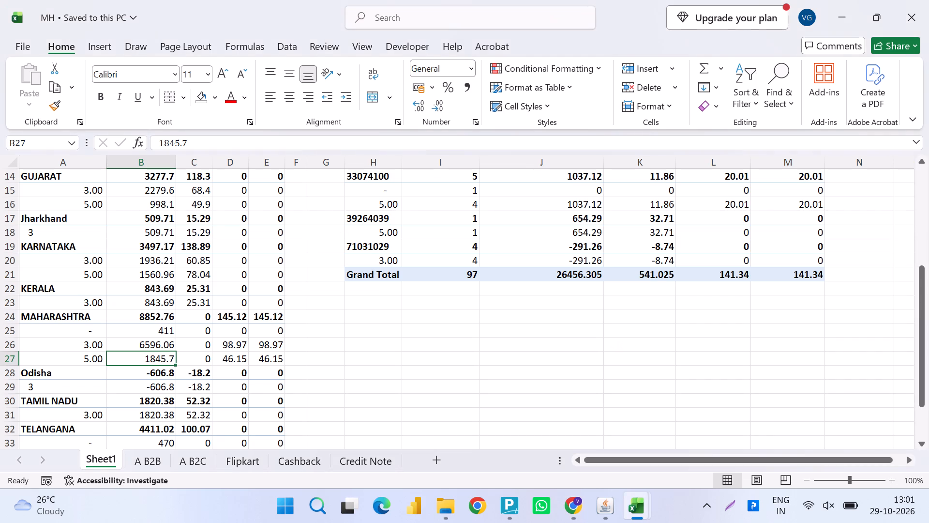
key("alt+Tab")
key("Tab")
key("Tab")
key("Tab")
key("Tab")
key("Tab")
key("Return")
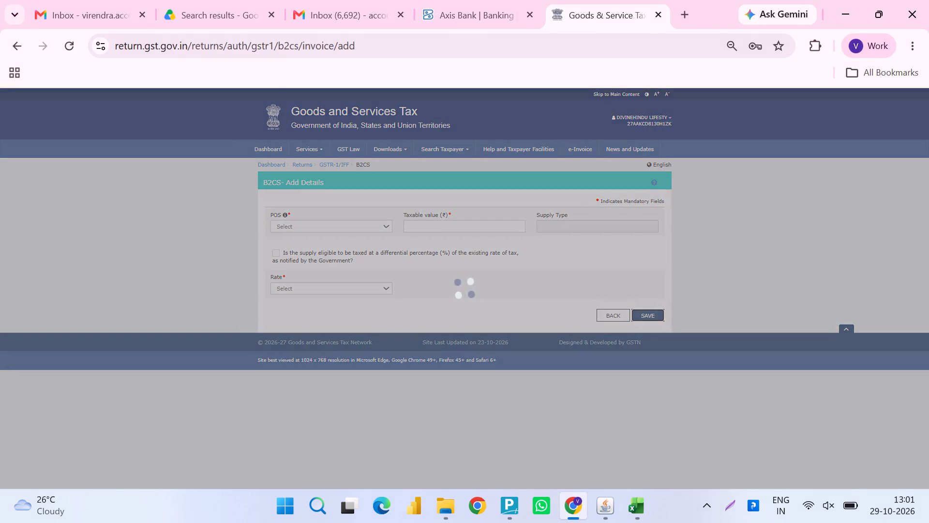
In the Excel summary sheet, colour the text of both Odisha rows red across columns A to E.
key("alt+Tab")
key("Down")
key("shift+Down")
key("shift+Down")
key("shift+Down")
key("shift+Down")
key("shift+Down")
key("shift+Down")
key("shift+Down")
key("shift+Down")
key("shift+Down")
key("shift+Down")
key("shift+Down")
key("shift+Down")
key("shift+Down")
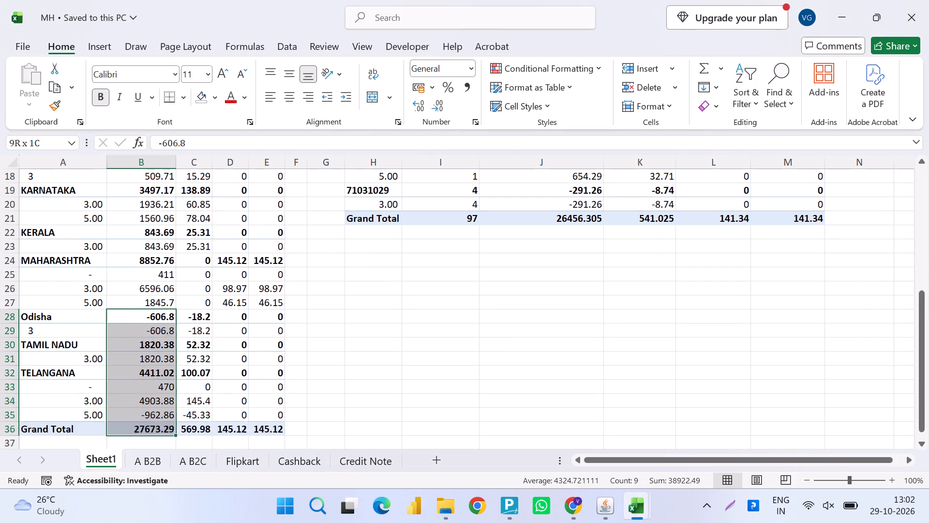
key("shift+Up")
key("shift+Up")
key("shift+Up")
key("shift+Up")
key("shift+Up")
key("shift+Up")
key("shift+Up")
key("shift+Up")
key("shift+Up")
key("shift+Up")
key("shift+Up")
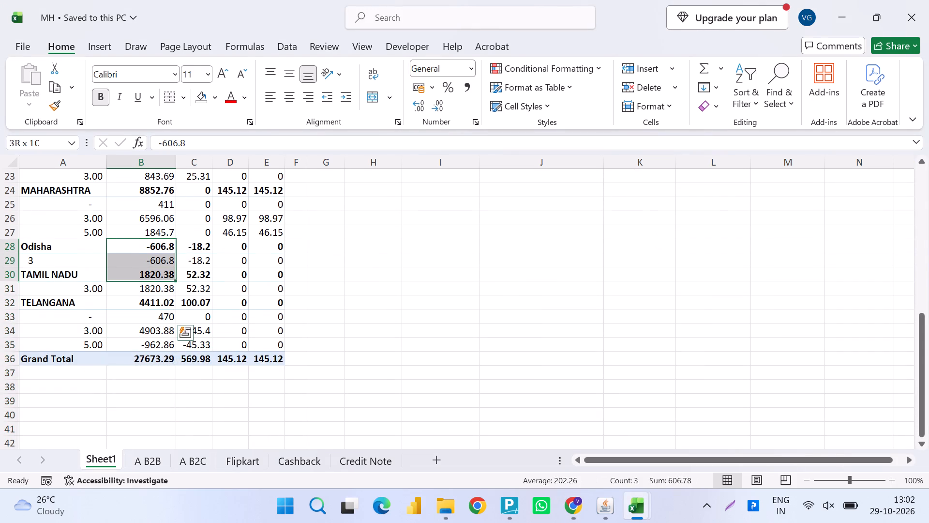
key("shift+Up")
key("Left")
key("Left")
key("shift+Down")
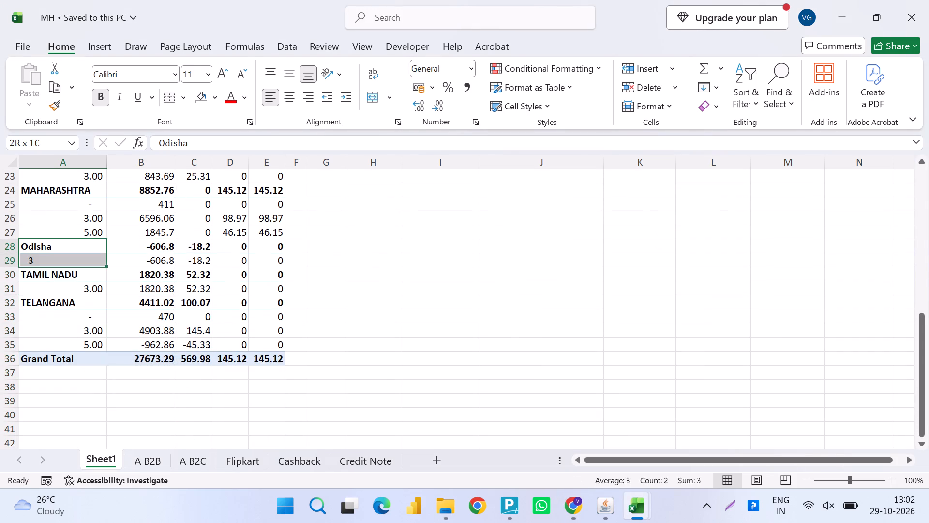
key("shift+Right")
key("shift+Right")
key("shift+Right")
key("shift+Right")
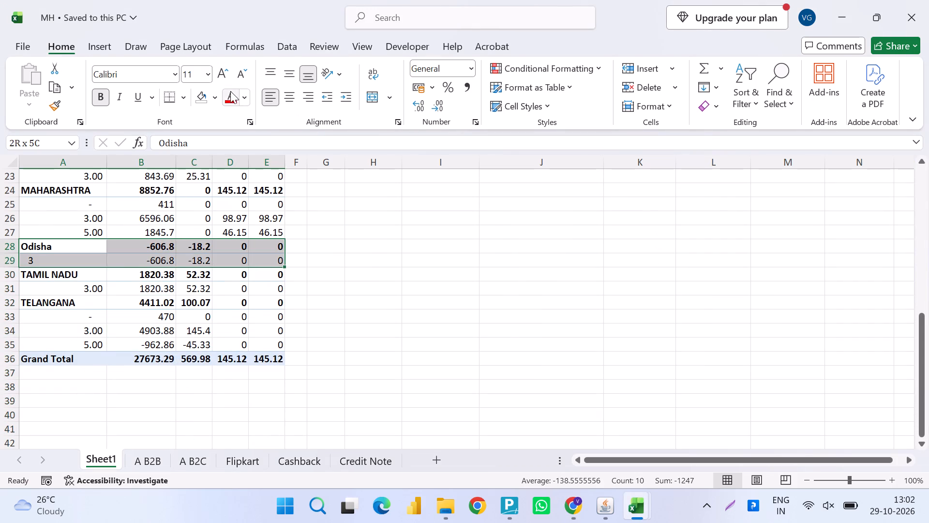
left_click(223, 99)
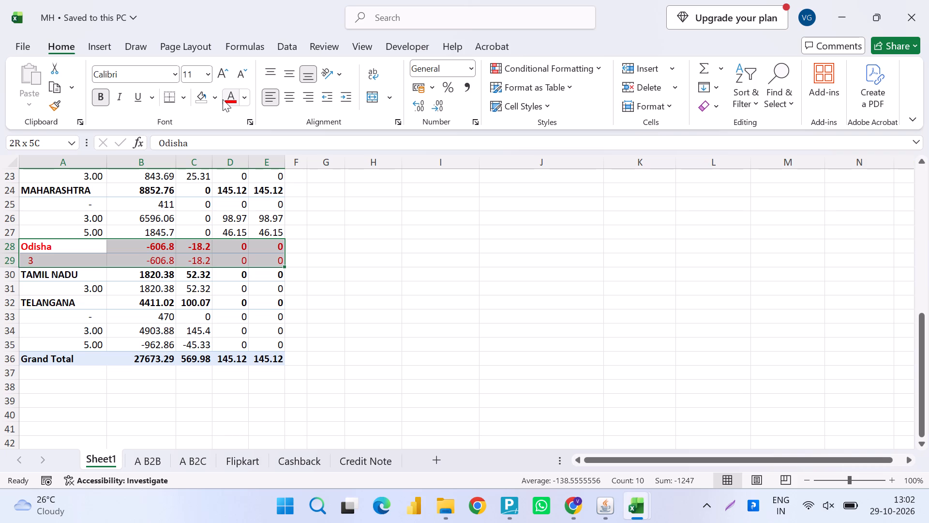
Back on the GST portal, set the new B2CS entry's place of supply to 33-Tamil Nadu.
key("alt+Tab")
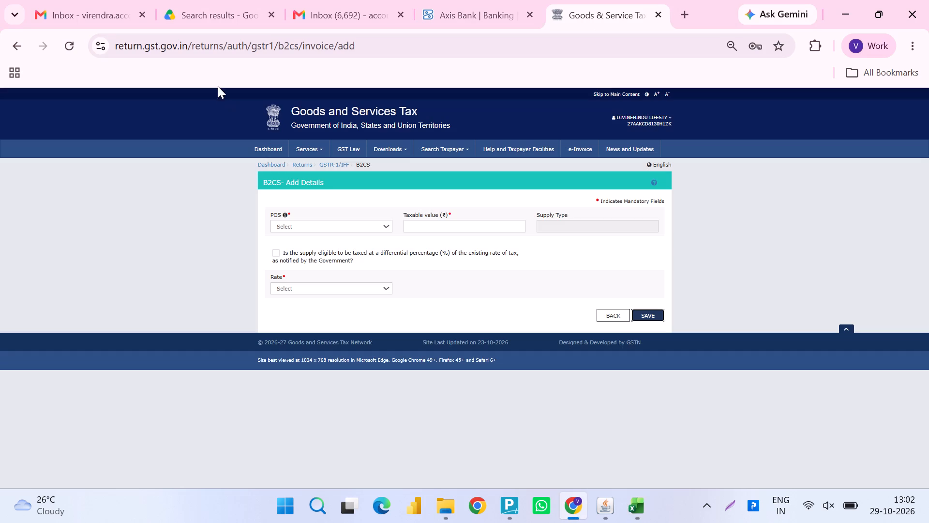
left_click(339, 223)
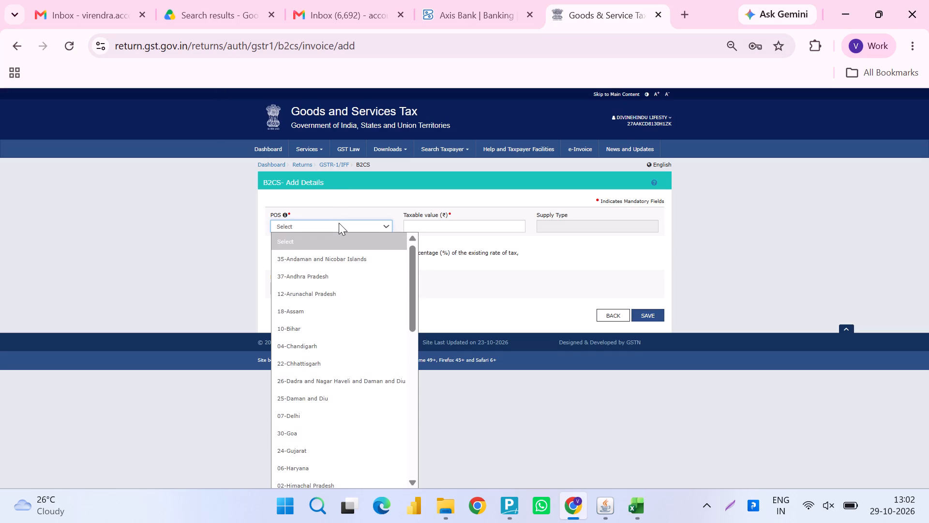
type("32")
key("Down")
key("Down")
key("Down")
key("Down")
key("Down")
key("Down")
key("Down")
key("Down")
key("Down")
key("Down")
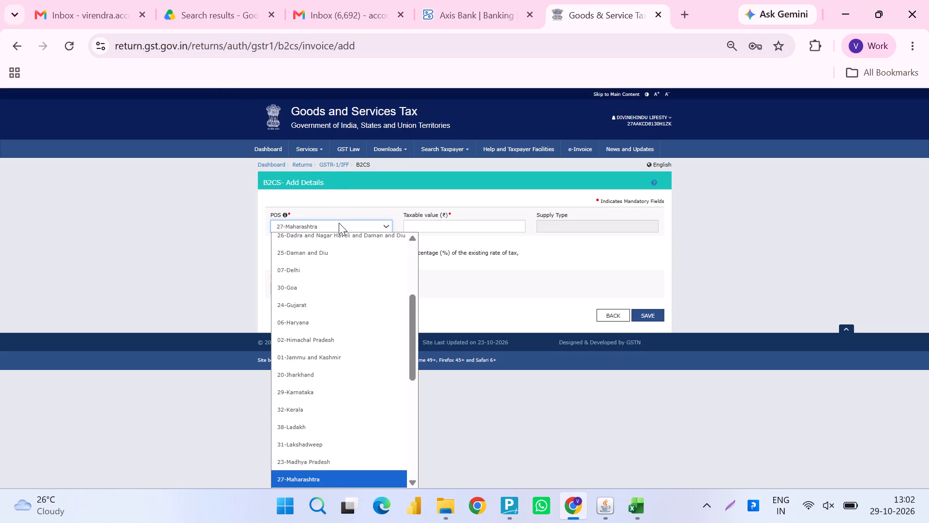
key("Up")
key("Up")
key("Down")
key("Down")
key("Down")
key("Down")
key("Down")
key("Down")
key("Down")
key("Down")
key("Down")
key("Down")
key("Down")
key("Down")
key("Down")
key("Down")
key("Down")
key("Down")
key("Down")
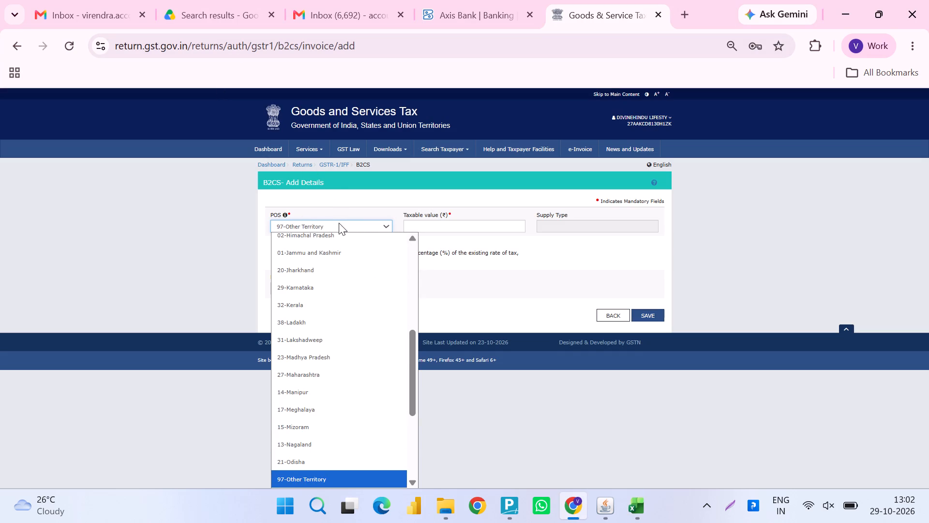
key("Up")
key("Up")
key("Up")
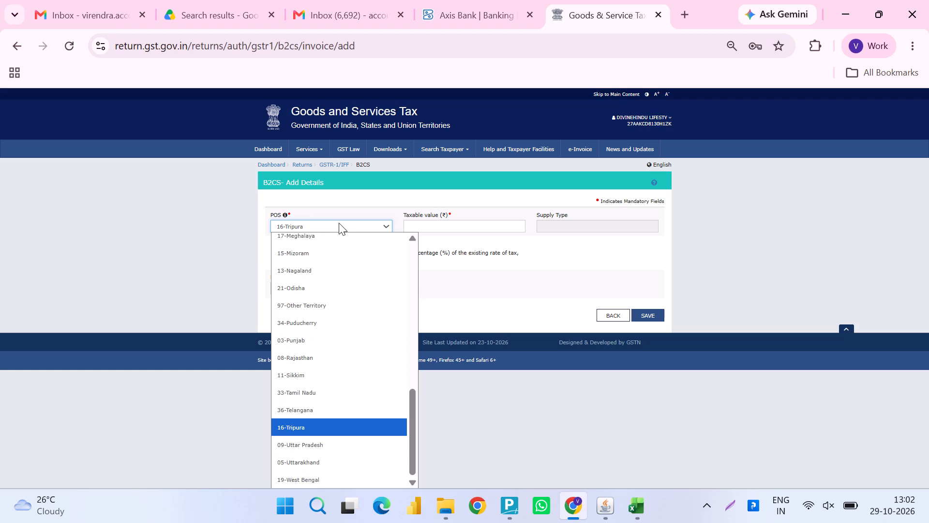
key("Up")
key("Return")
key("Tab")
key("shift+Tab")
key("Up")
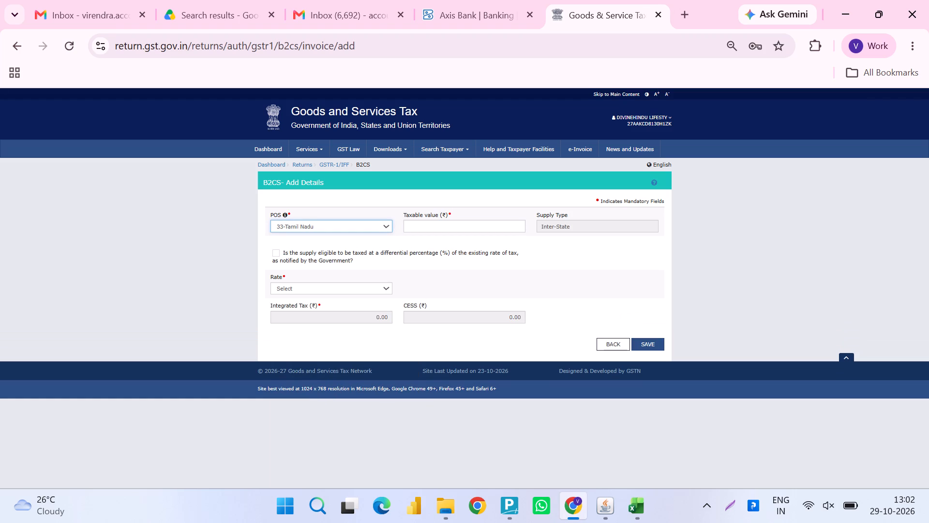
key("Tab")
Complete the Tamil Nadu entry with taxable value 1820.38 from the Excel sheet at rate 3, and save it.
key("alt+Tab")
key("Down")
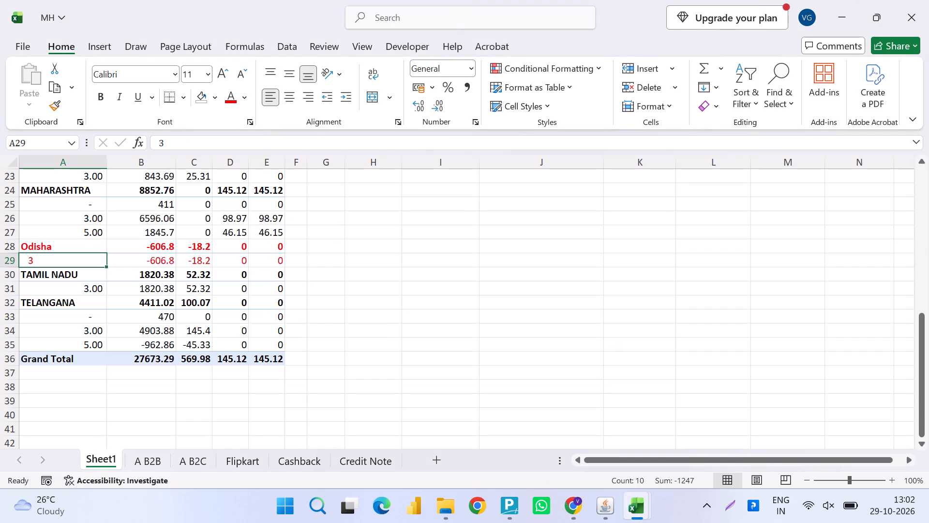
key("alt+Tab")
type("1820.33")
key("alt+Tab")
key("alt+Tab")
key("BackSpace")
key("BackSpace")
key("8")
key("Tab")
key("Tab")
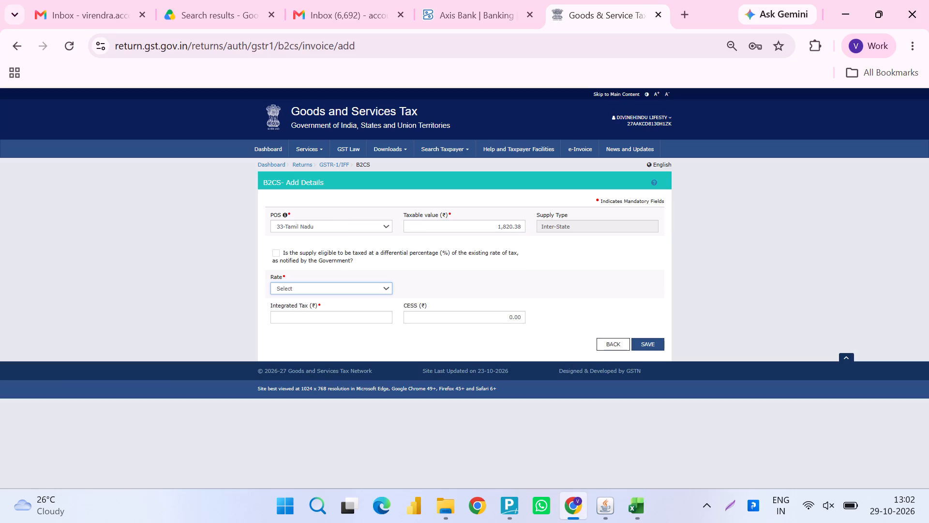
key("3")
key("alt+Tab")
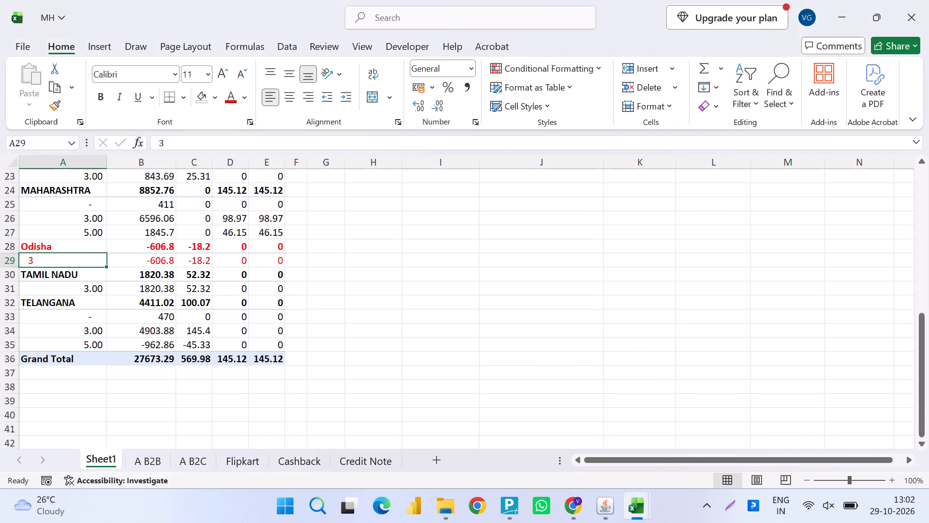
key("Right")
key("Down")
key("Down")
key("alt+Tab")
key("Tab")
key("Tab")
key("Tab")
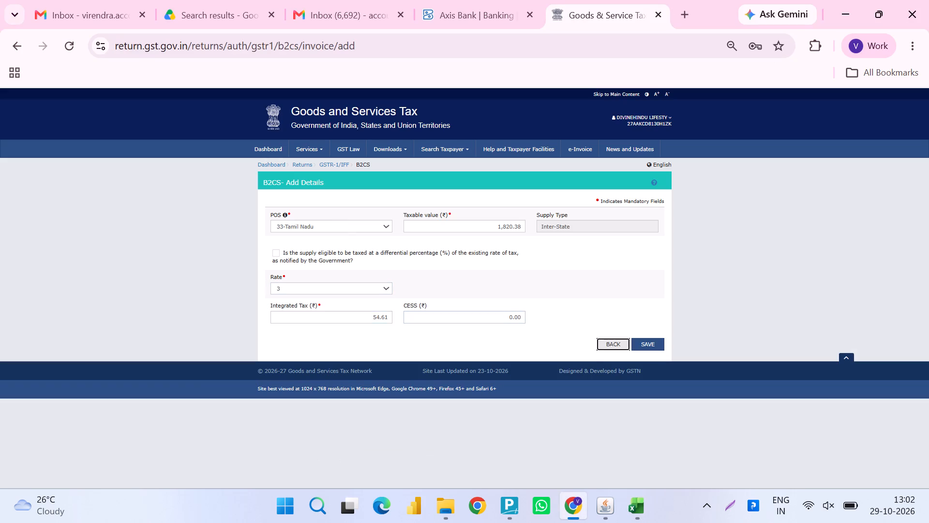
key("Tab")
key("Return")
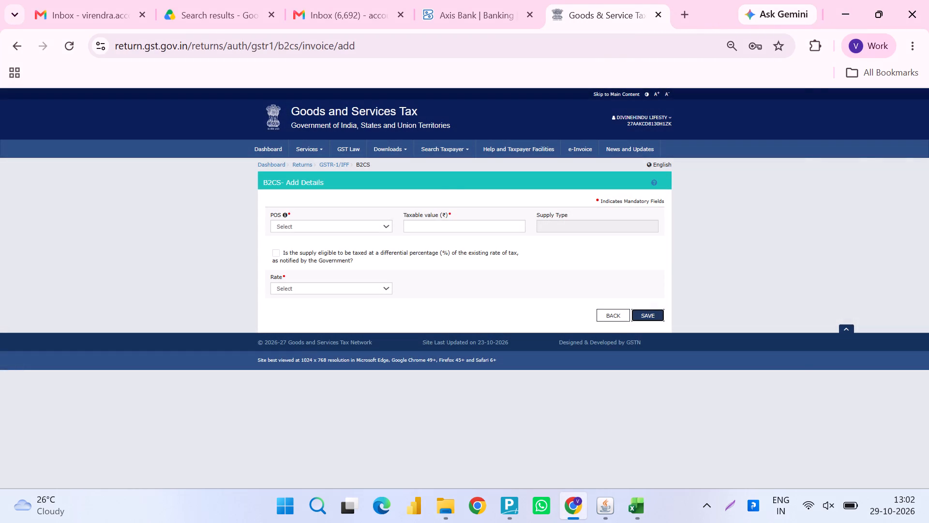
Set the new B2CS entry's place of supply to 36-Telangana.
key("alt+Tab")
key("alt+Tab")
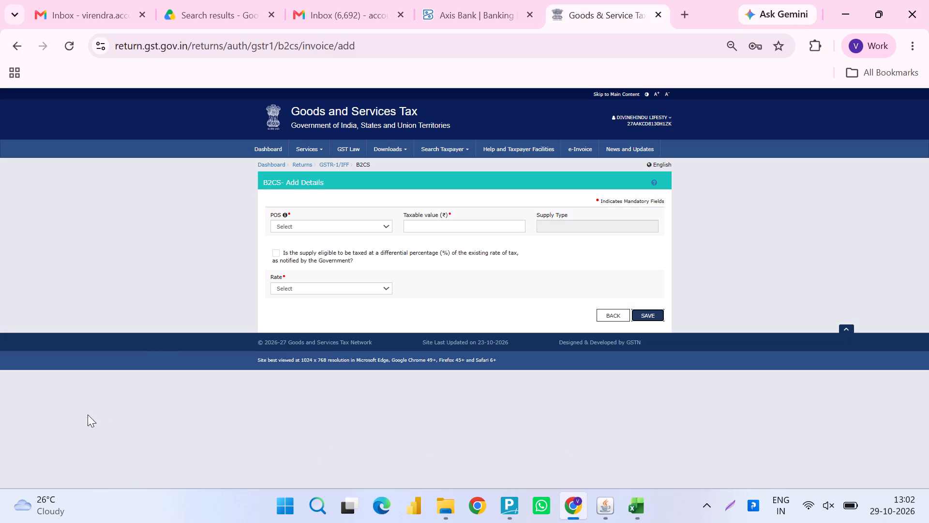
left_click(340, 225)
type("32")
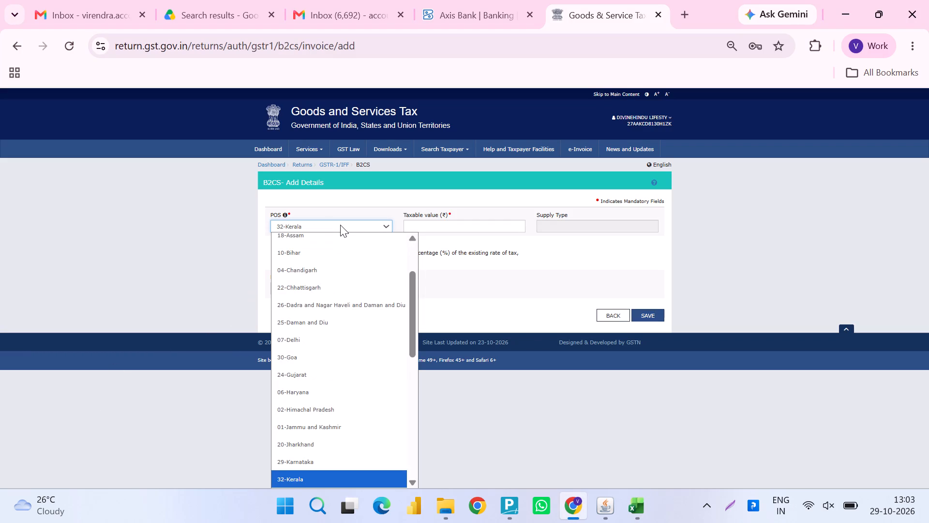
key("Tab")
left_click(340, 225)
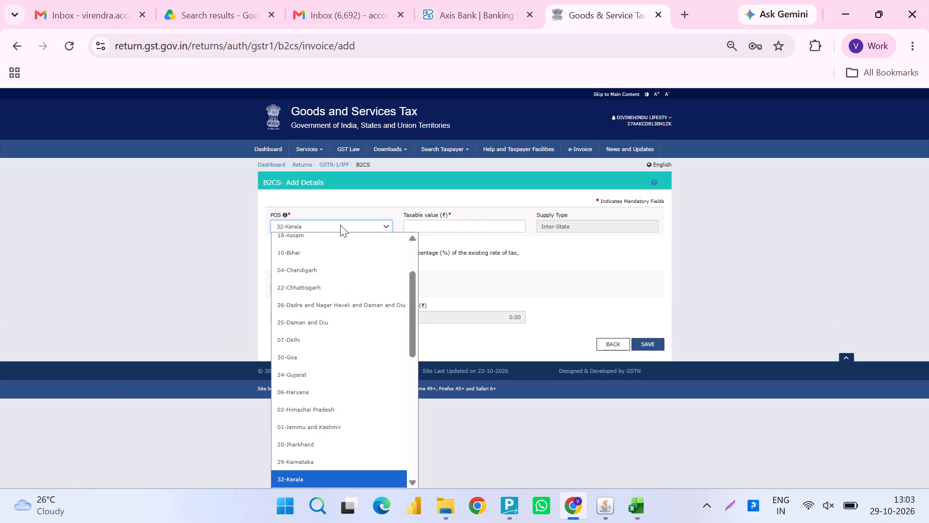
type("36")
key("Return")
key("Tab")
Complete the Telangana entry with taxable value 470 from the Excel sheet at rate 0, and save it.
key("alt+Tab")
key("Down")
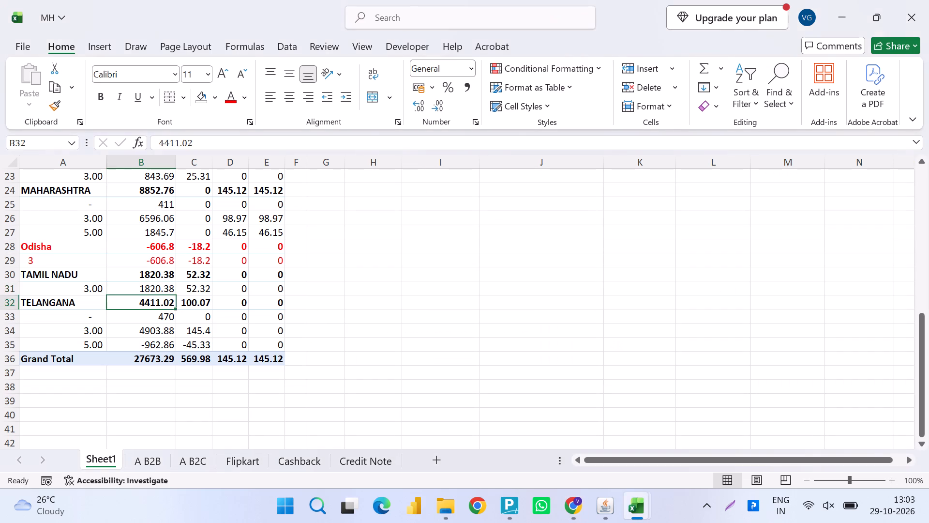
key("Down")
key("alt+Tab")
type("479")
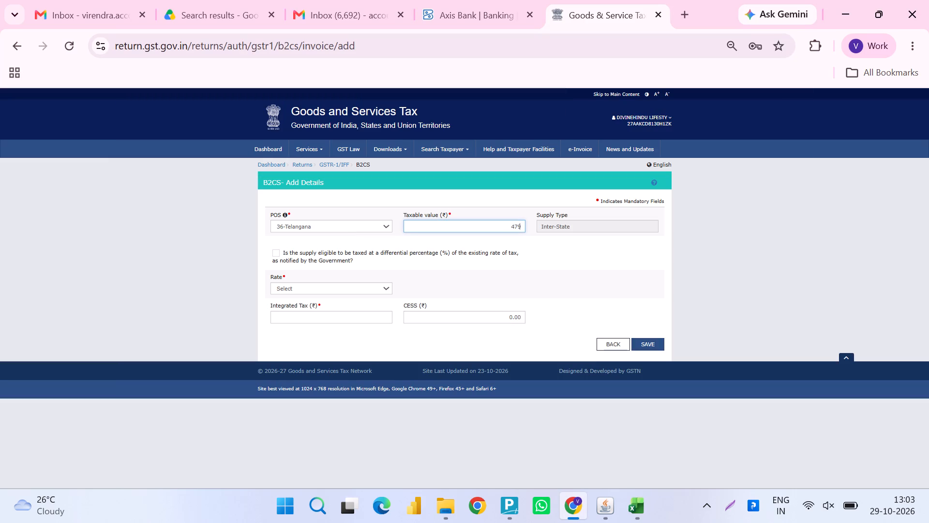
key("BackSpace")
key("0")
key("Tab")
key("Tab")
key("0")
key("Tab")
key("Tab")
key("Tab")
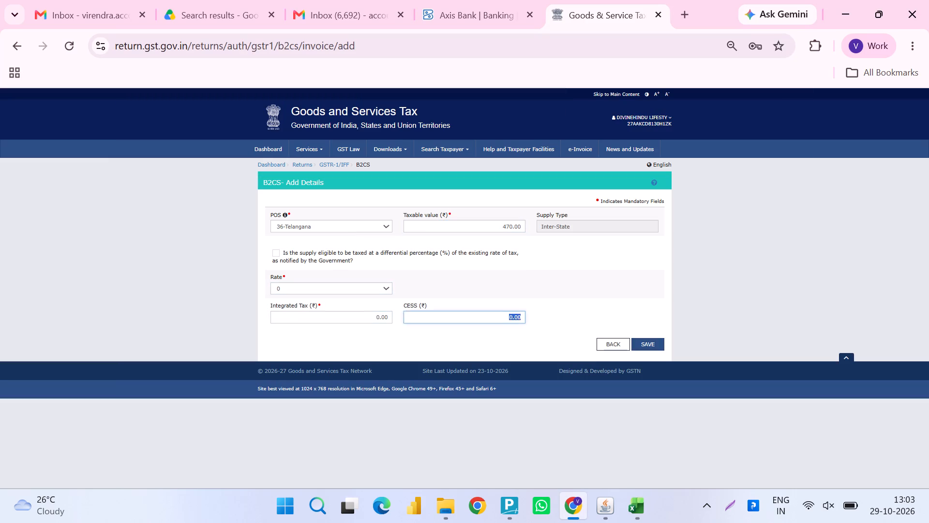
key("Tab")
key("Return")
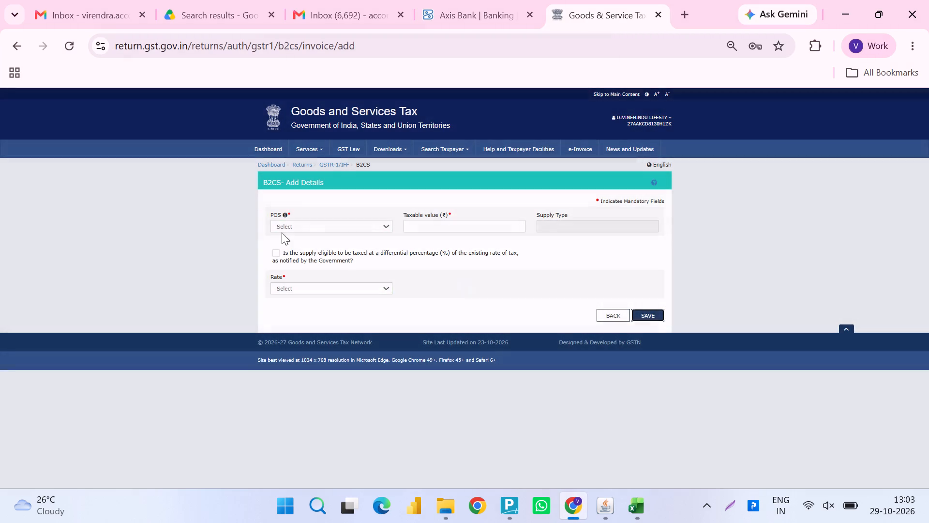
Add and save a B2CS entry for 36-Telangana with taxable value 4903.88 from the Excel sheet at rate 3.
left_click(324, 227)
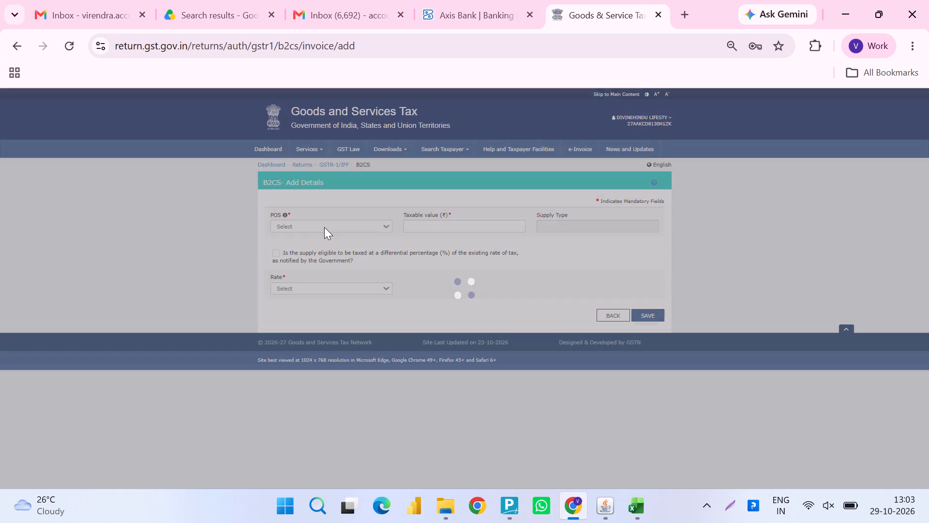
left_click(324, 227)
type("36")
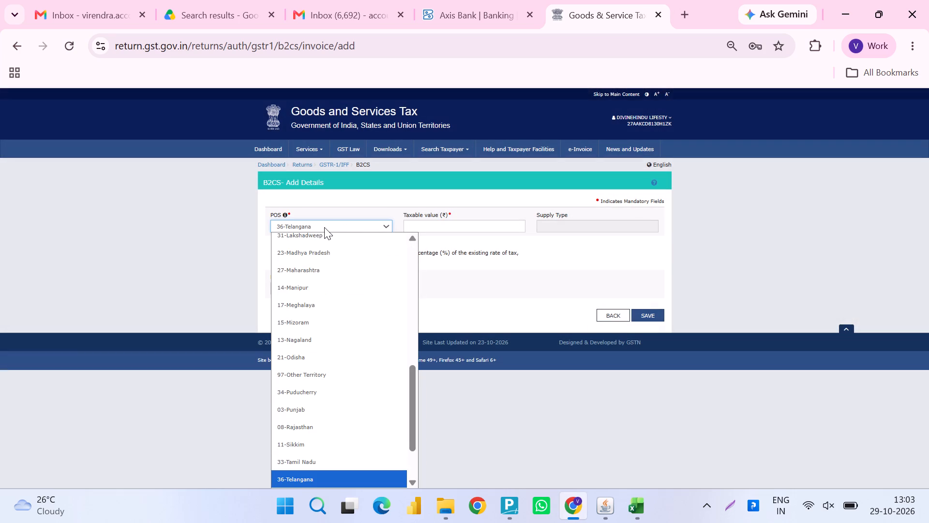
key("Return")
key("Tab")
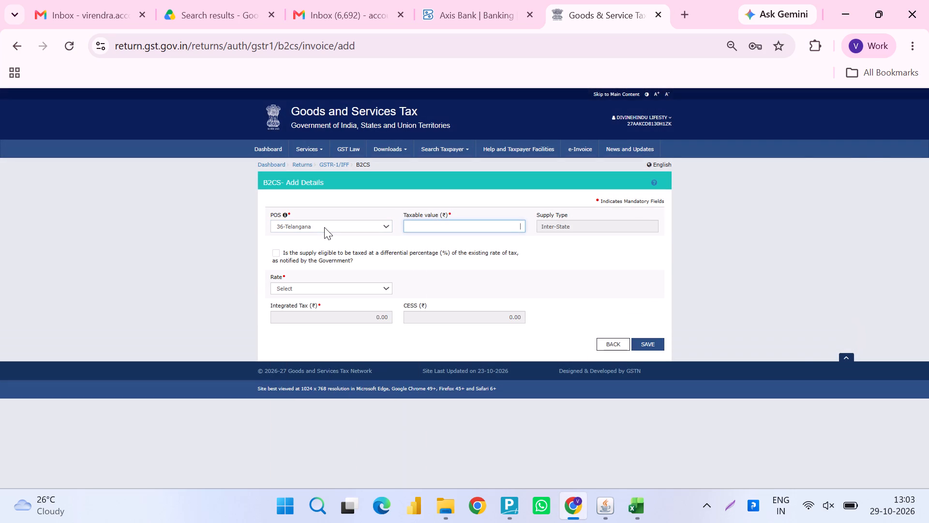
key("alt+Tab")
key("Down")
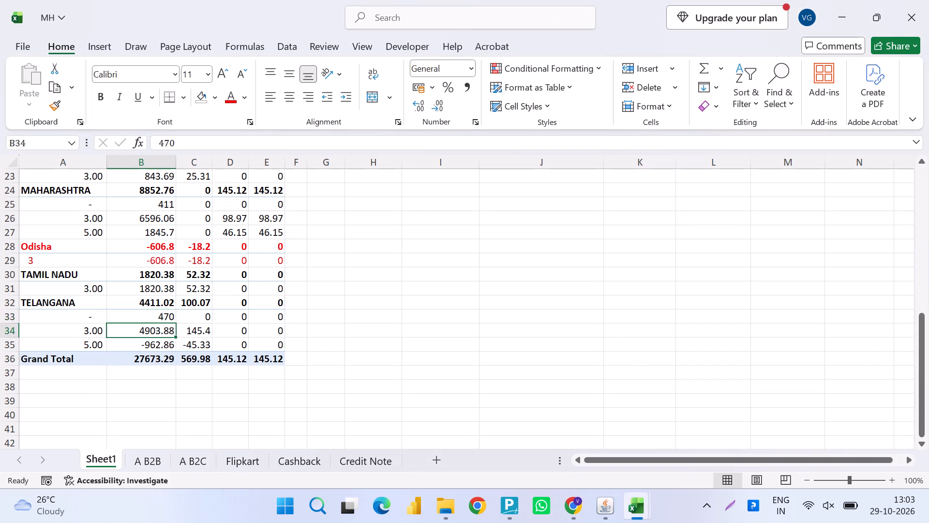
key("alt+Tab")
type("490")
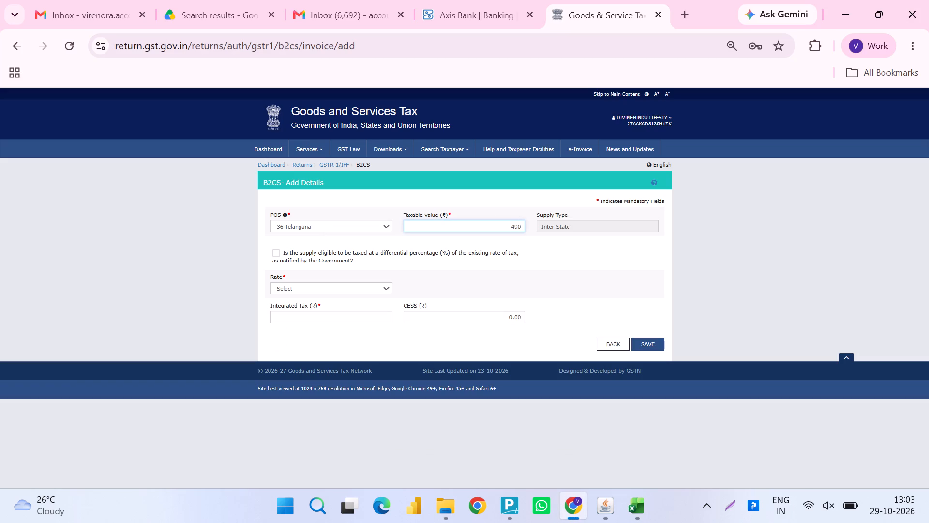
type("3.88")
key("Tab")
key("Tab")
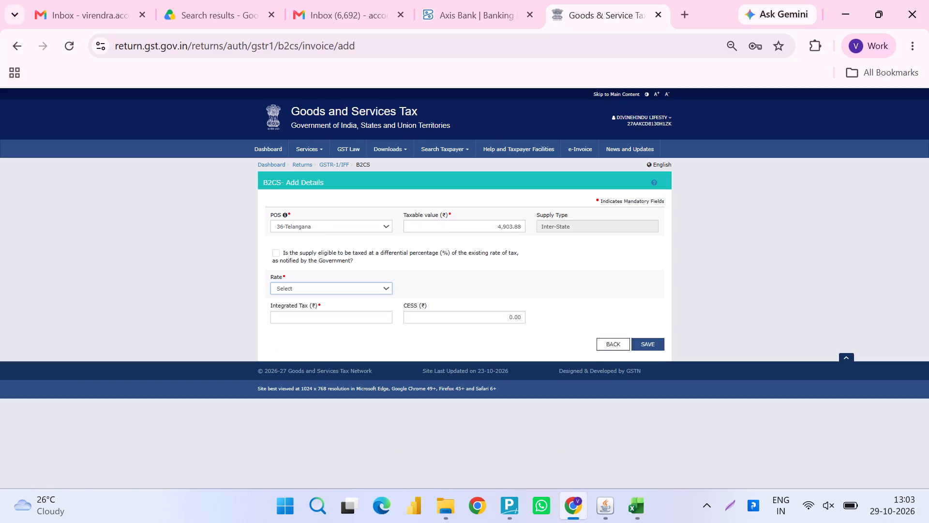
key("3")
key("Tab")
key("Tab")
key("Tab")
key("Tab")
key("Return")
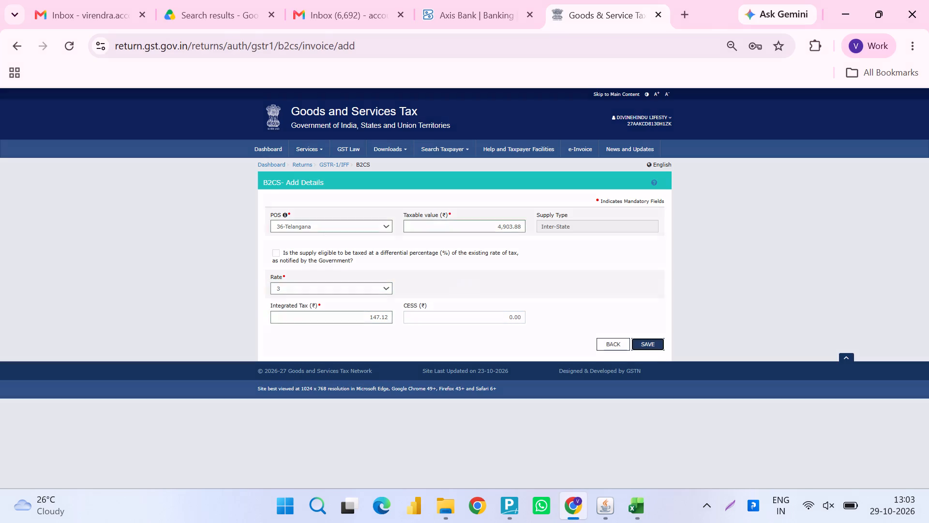
Add and save a B2CS entry for 36-Telangana with taxable value -962.86 from the Excel sheet at rate 5.
key("alt+Tab")
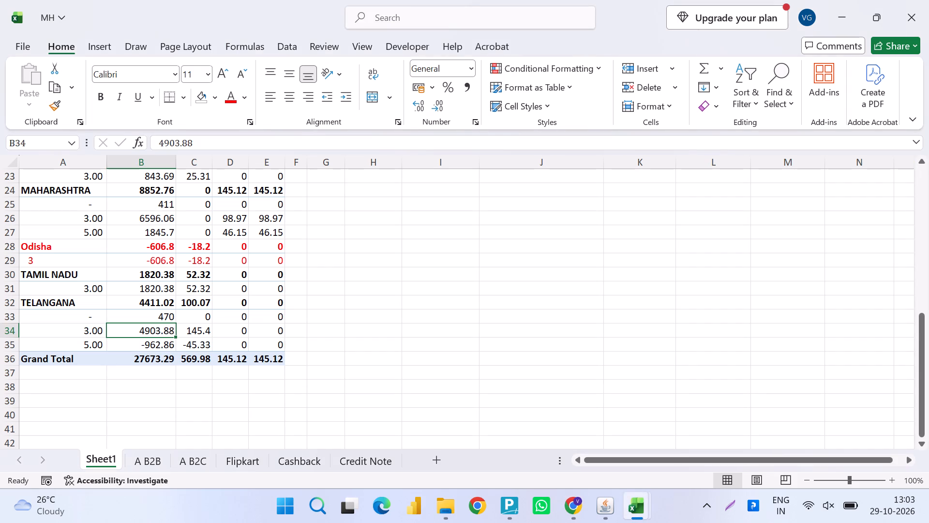
key("Down")
key("alt+Tab")
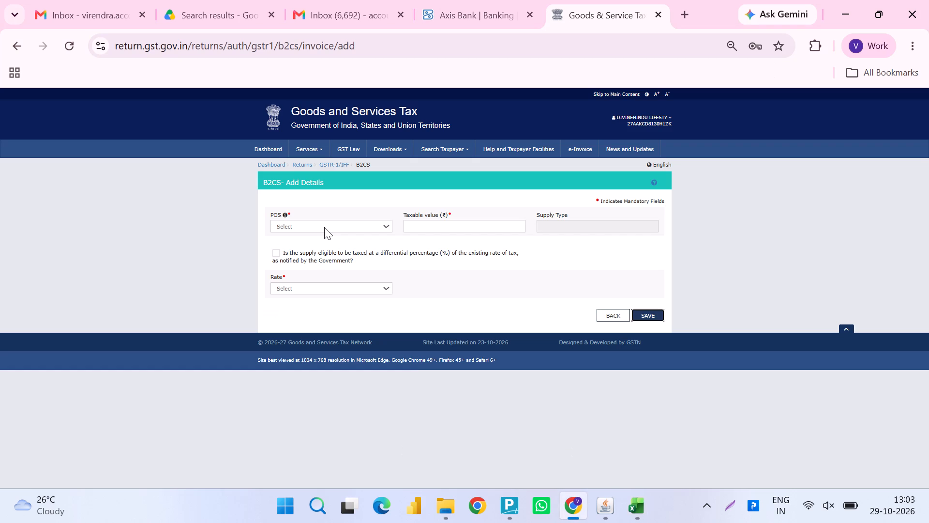
left_click(324, 227)
type("36")
key("Tab")
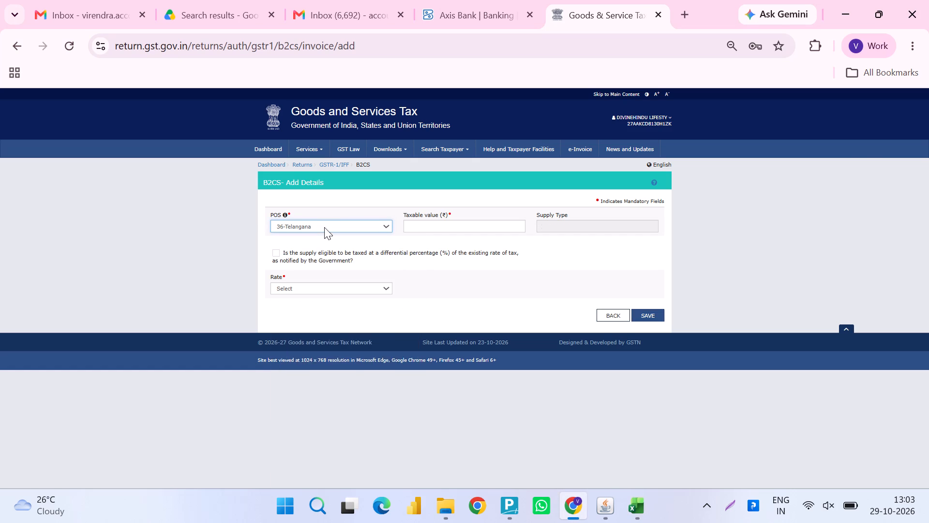
key("Tab")
key("alt+Tab")
key("Down")
key("Up")
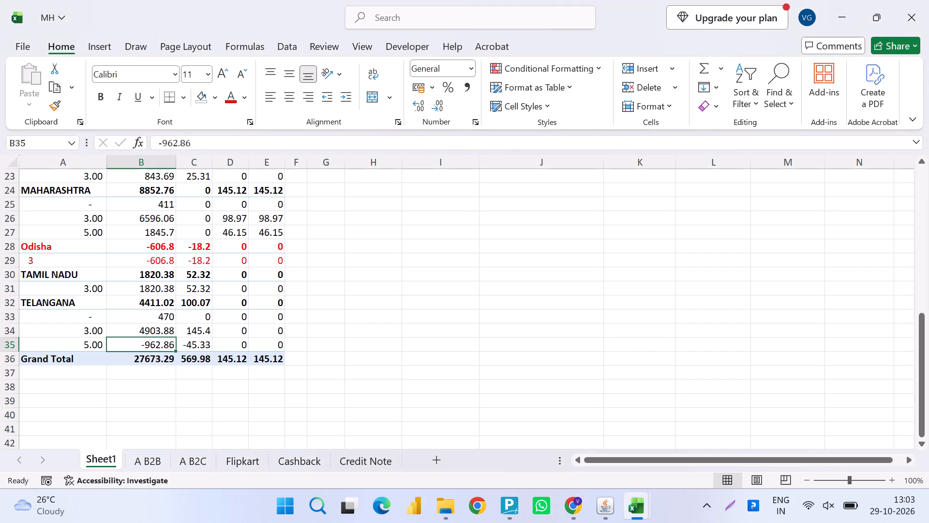
key("alt+Tab")
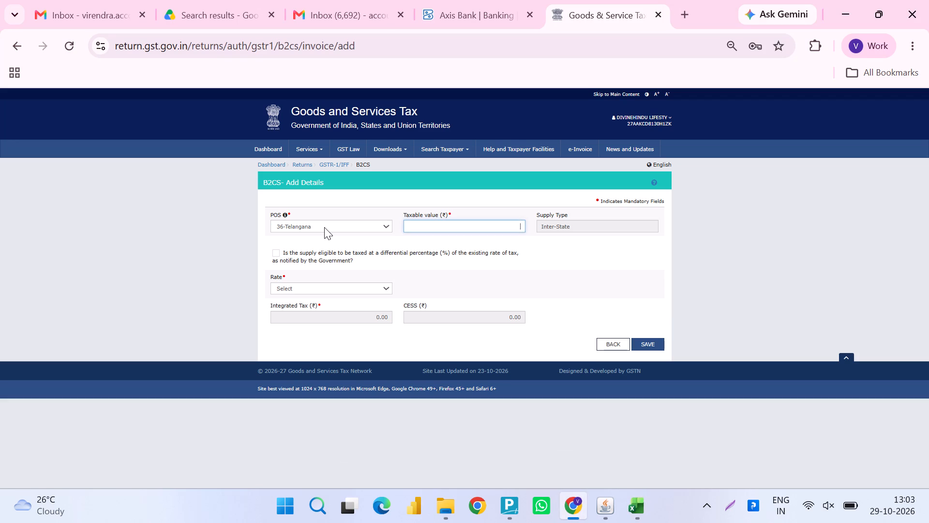
type("-962.86")
key("Tab")
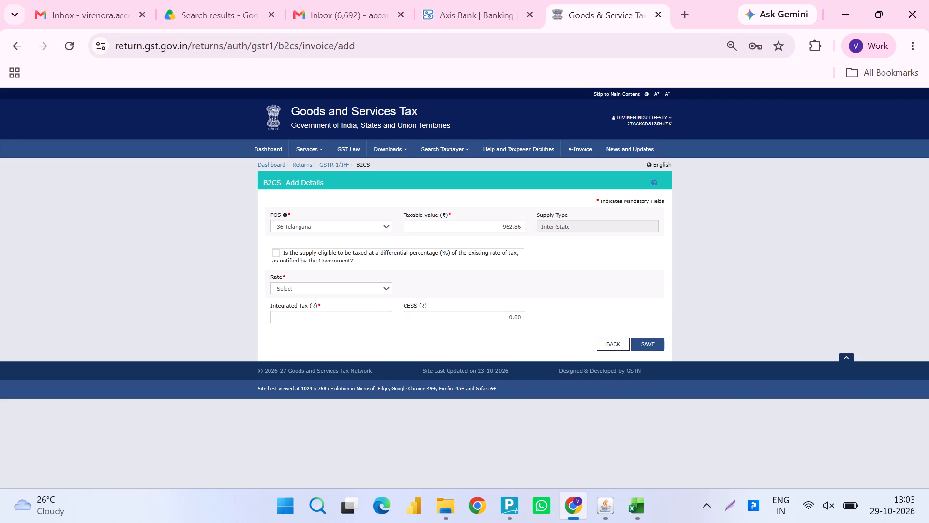
key("Tab")
key("5")
key("Tab")
key("Tab")
key("Tab")
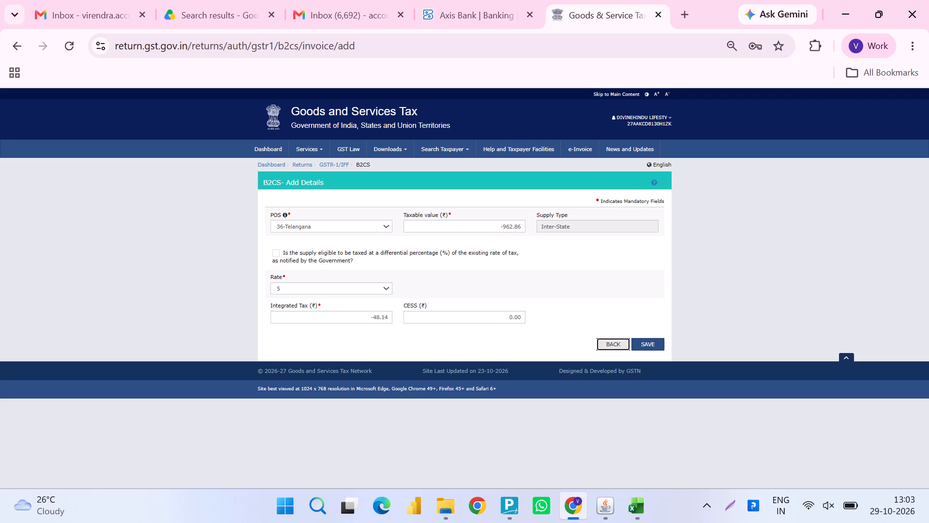
key("Tab")
key("Return")
Set the new B2CS entry's place of supply to 21-Odisha.
key("alt+Tab")
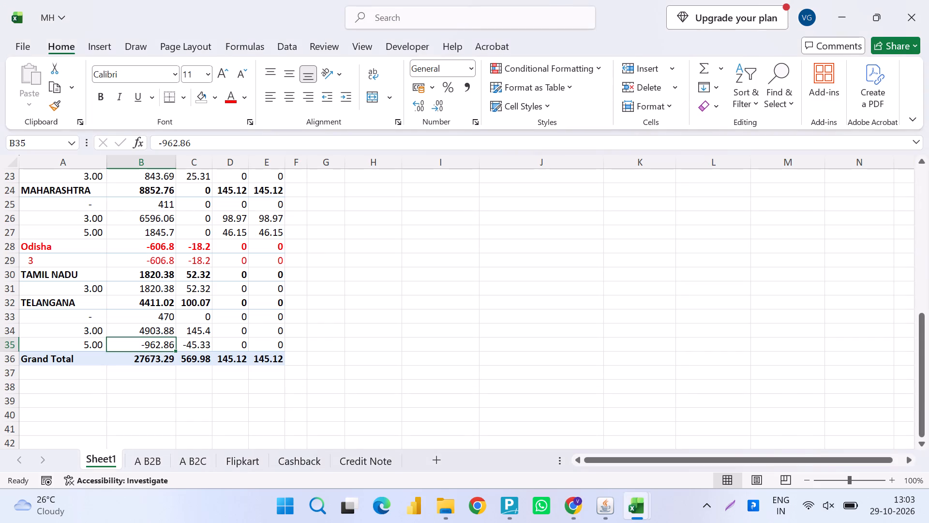
key("alt+Tab")
key("alt+Tab")
key("alt+Tab")
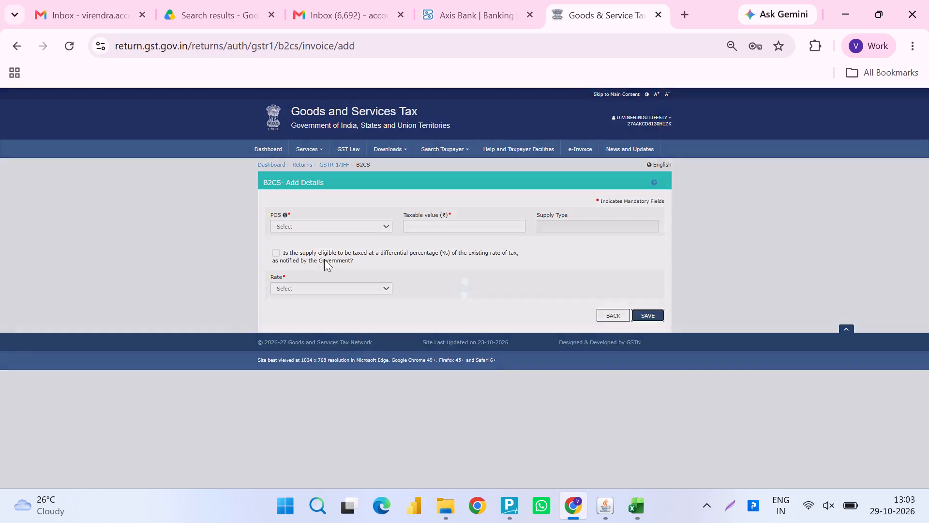
left_click(344, 204)
left_click(334, 227)
key("Down")
key("Down")
key("Down")
key("Down")
key("Down")
key("Down")
key("Down")
key("Down")
key("Down")
key("Down")
key("Down")
key("Down")
key("Down")
key("Down")
key("Down")
key("Down")
key("Down")
key("Down")
key("Down")
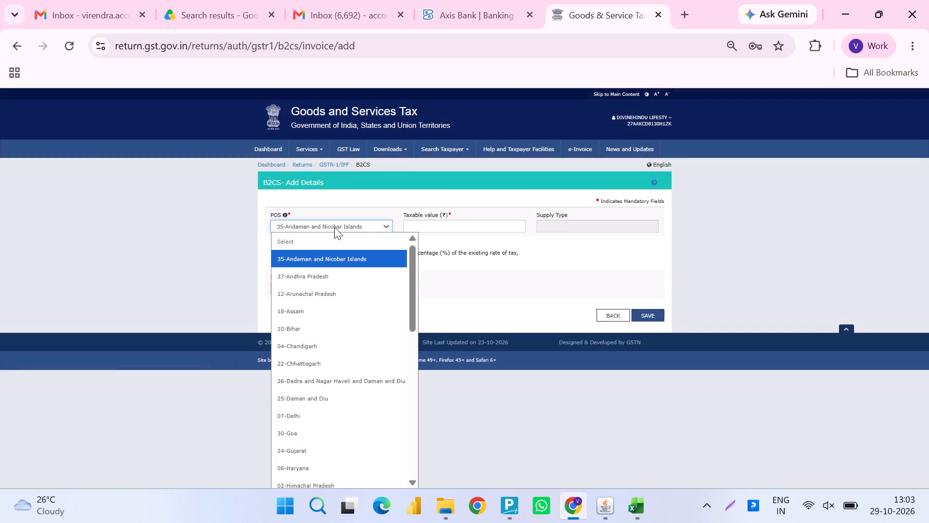
key("Down")
key("Down")
key("Down")
key("Down")
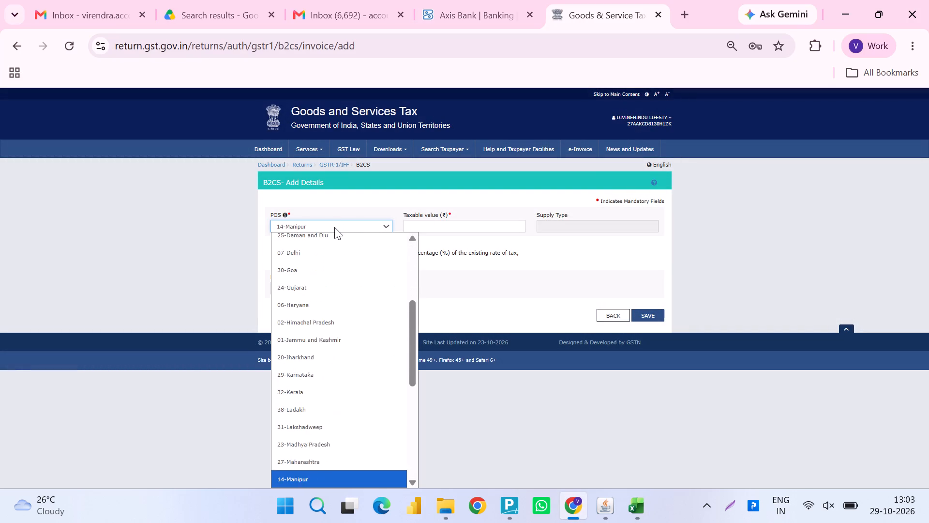
key("Down")
key("Down")
key("Down")
key("Down")
key("Down")
key("Down")
key("Up")
key("Up")
key("Return")
key("Tab")
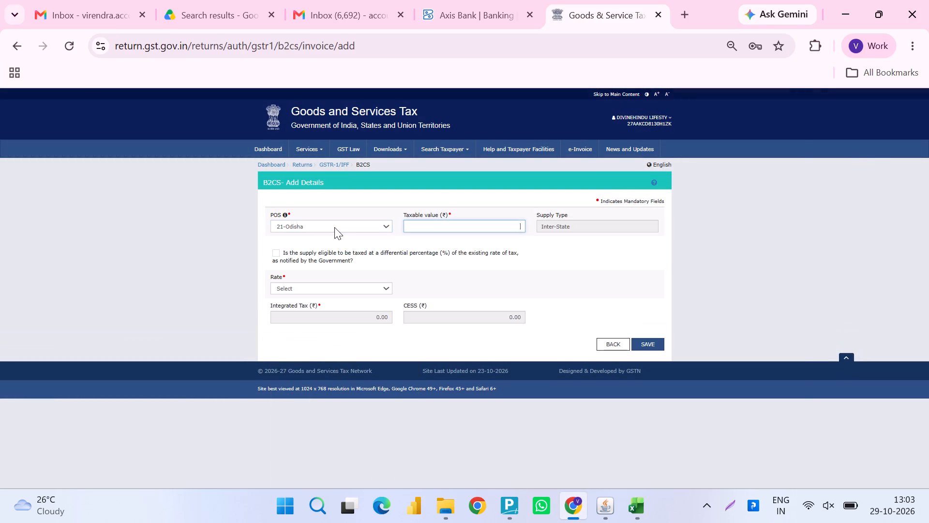
Complete the Odisha entry with taxable value -606.8 from the Excel sheet at rate 3, and save it.
key("alt+Tab")
key("Up")
key("Up")
key("Up")
key("Up")
key("Down")
key("Up")
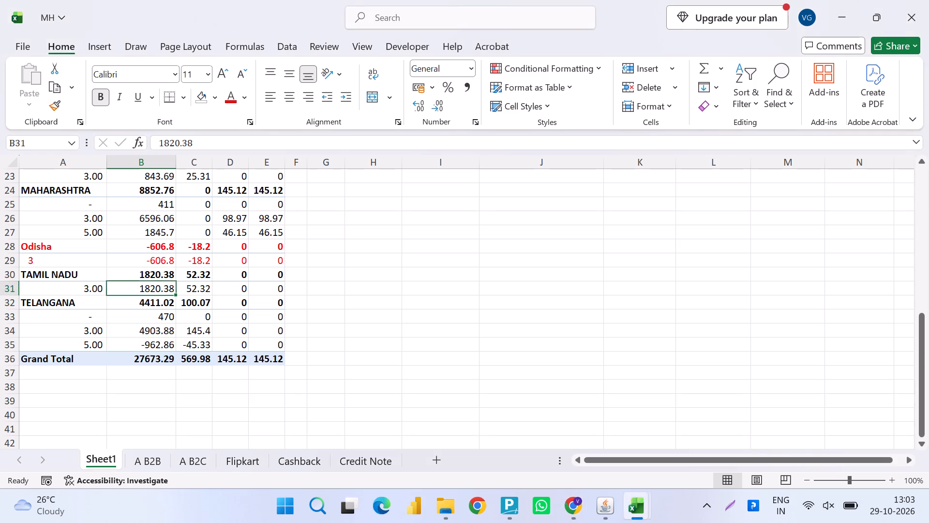
key("Up")
key("Up")
key("alt+Tab")
type("-69")
key("BackSpace")
type("06.8")
key("Tab")
key("Tab")
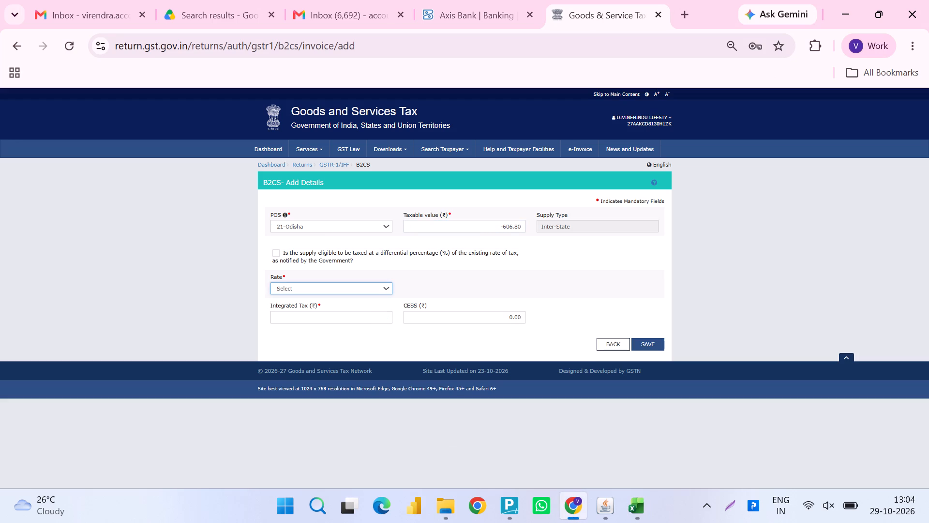
key("3")
key("alt+Tab")
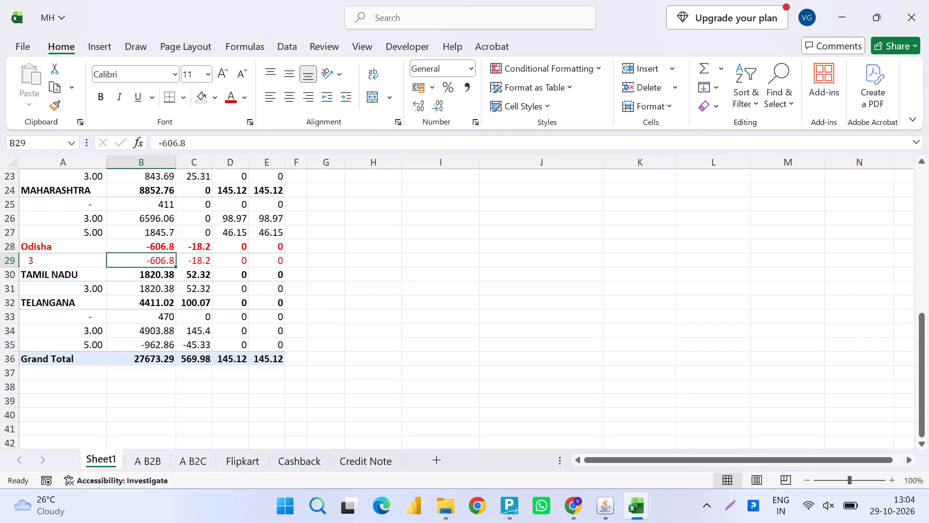
key("alt+Tab")
key("Tab")
key("Tab")
key("Tab")
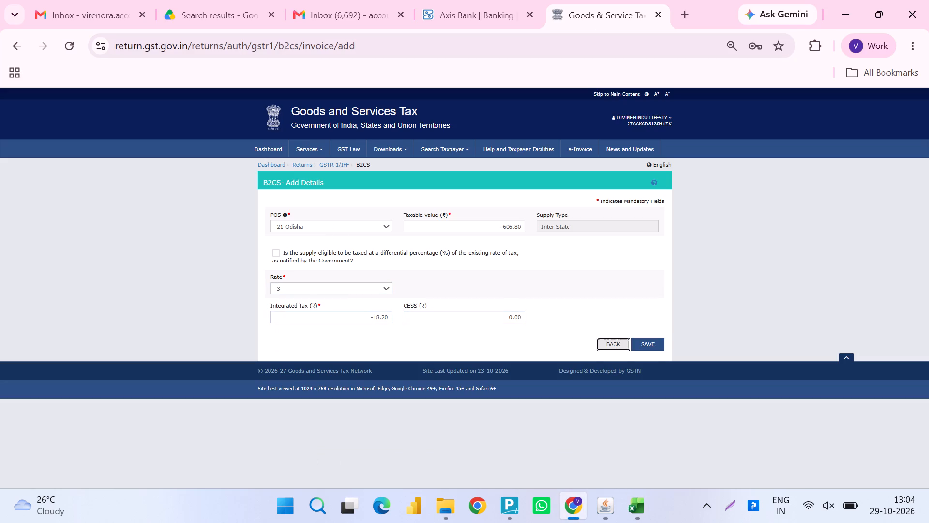
key("Tab")
key("Return")
Leave the B2CS entry form and return through the B2C (Others) records to the GSTR-1 overview page.
scroll(209, 301, "right", 11)
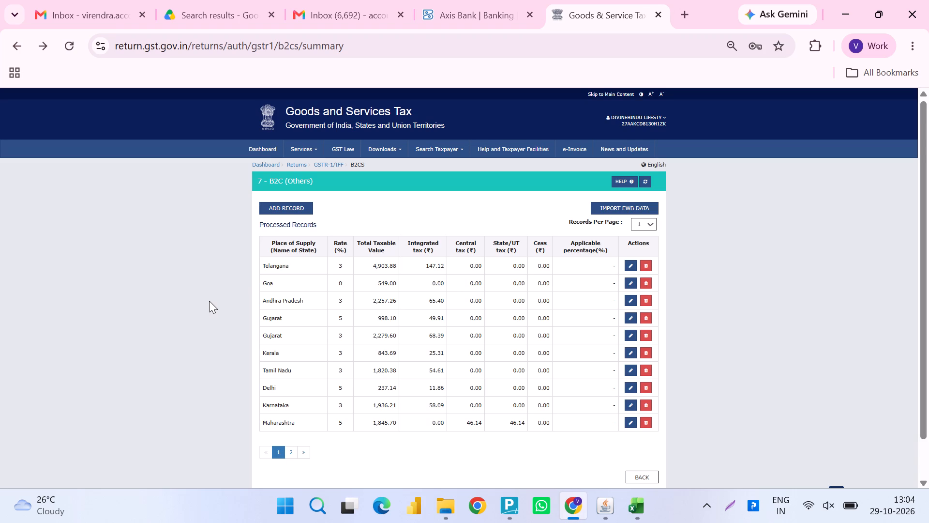
scroll(209, 301, "right", 10)
scroll(302, 262, "right", 7)
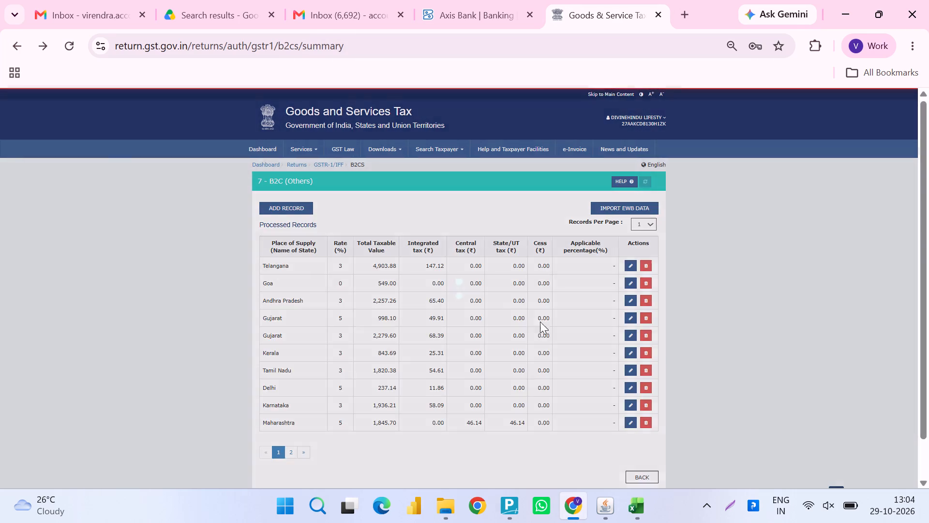
left_click(642, 477)
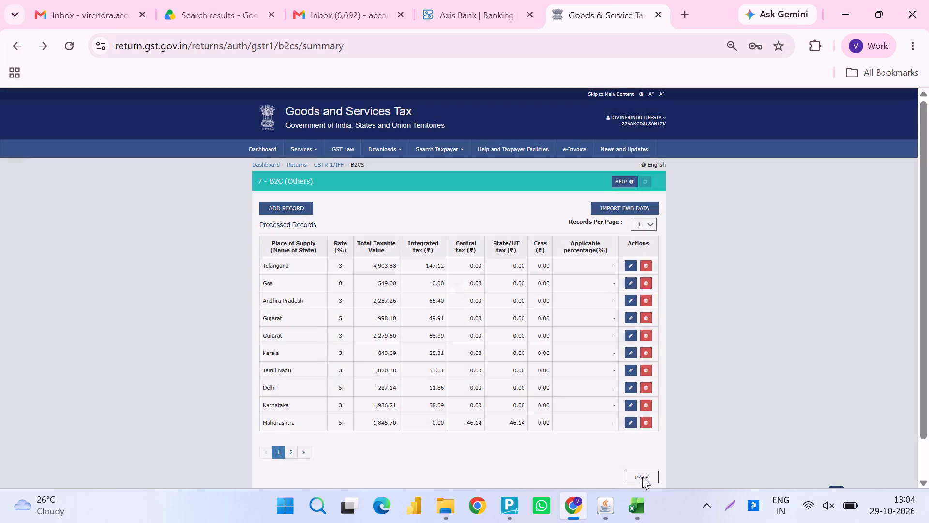
left_click(642, 477)
left_click(642, 477)
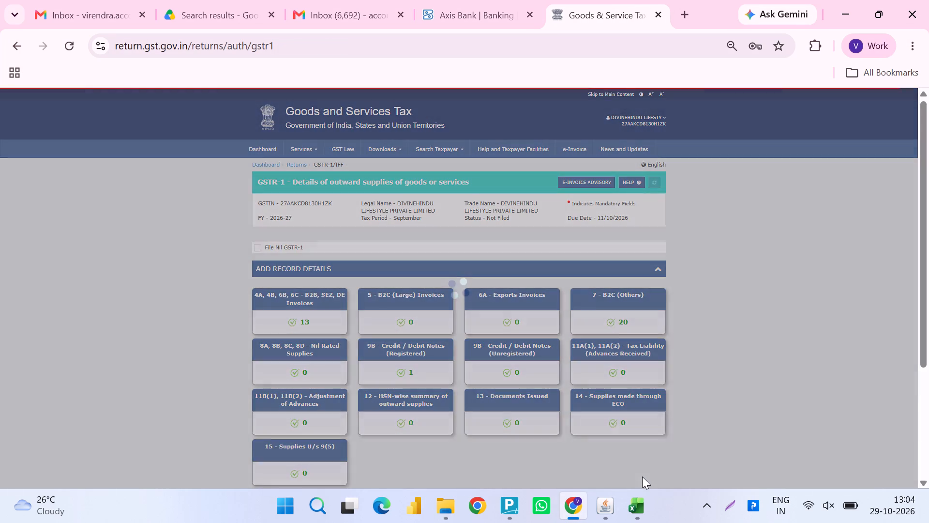
key("alt+Tab")
key("alt+Tab")
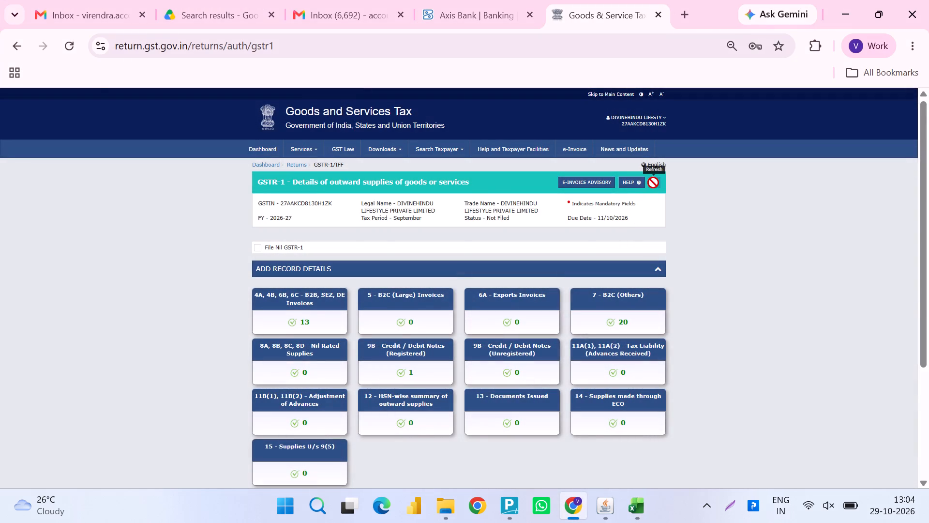
Switch to the Excel summary workbook and save it.
key("alt+Tab")
scroll(371, 377, "up", 6)
key("ctrl+s")
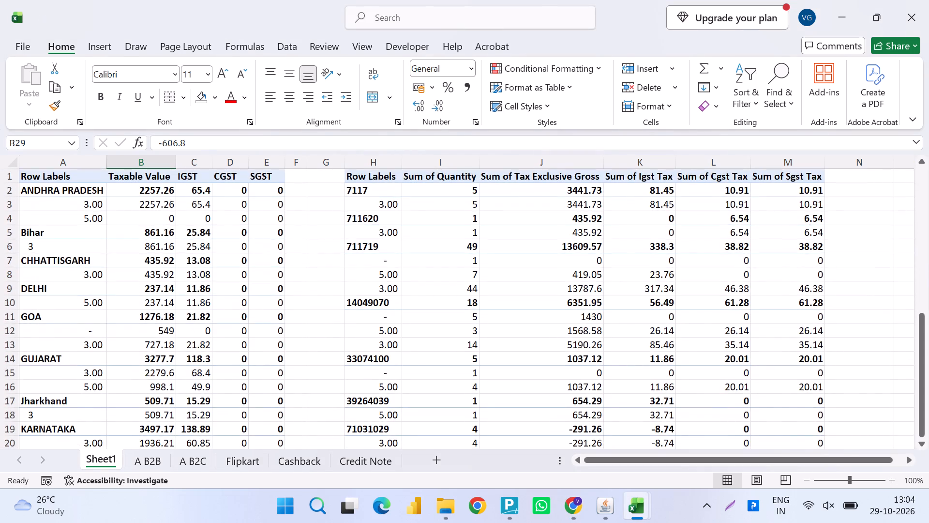
Return to the GST portal, refresh the GSTR-1 overview and open table 12, HSN-wise summary of outward supplies.
key("alt+Tab")
left_click(655, 185)
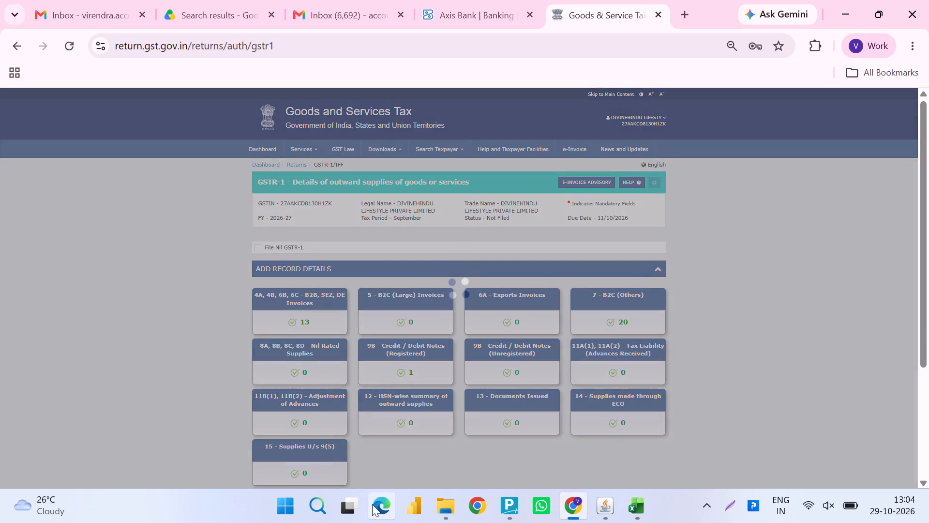
scroll(372, 504, "down", 2)
scroll(464, 383, "down", 2)
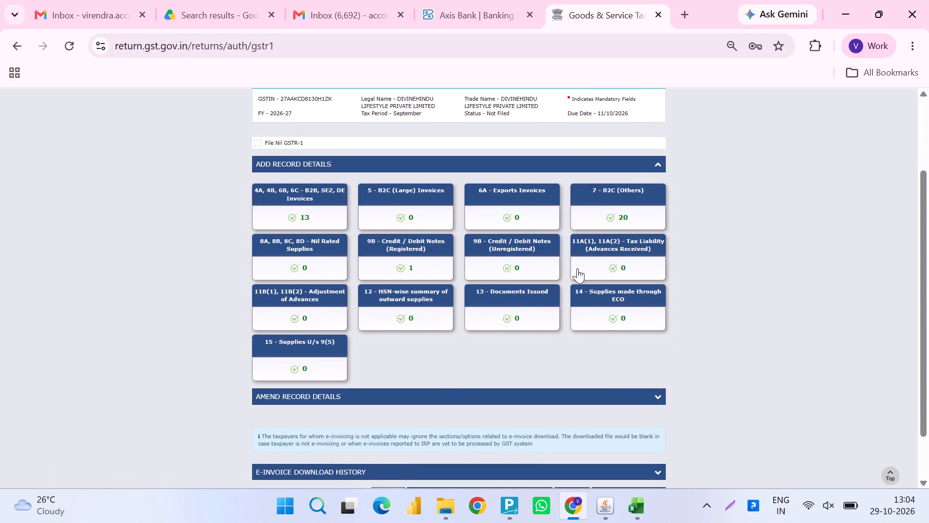
left_click(420, 307)
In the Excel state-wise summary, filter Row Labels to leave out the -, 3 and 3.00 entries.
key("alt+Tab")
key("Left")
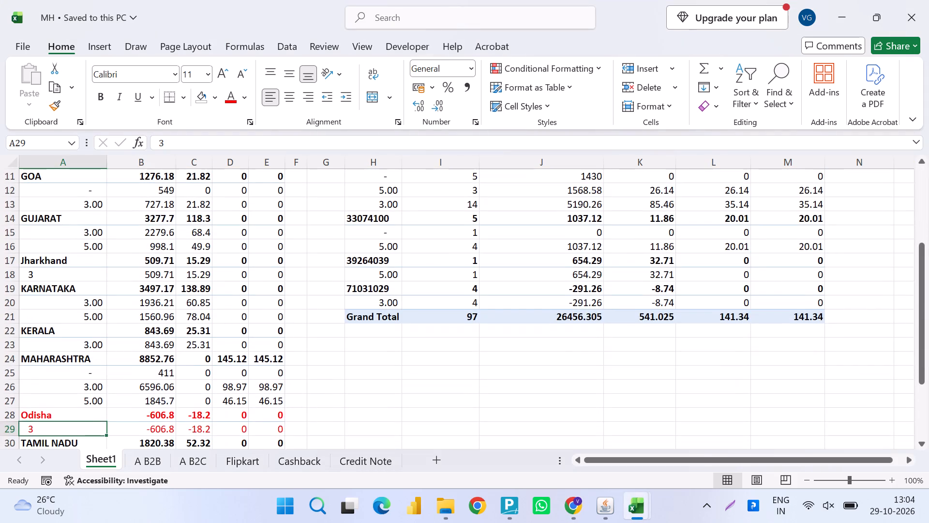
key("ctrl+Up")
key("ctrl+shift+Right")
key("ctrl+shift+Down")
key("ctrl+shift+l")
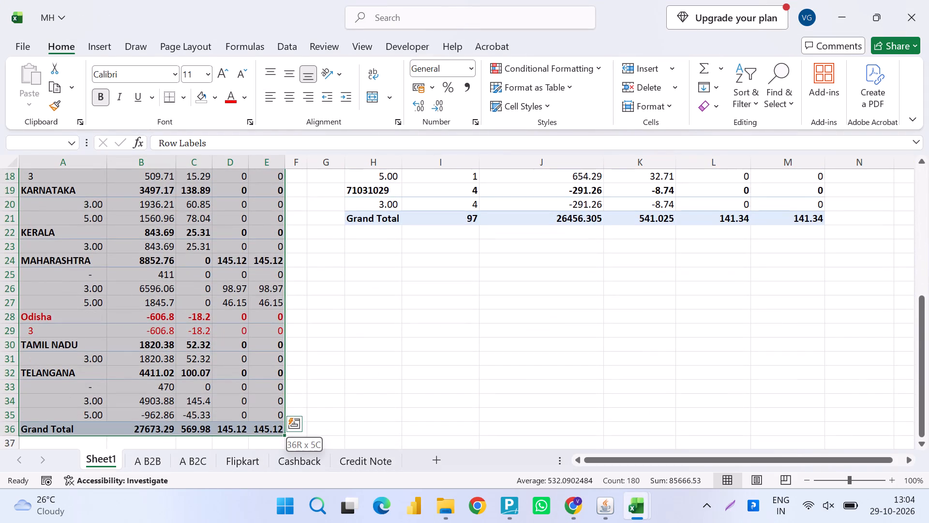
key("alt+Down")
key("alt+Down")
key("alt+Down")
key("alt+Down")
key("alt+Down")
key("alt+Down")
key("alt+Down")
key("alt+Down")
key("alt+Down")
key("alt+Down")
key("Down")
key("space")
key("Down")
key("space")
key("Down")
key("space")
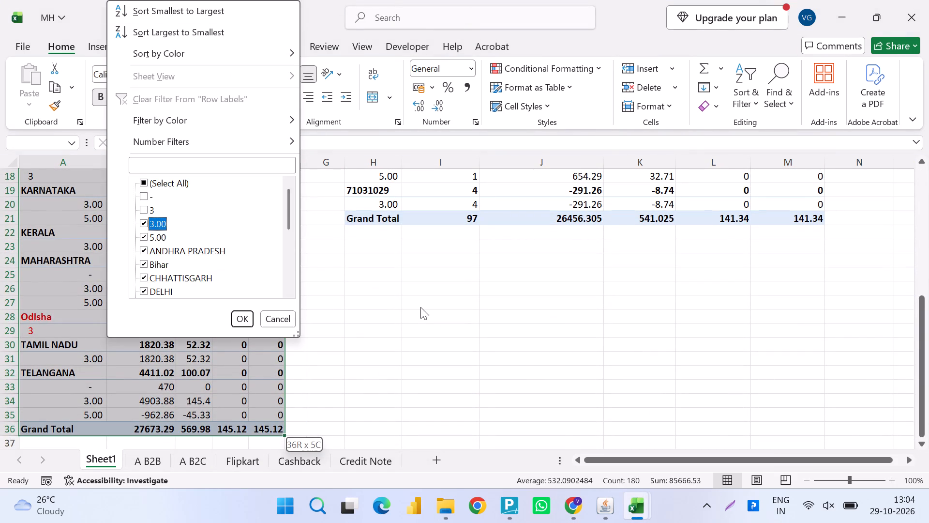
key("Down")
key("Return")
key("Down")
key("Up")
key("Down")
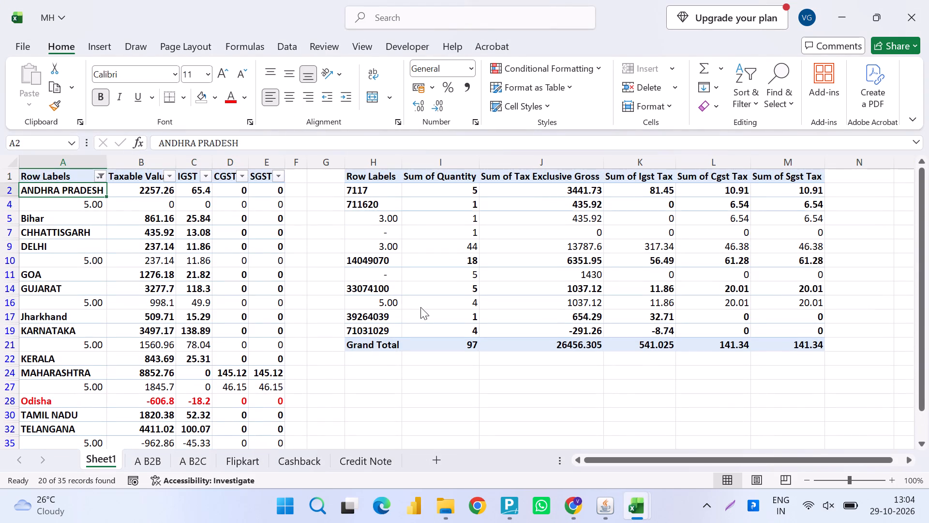
Change the Row Labels filter to show only -, 3, 3.00 and 5.00, and select the filtered rate rows to check their count.
key("Escape")
key("Up")
key("alt+Down")
key("alt+Down")
key("alt+Down")
key("alt+Down")
key("alt+Down")
key("alt+Down")
key("alt+Down")
key("alt+Down")
key("alt+Down")
key("alt+Down")
key("alt+Down")
key("alt+Down")
key("alt+Down")
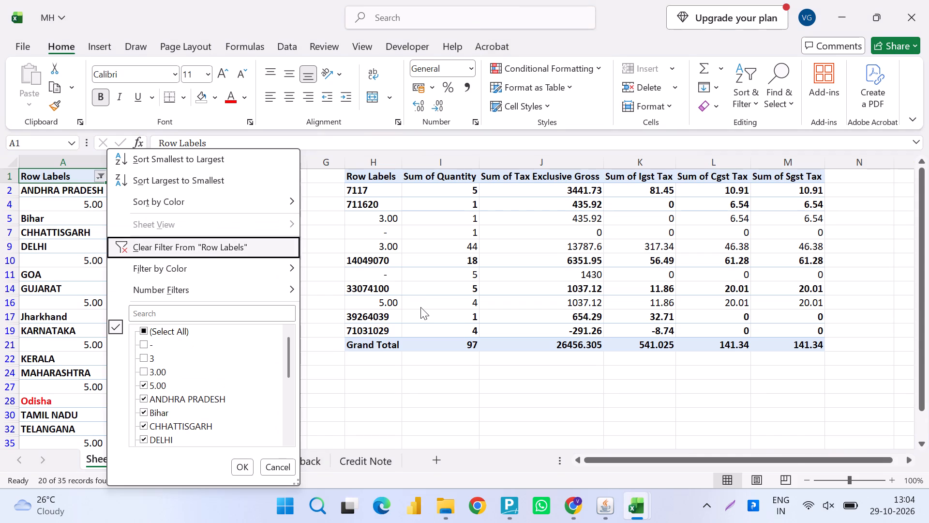
key("Up")
key("Up")
key("Up")
key("space")
key("Down")
key("Down")
key("Down")
key("Down")
key("Down")
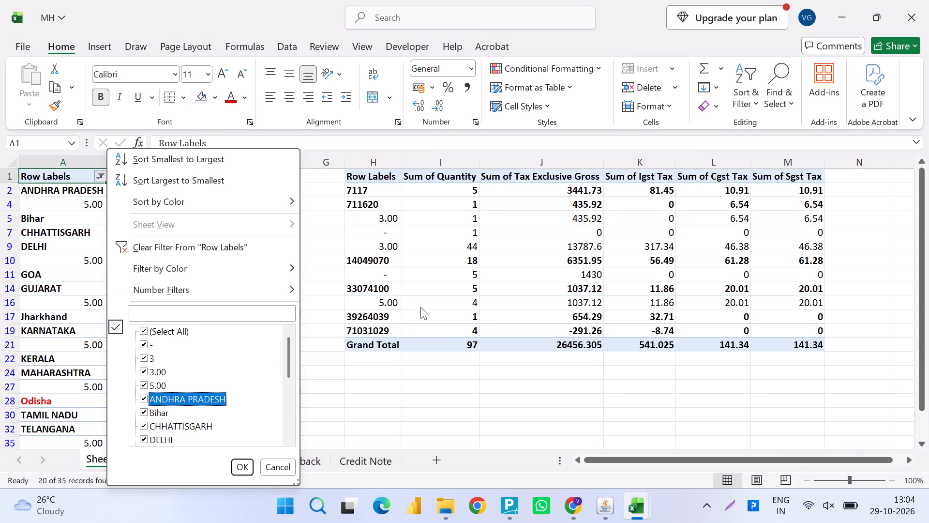
key("Up")
key("Up")
key("Up")
key("Up")
key("Up")
key("space")
key("Down")
key("space")
key("Down")
key("space")
key("Down")
key("space")
key("Down")
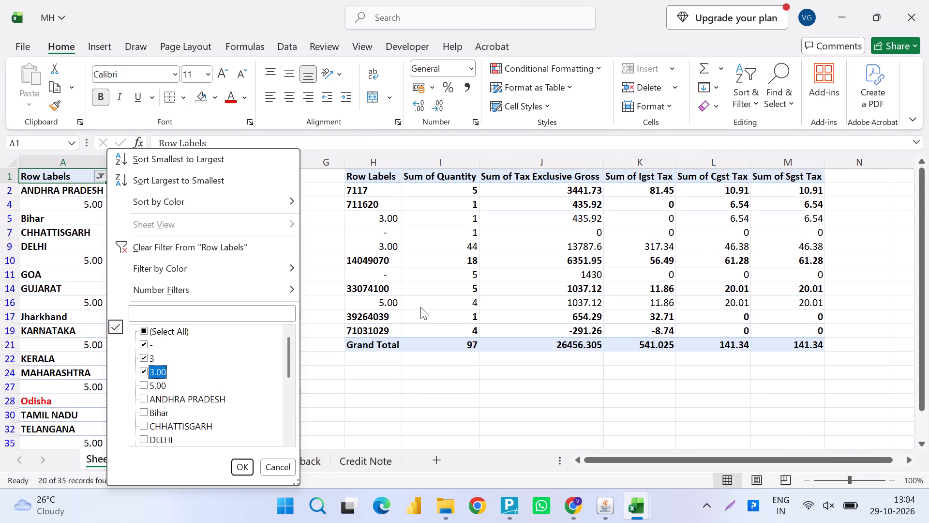
key("space")
key("Return")
key("Down")
key("ctrl+shift+Down")
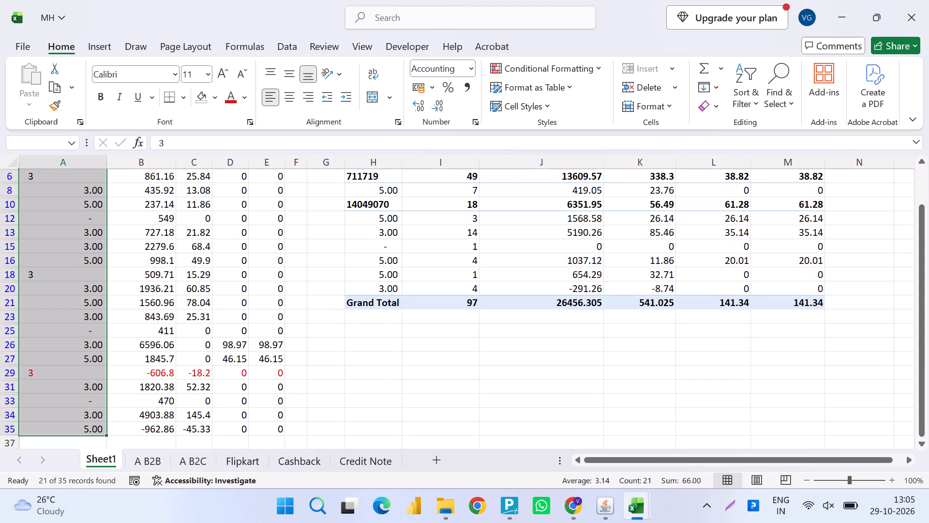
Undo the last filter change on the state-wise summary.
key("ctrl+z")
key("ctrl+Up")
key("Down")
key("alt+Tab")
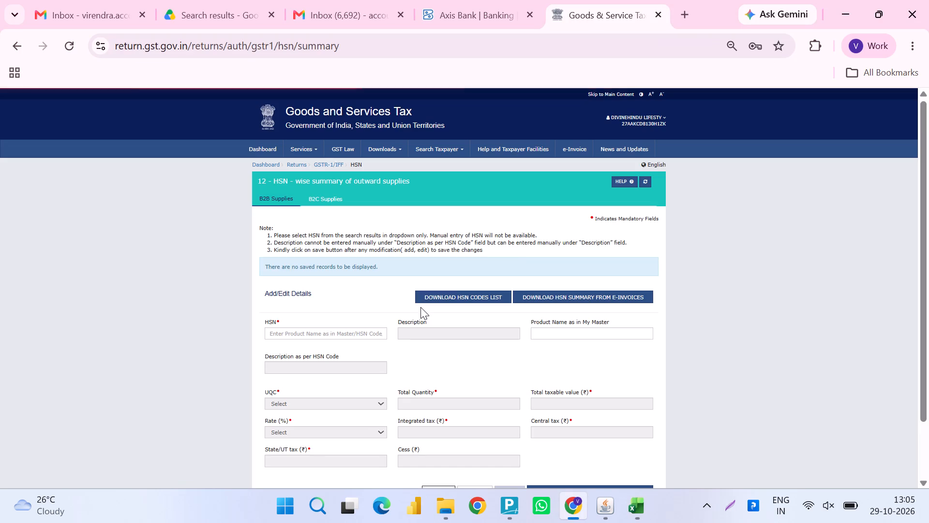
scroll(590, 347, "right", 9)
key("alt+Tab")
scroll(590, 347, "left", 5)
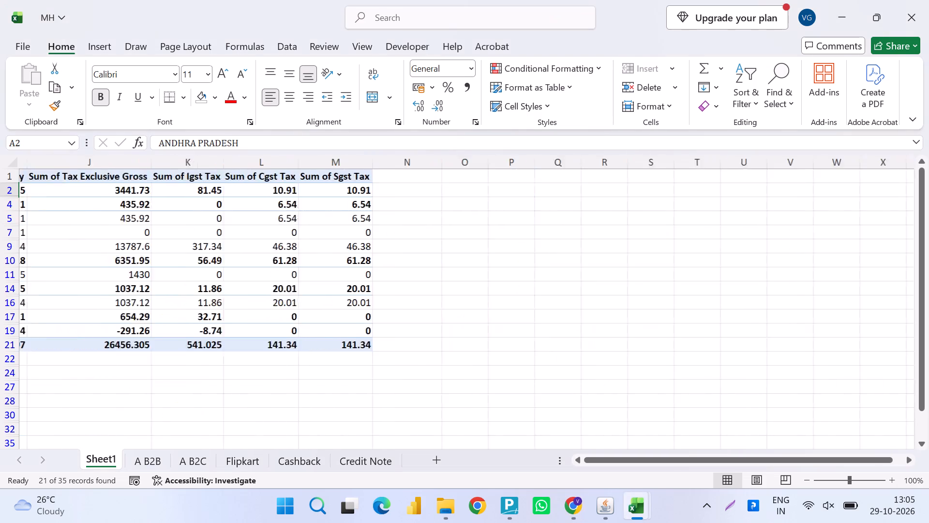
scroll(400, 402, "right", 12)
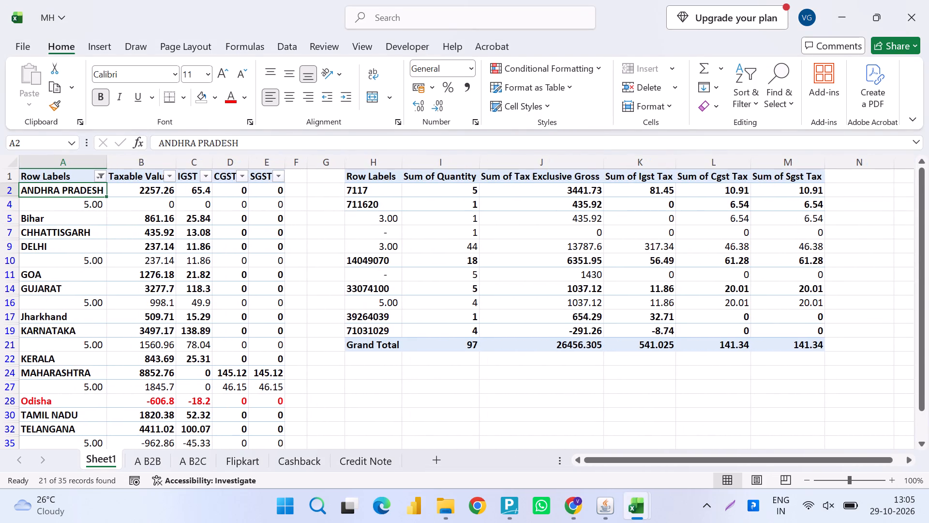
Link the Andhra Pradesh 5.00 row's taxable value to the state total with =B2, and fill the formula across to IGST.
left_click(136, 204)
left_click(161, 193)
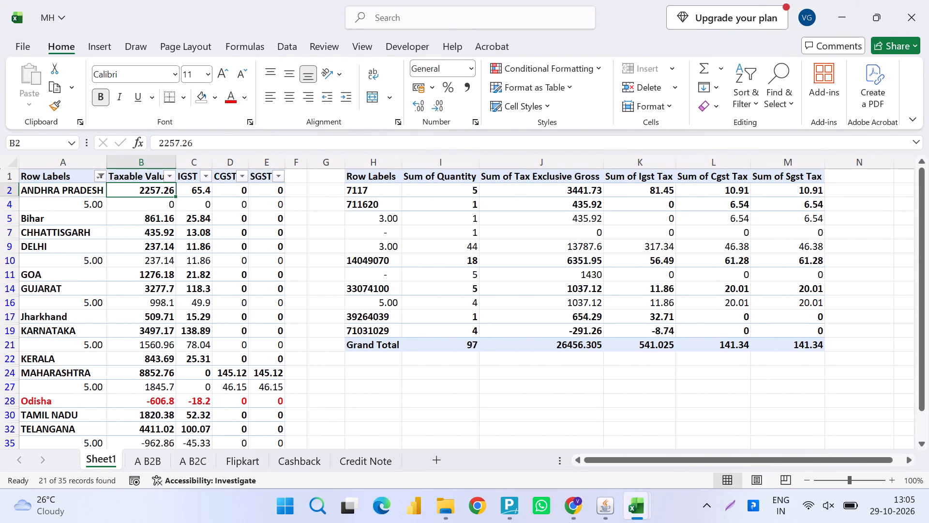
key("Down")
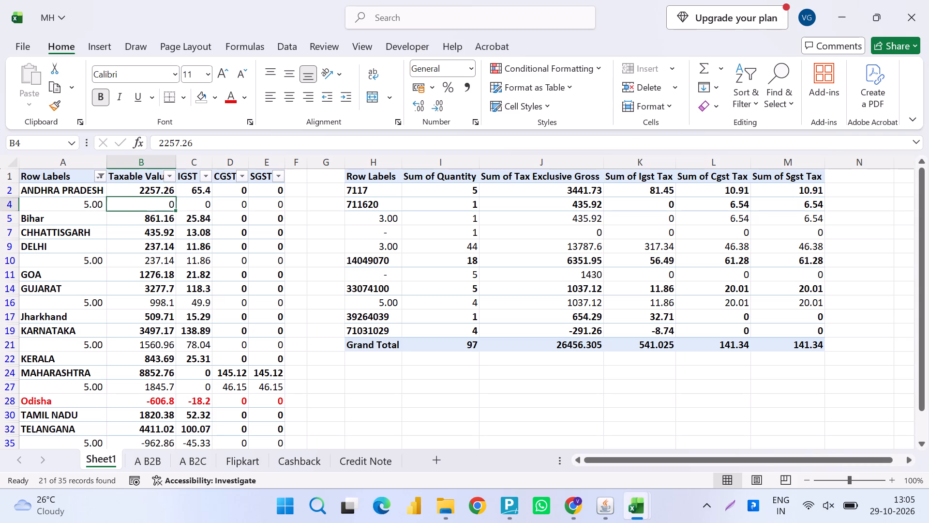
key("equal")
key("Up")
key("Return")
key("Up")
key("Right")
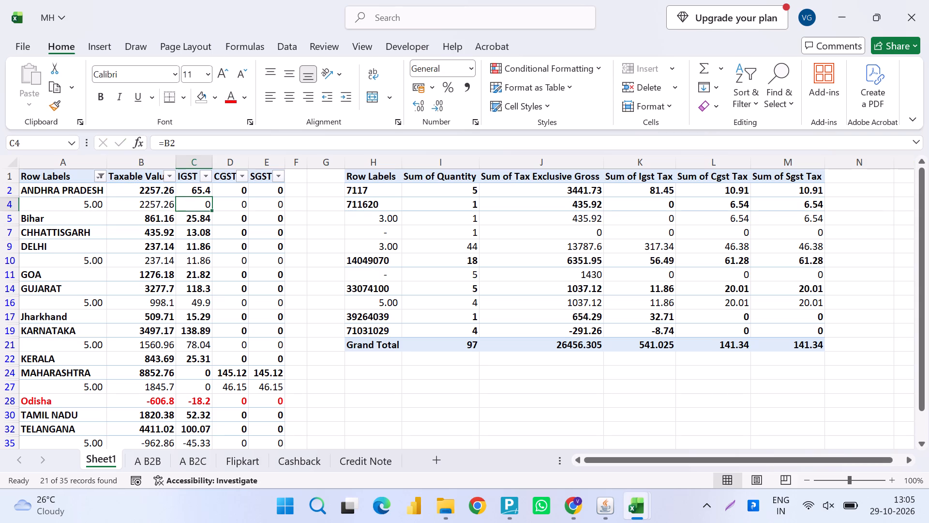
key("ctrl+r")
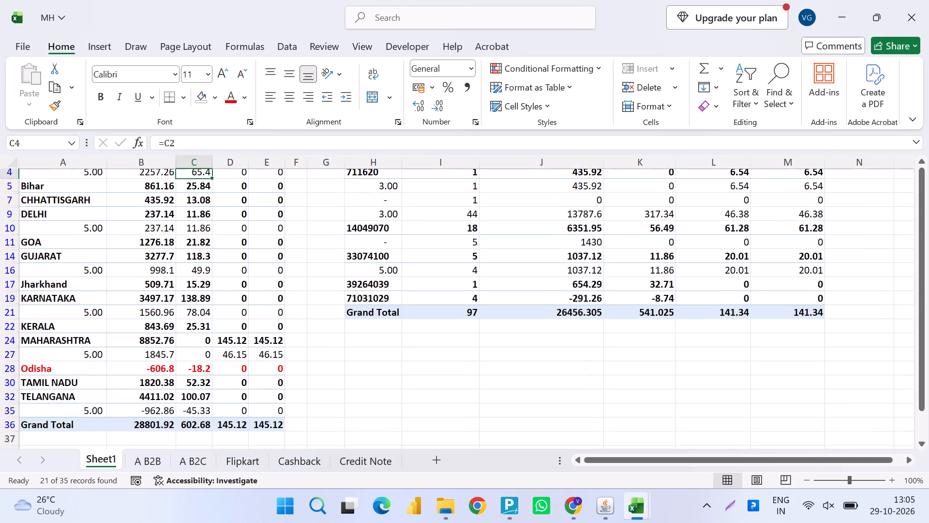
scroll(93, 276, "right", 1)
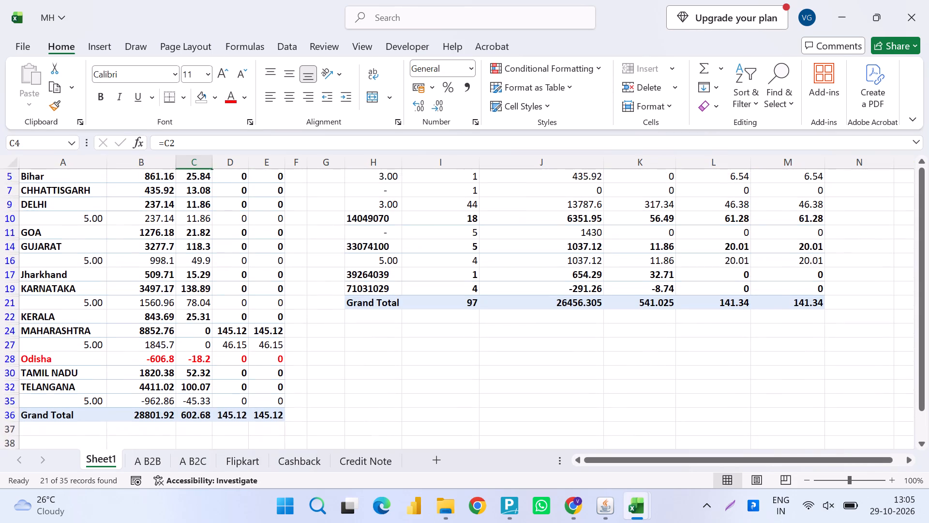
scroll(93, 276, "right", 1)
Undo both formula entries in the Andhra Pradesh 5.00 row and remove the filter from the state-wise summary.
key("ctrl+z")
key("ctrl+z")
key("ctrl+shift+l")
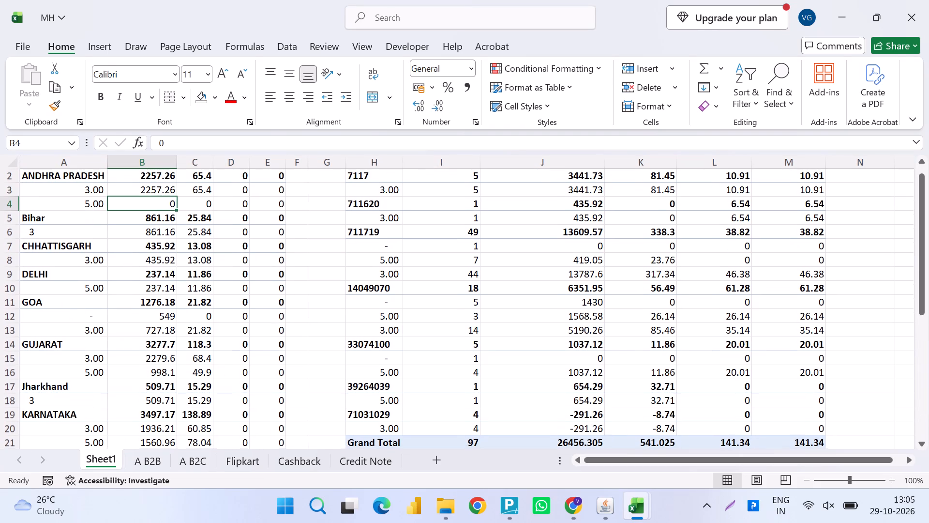
Move the state-wise block from Bihar through Grand Total up one row, overwriting the zero-value Andhra Pradesh 5.00 row.
key("Left")
key("Right")
key("Left")
key("Down")
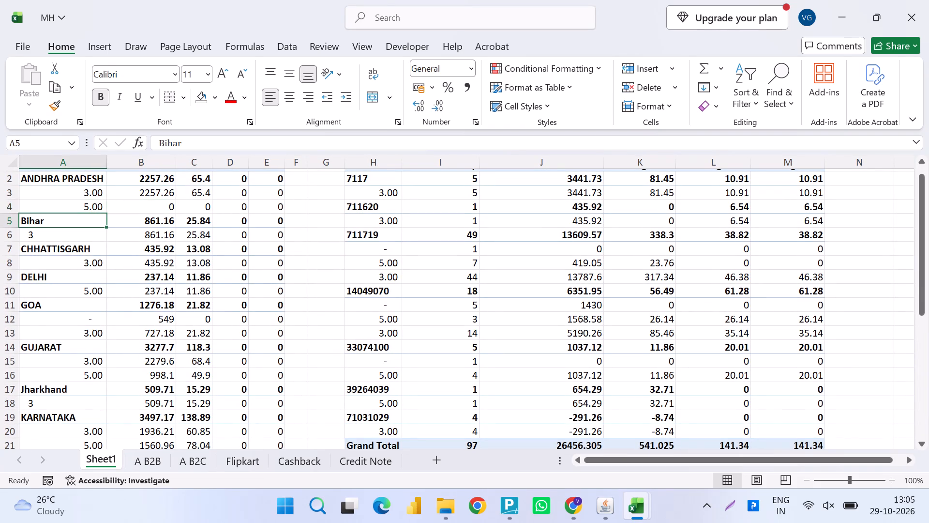
key("ctrl+shift+Down")
key("shift+Right")
key("shift+Right")
key("shift+Right")
key("shift+Right")
key("ctrl+x")
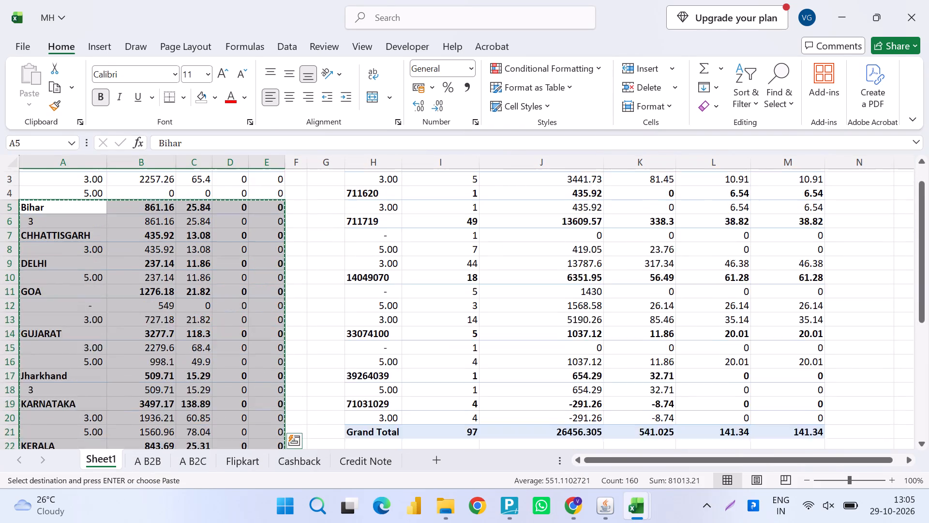
key("Up")
key("Return")
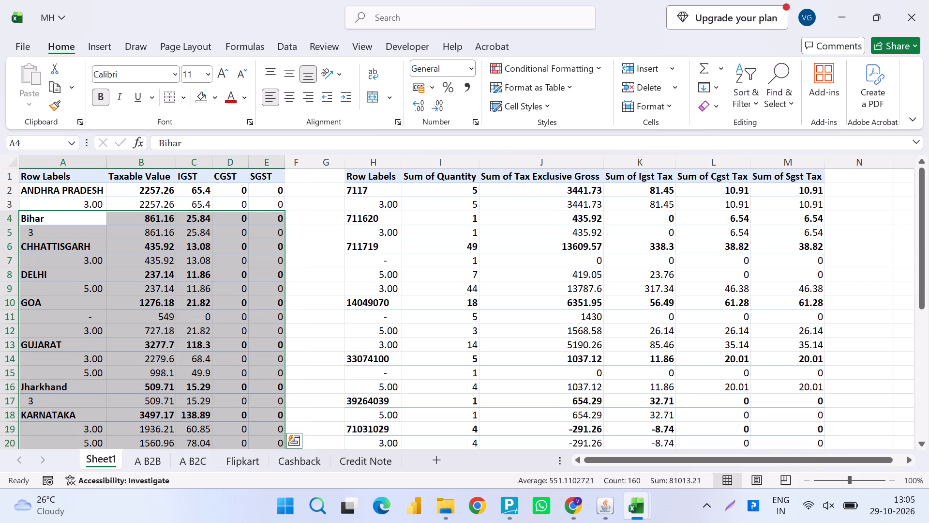
Filter the state-wise summary's Row Labels to -, 3, 3.00 and 5.00, and select the rate rows to check their count.
key("ctrl+Up")
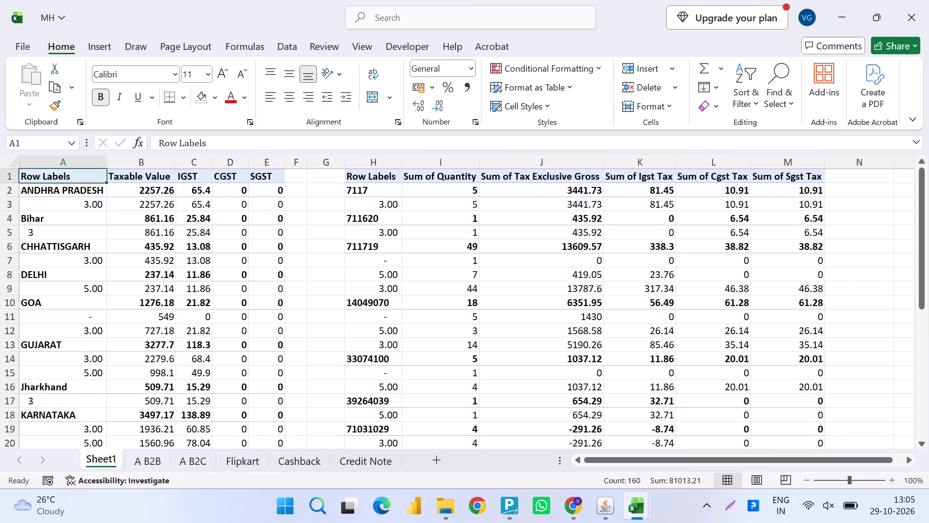
key("ctrl+shift+Right")
key("ctrl+shift+Down")
key("ctrl+shift+l")
key("Down")
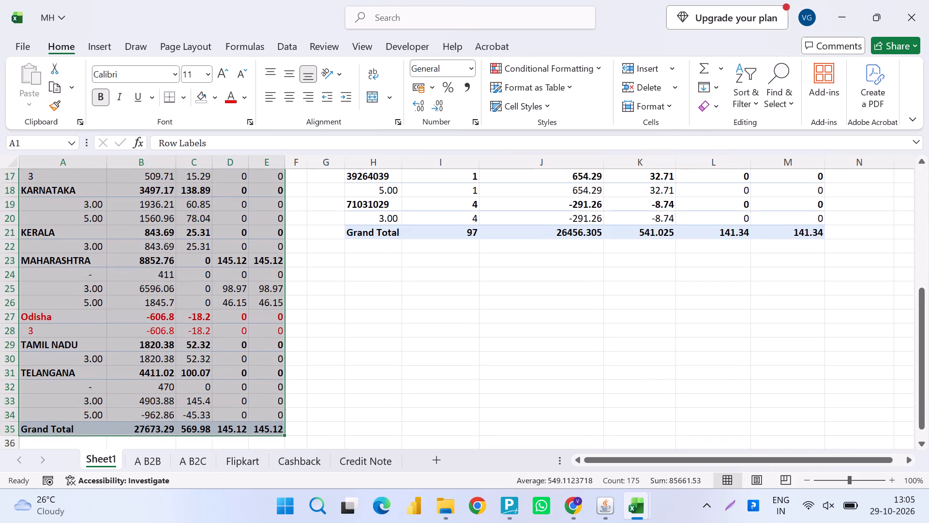
key("Up")
key("alt+Down")
key("alt+Down")
key("alt+Down")
key("alt+Down")
key("alt+Down")
key("alt+Down")
key("alt+Down")
key("alt+Down")
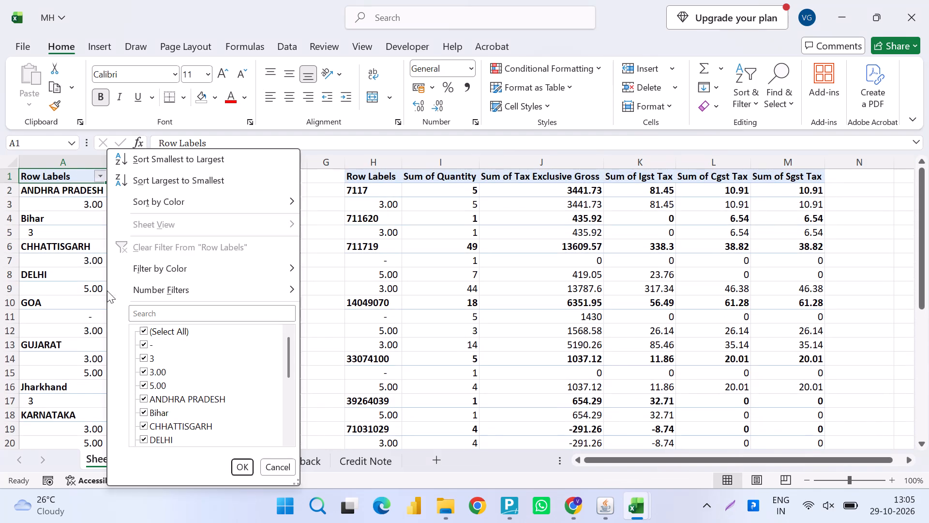
key("Down")
key("Down")
key("space")
key("Down")
key("space")
key("Down")
key("space")
key("Down")
key("space")
key("Down")
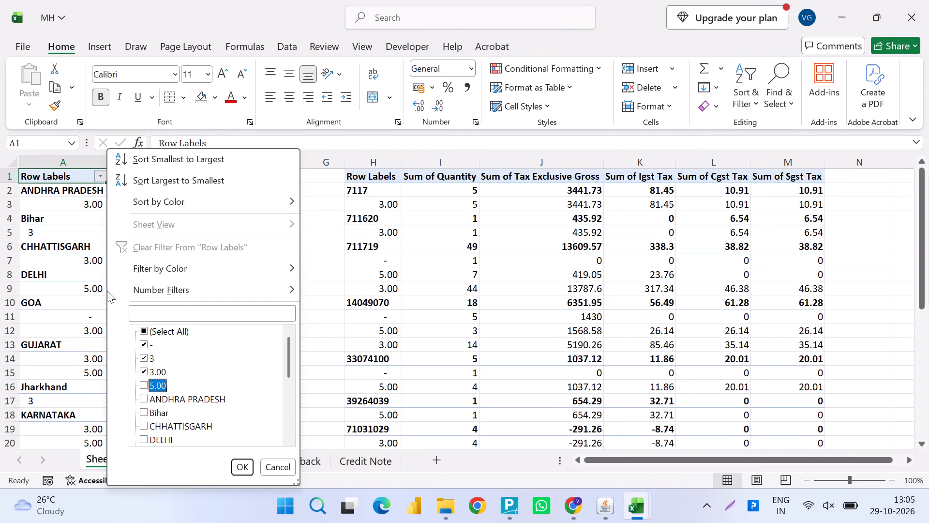
key("space")
key("Return")
key("Down")
key("ctrl+shift+Down")
key("ctrl+shift+Up")
key("ctrl+shift+Down")
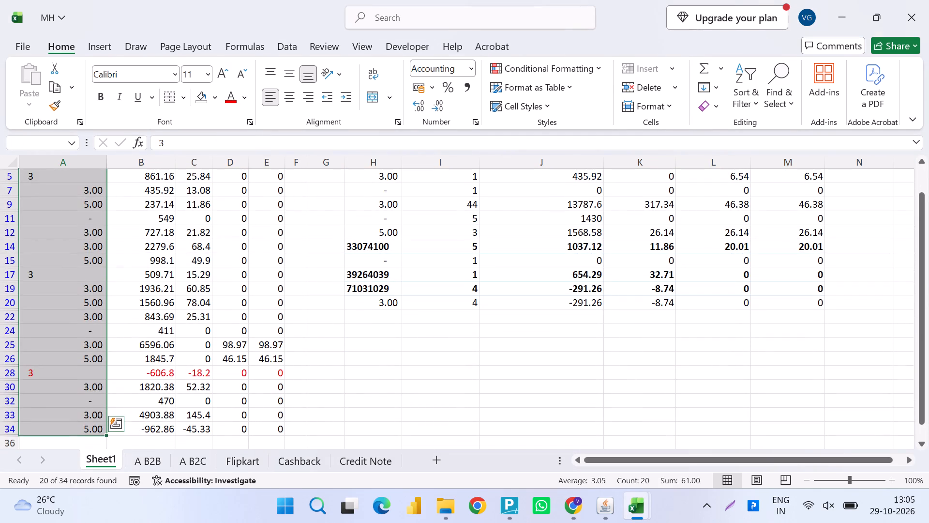
Remove the filter from the state-wise summary and save the workbook.
key("ctrl+Up")
key("ctrl+shift+l")
key("ctrl+s")
key("ctrl+s")
key("ctrl+s")
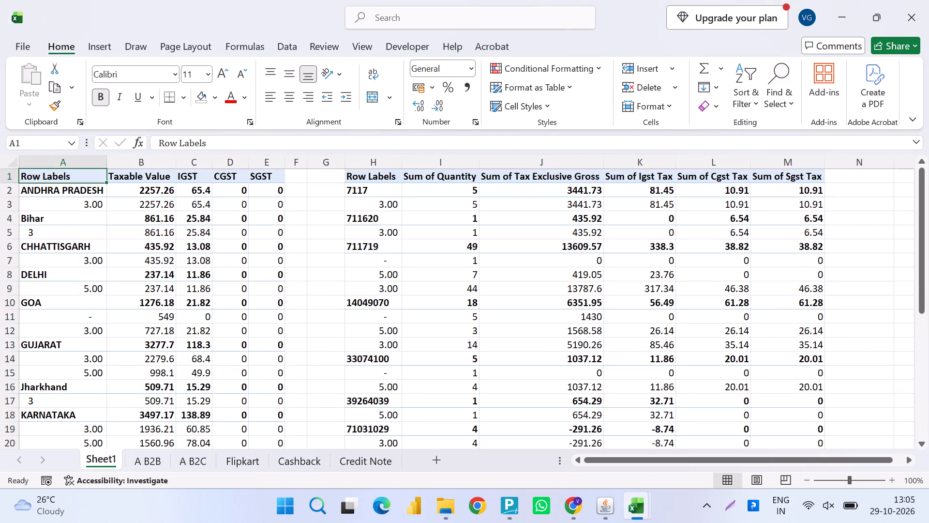
Switch to the GST portal and open table 12, HSN-wise summary of outward supplies, from the GSTR-1 overview.
key("alt+Tab")
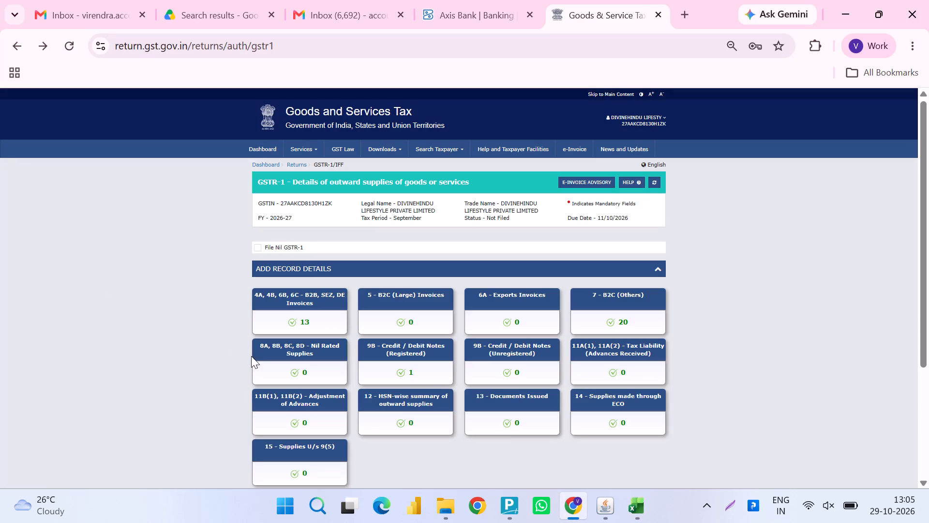
left_click(380, 392)
Switch to the Excel workbook and copy HSN code 7117 into column G beside its 3.00 rate row.
key("alt+Tab")
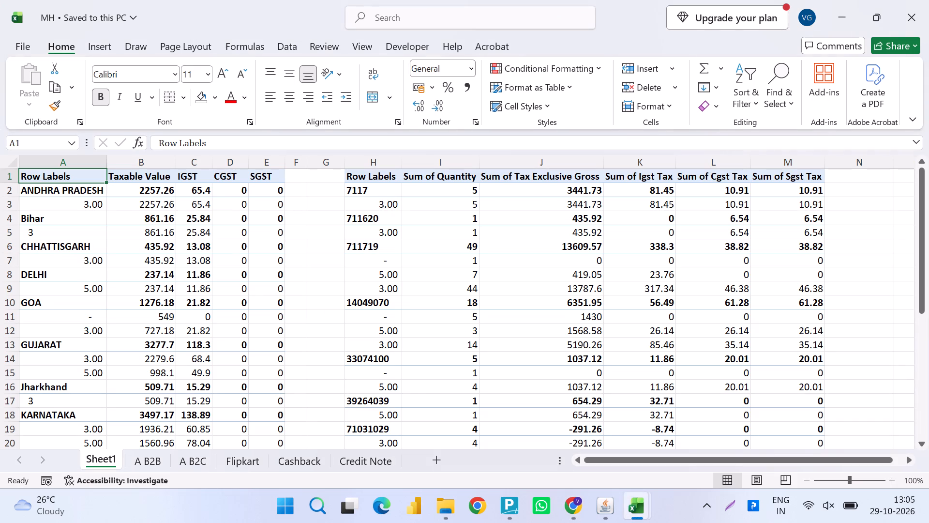
scroll(476, 286, "right", 1)
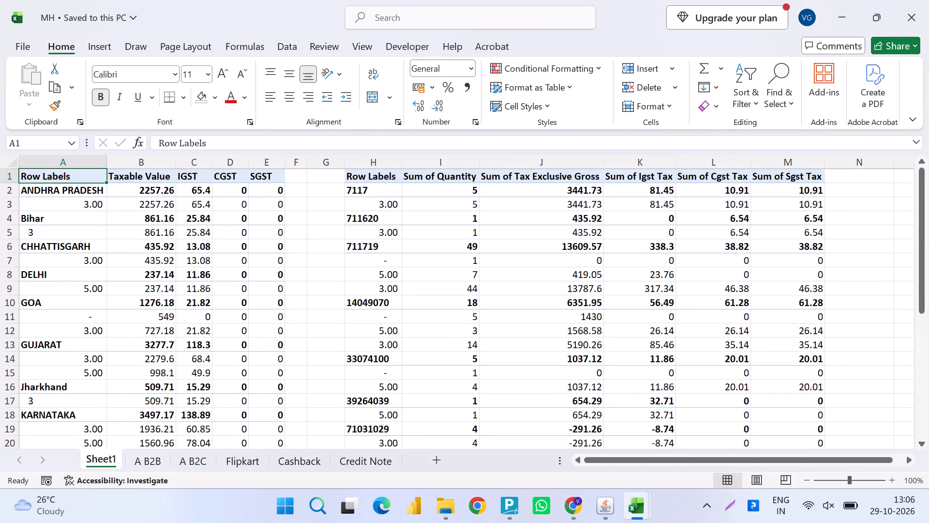
key("Down")
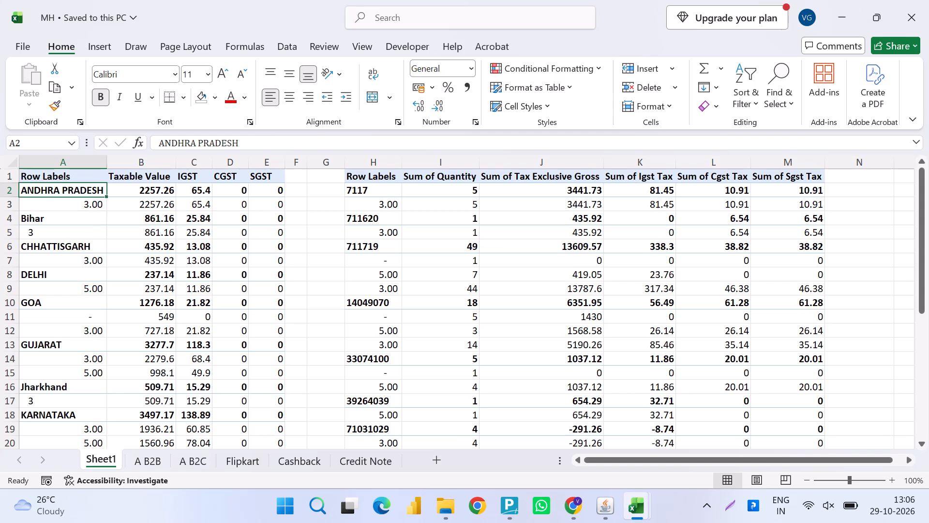
key("Down")
key("Right")
key("Right")
key("Right")
key("Right")
key("Right")
key("Down")
key("Up")
key("Right")
key("Up")
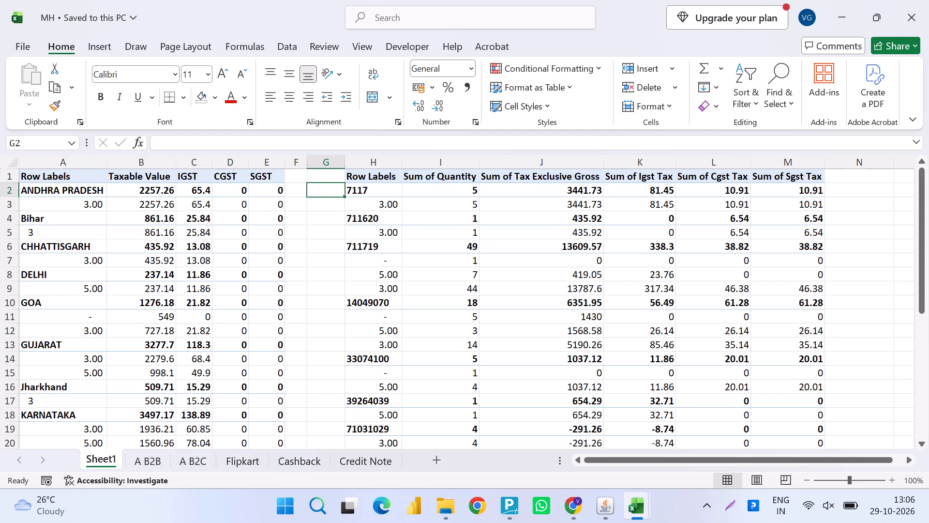
key("Right")
key("ctrl+c")
key("Down")
key("Left")
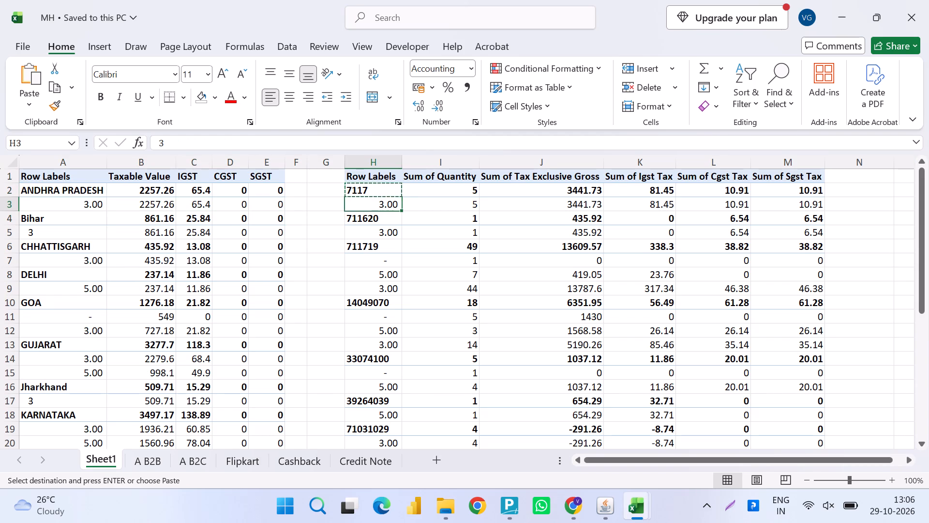
key("Return")
Copy HSN code 711620 into column G beside its 3.00 rate row.
key("Down")
key("Right")
key("ctrl+c")
key("Down")
key("Left")
key("Return")
Copy HSN code 711719 into column G beside its -, 5.00 and 3.00 rate rows.
key("Down")
key("Right")
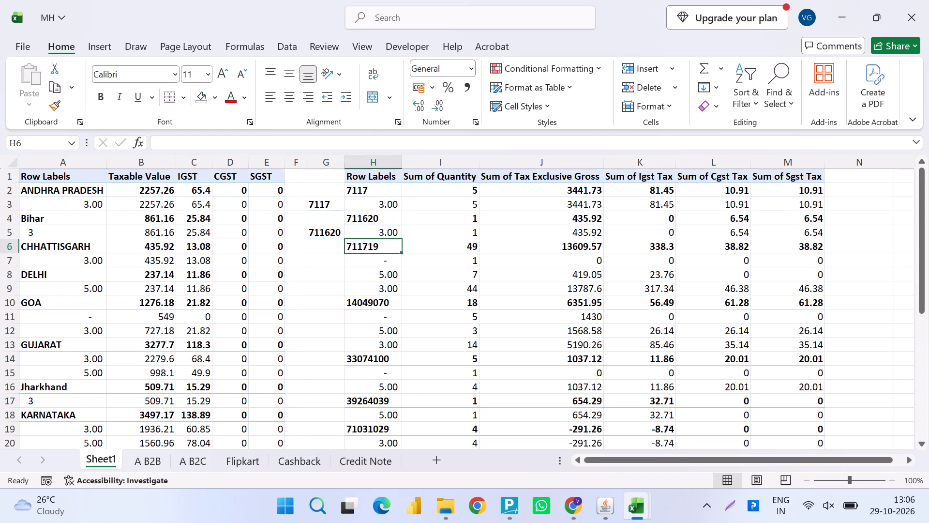
key("ctrl+c")
key("Left")
key("Down")
key("ctrl+v")
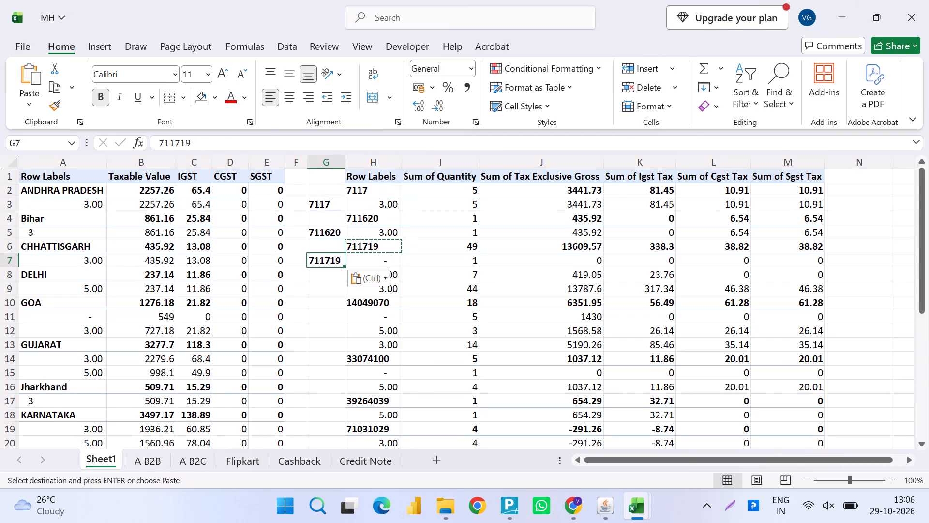
key("shift+Down")
key("shift+Down")
key("ctrl+d")
Copy HSN code 14049070 into column G beside its three rate rows and autofit the column width.
key("Down")
key("Down")
key("Down")
key("Right")
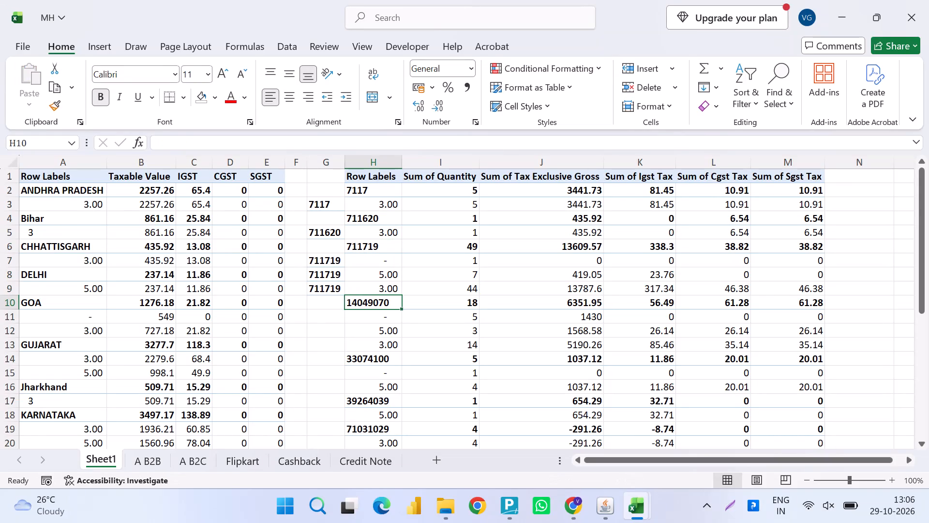
key("ctrl+c")
key("Left")
key("Down")
key("ctrl+v")
key("shift+Down")
key("shift+Down")
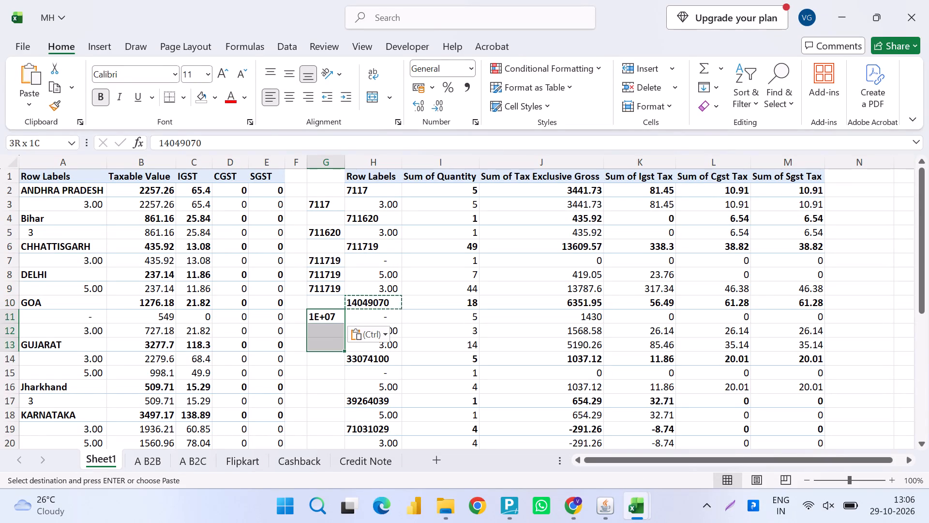
key("ctrl+v")
key("alt+h")
type("oi")
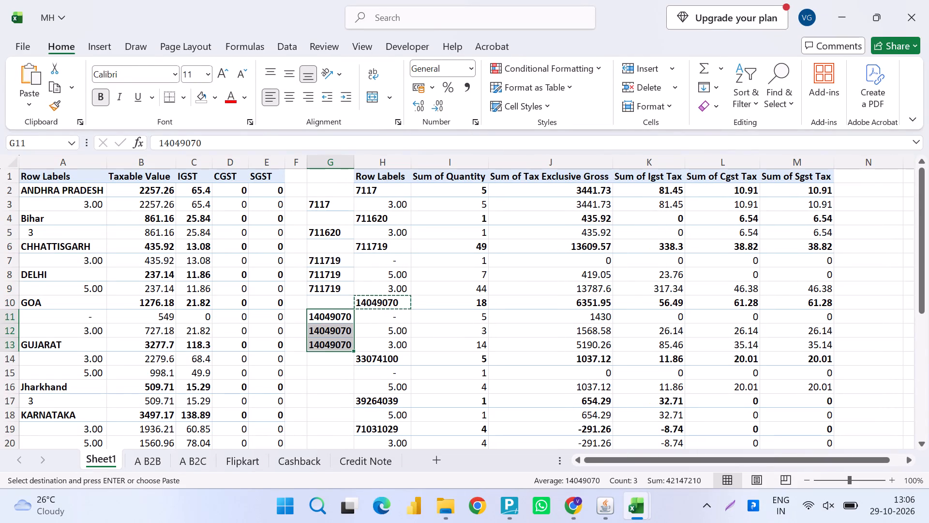
Copy HSN code 33074100 into column G beside its - and 5.00 rate rows.
key("Right")
key("Down")
key("Down")
key("Down")
key("ctrl+c")
key("Down")
key("Left")
key("shift+Down")
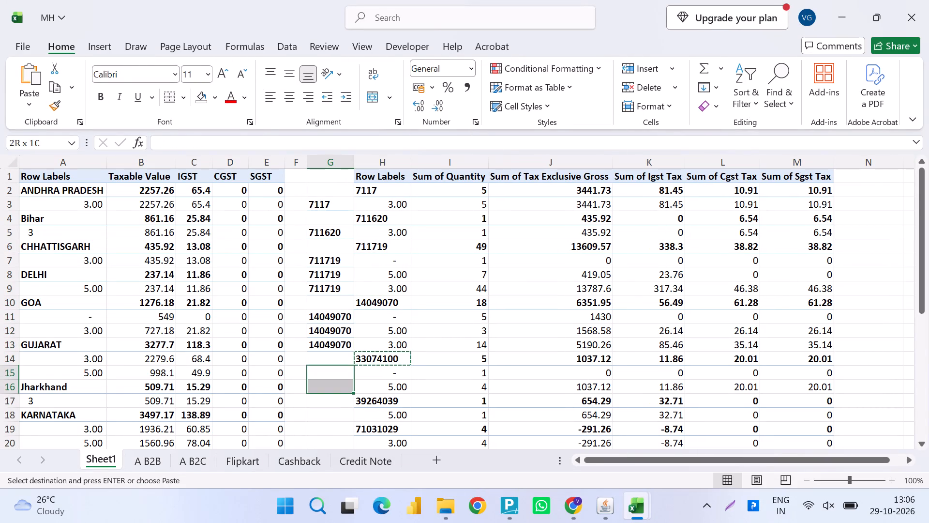
key("ctrl+v")
Copy HSN code 39264039 into column G beside its 5.00 rate row.
key("Down")
key("Down")
key("Right")
key("ctrl+c")
key("Down")
key("Left")
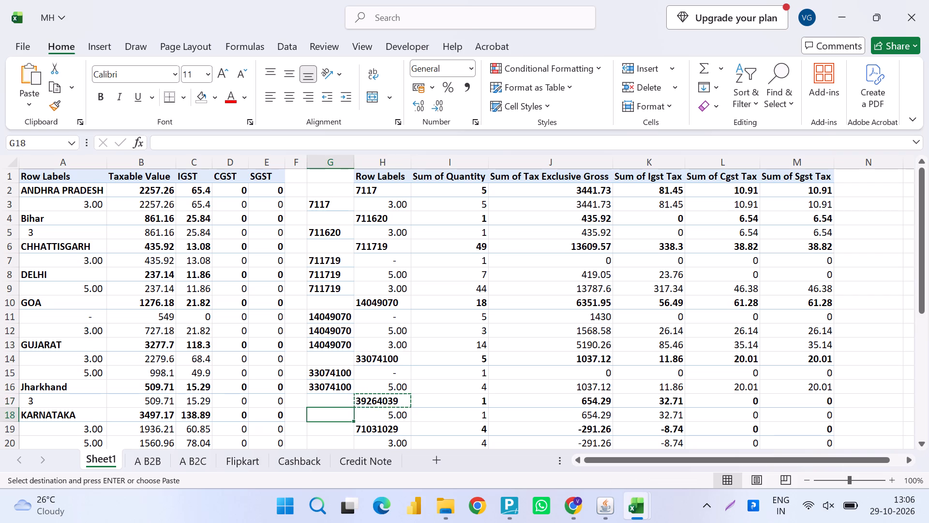
key("ctrl+v")
Copy HSN code 71031029 into column G beside its 3.00 rate row.
key("Down")
key("Down")
key("Down")
key("Down")
key("Down")
key("Down")
key("Down")
key("Up")
key("Up")
key("Up")
key("Up")
key("Up")
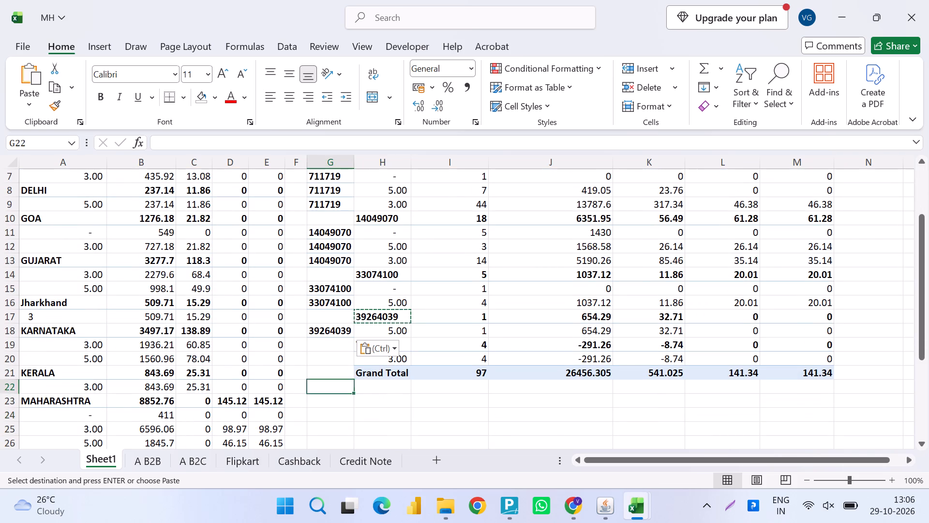
key("Right")
key("Up")
key("ctrl+c")
key("ctrl+c")
key("Left")
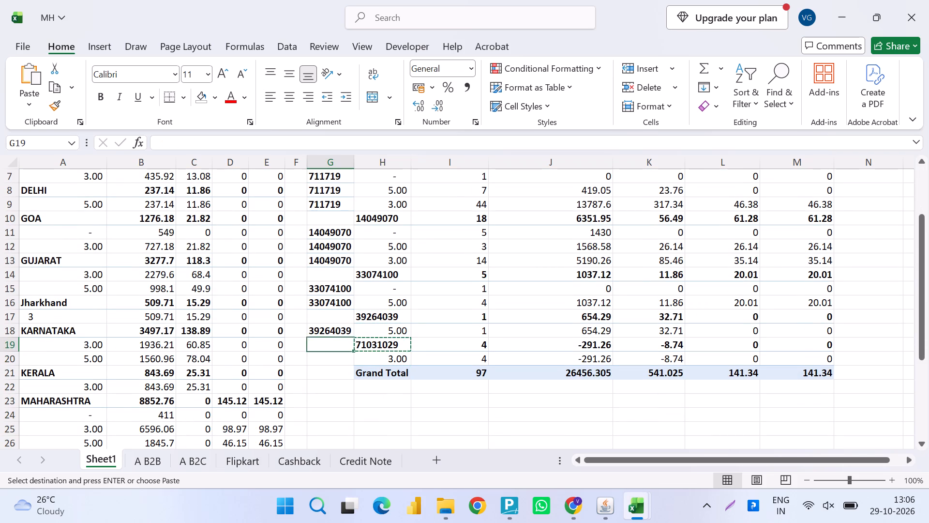
key("Down")
key("Return")
Select the HSN summary from G1 through the Grand Total row in column M and apply a filter to it.
key("ctrl+Right")
key("ctrl+Up")
key("Up")
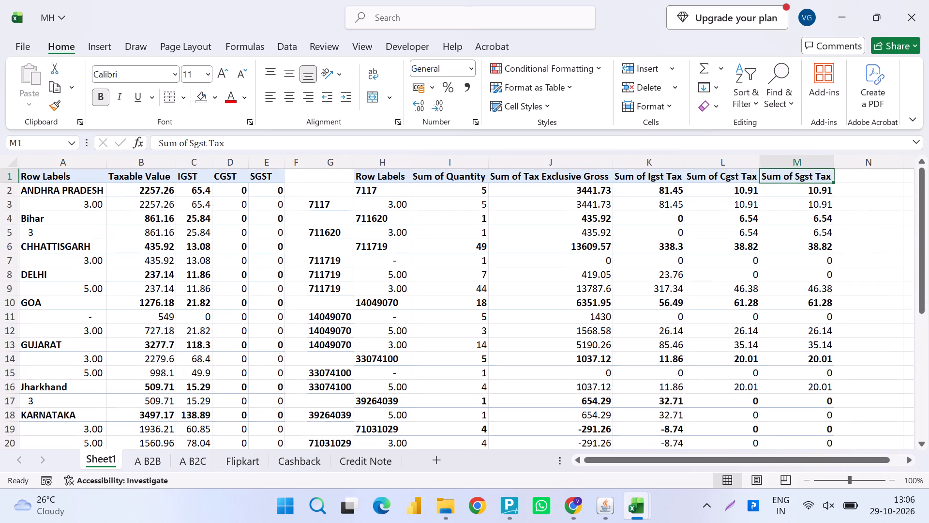
key("Down")
key("Left")
key("Up")
key("Left")
key("Left")
key("Left")
key("Left")
key("Left")
key("ctrl+shift+Right")
key("ctrl+shift+Down")
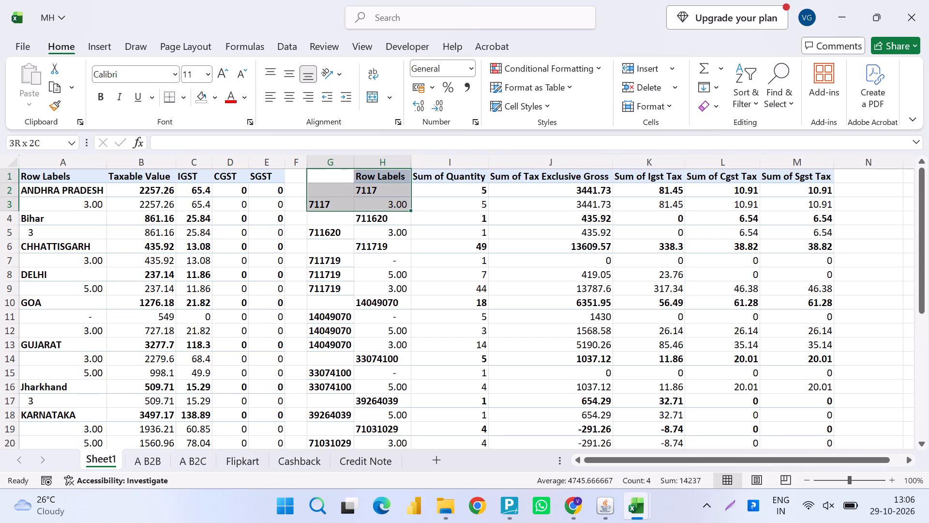
key("ctrl+shift+Right")
key("ctrl+shift+Down")
key("ctrl+shift+Down")
key("ctrl+shift+Down")
key("ctrl+shift+Down")
key("ctrl+shift+Down")
key("ctrl+shift+Down")
key("ctrl+shift+Down")
key("ctrl+shift+Down")
key("ctrl+shift+Down")
key("ctrl+shift+Down")
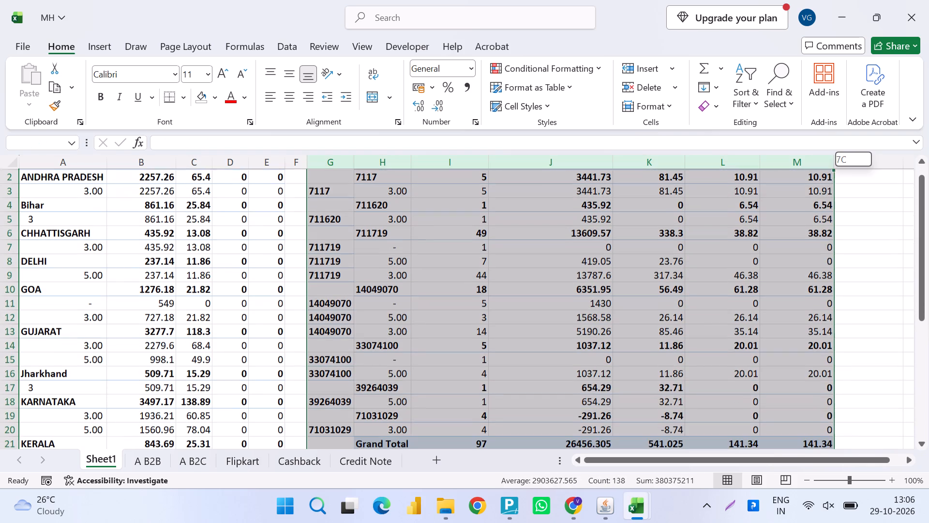
key("ctrl+shift+Down")
key("ctrl+shift+Up")
key("shift+Down")
key("ctrl+shift+l")
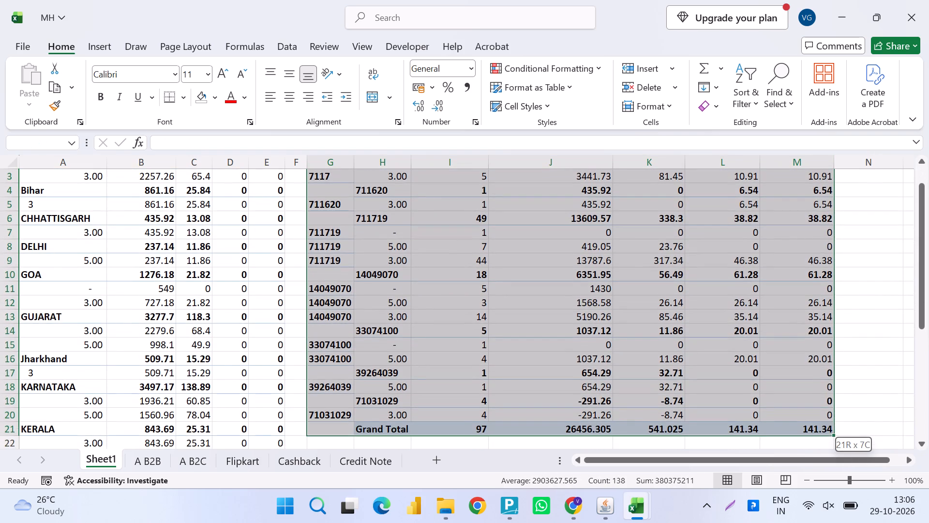
Filter the HSN summary's Row Labels to exclude -, 3.00 and 5.00, leaving the HSN subtotal and Grand Total rows.
key("Up")
key("Down")
key("Right")
key("Up")
key("alt+Down")
key("alt+Down")
key("alt+Down")
key("alt+Down")
key("alt+Down")
key("alt+Down")
key("alt+Down")
key("alt+Down")
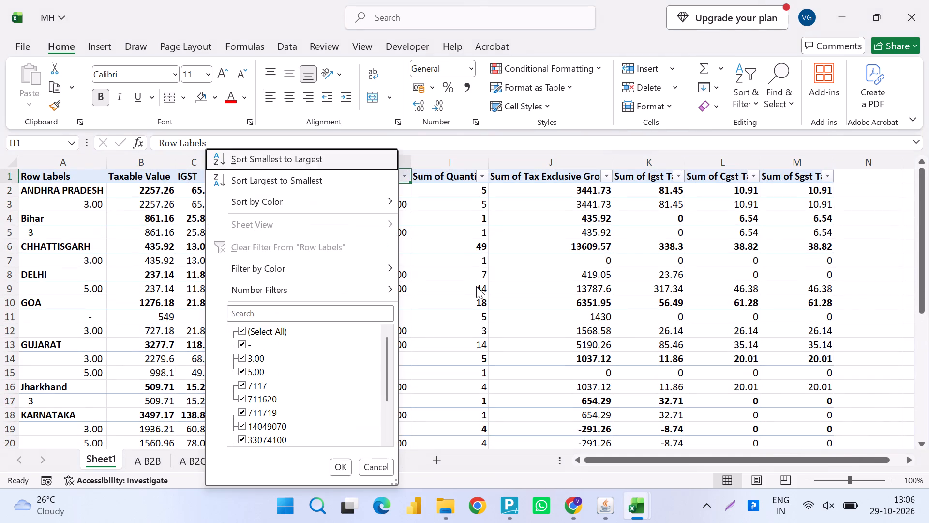
key("Down")
key("Down")
key("Down")
key("space")
key("Down")
key("space")
key("Down")
key("space")
key("Return")
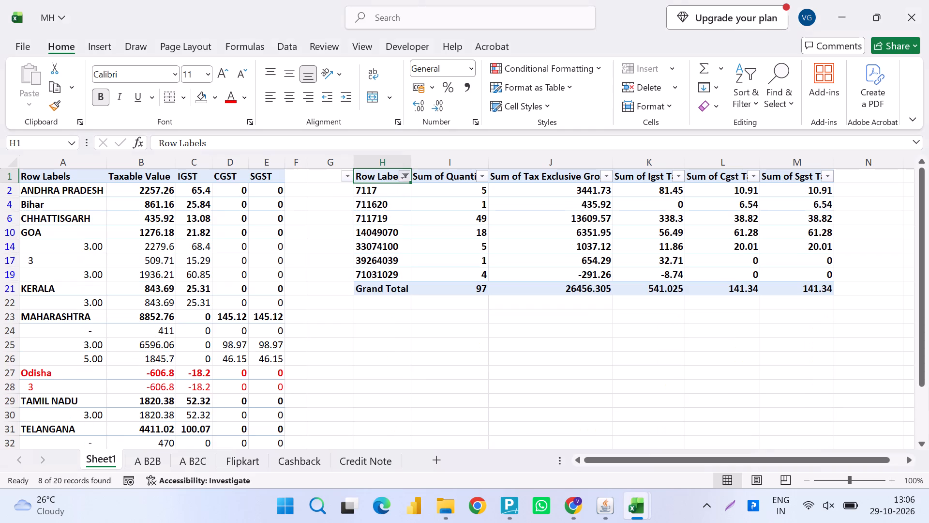
Clear the contents of the visible HSN subtotal and Grand Total rows in columns H to M, and remove the filter.
key("Down")
key("ctrl+shift+Down")
key("shift+Right")
key("shift+Right")
key("shift+Right")
key("shift+Right")
key("shift+Right")
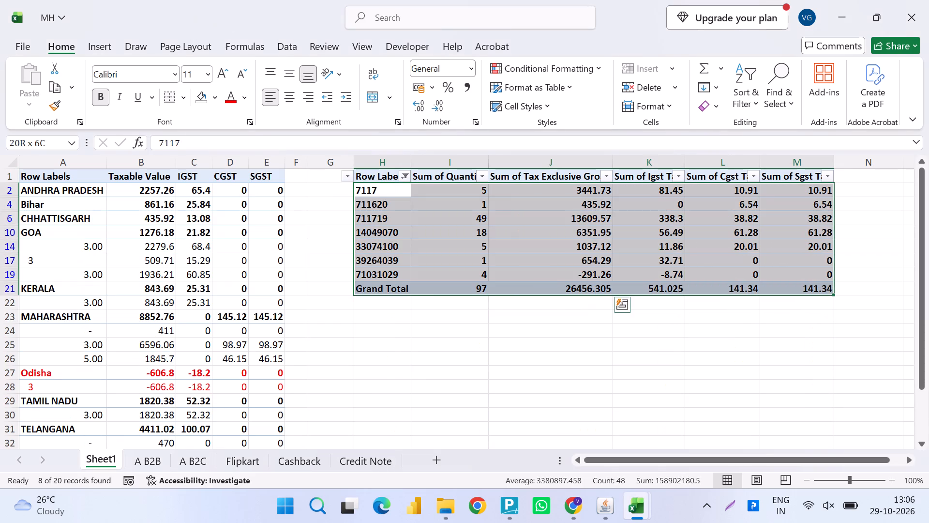
key("alt+semicolon")
key("ctrl+minus")
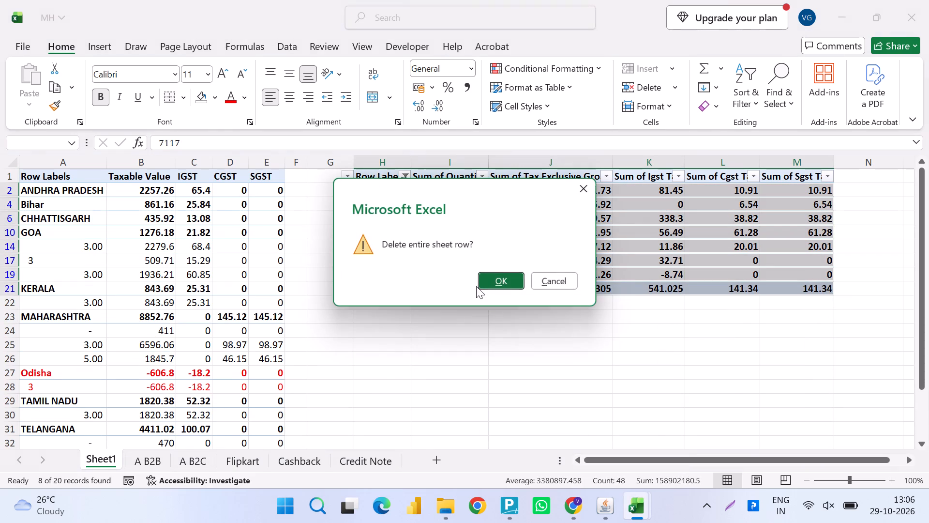
key("Escape")
key("Insert")
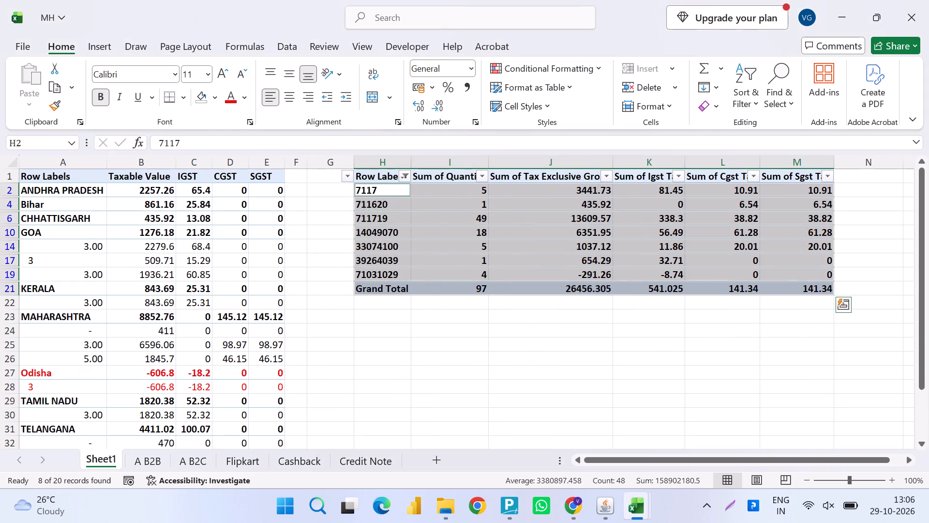
key("Delete")
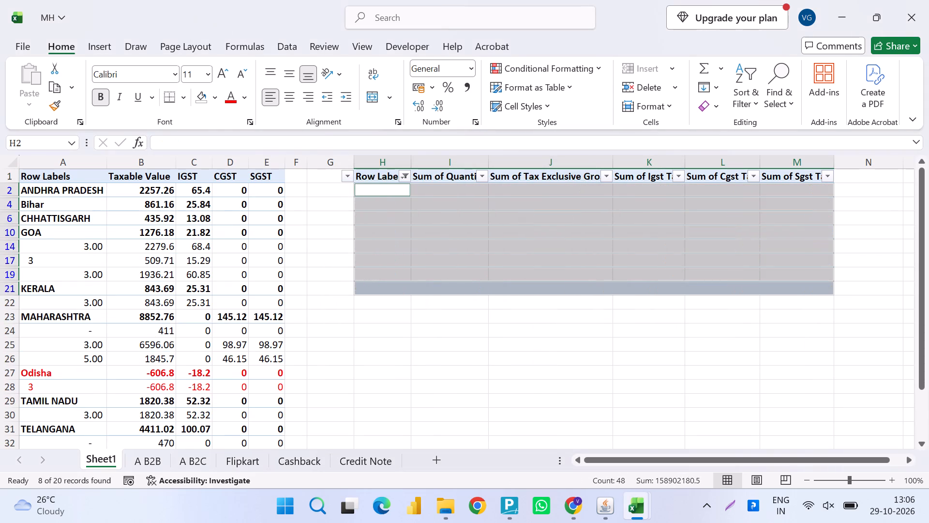
key("ctrl+shift+l")
Move the 7117 rate row in columns G to M up one row, directly beneath the headers.
key("Up")
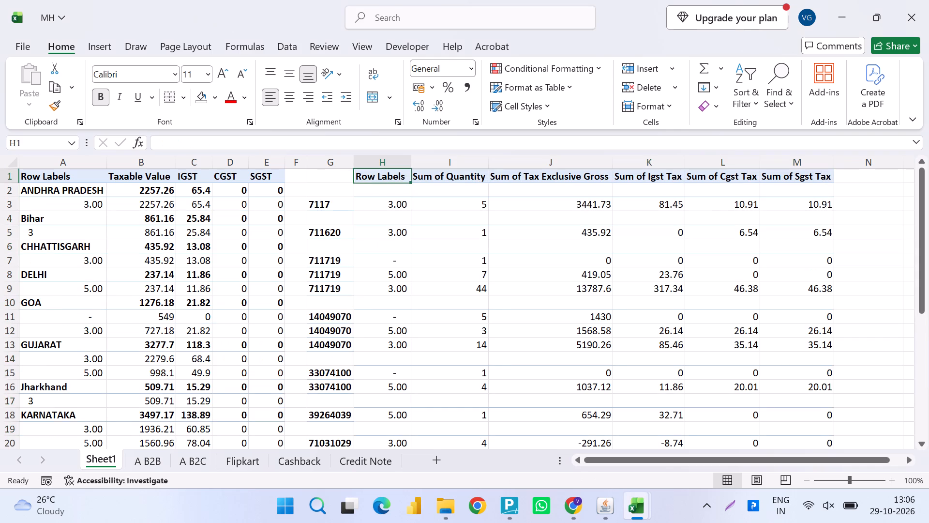
key("Down")
key("Down")
key("Left")
key("ctrl+shift+Right")
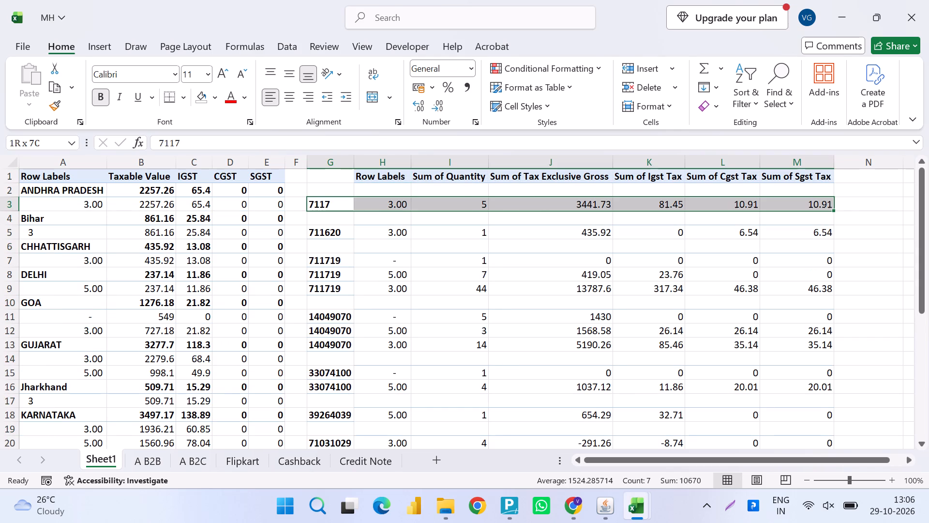
key("ctrl+x")
key("Up")
key("Return")
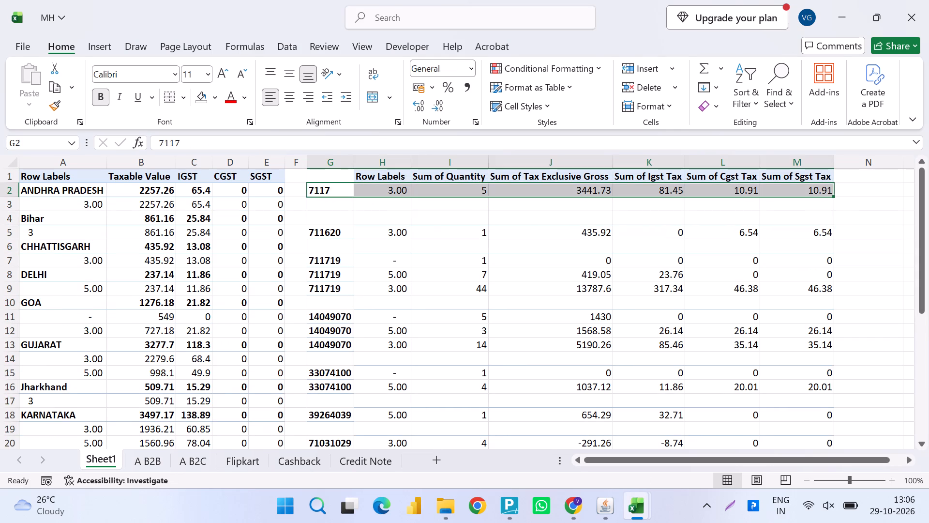
key("Down")
key("Up")
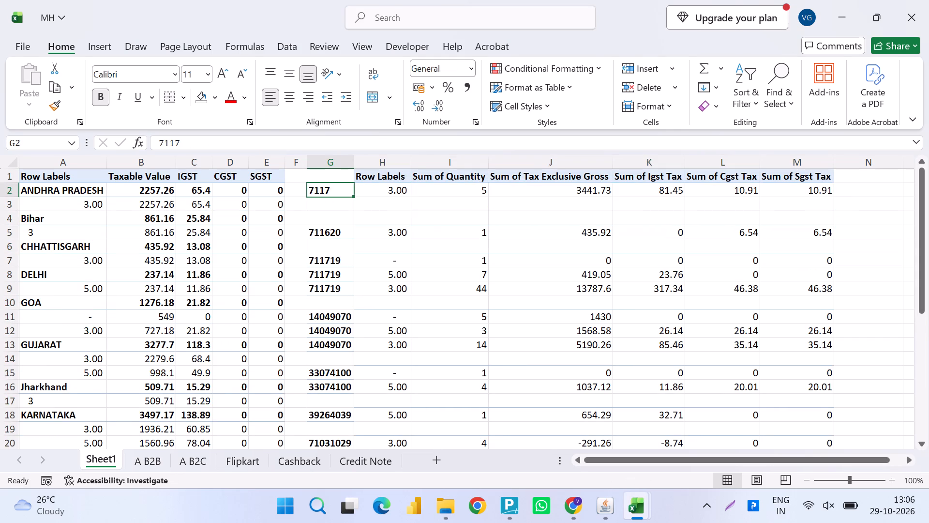
Enter the headers HSN in G1 and RATE in H1 of the HSN summary.
key("Right")
key("Up")
key("Left")
type("HSN")
key("Tab")
type("RAT")
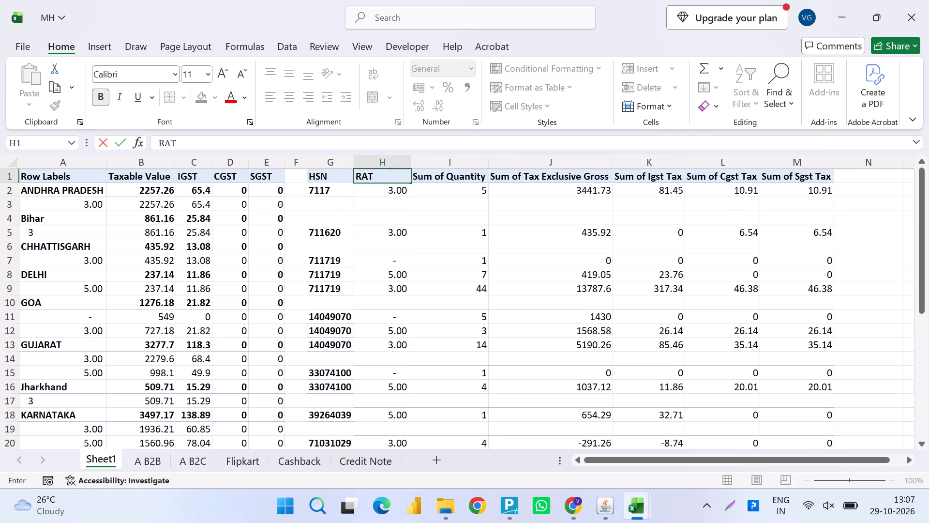
key("shift+e")
key("Return")
Move the 711620 row in columns G to M up to row 3, directly beneath the 7117 row.
key("Down")
key("Down")
key("Down")
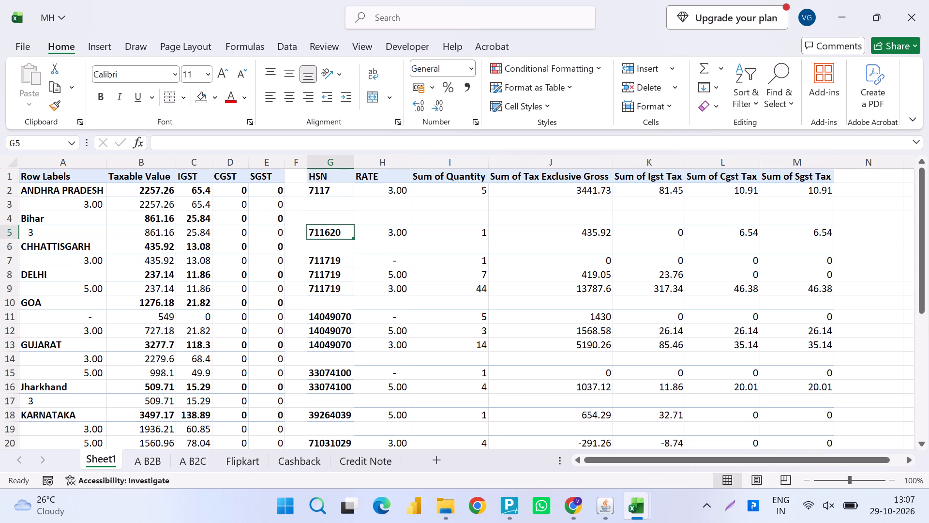
key("ctrl+shift+Right")
key("ctrl+x")
key("ctrl+Up")
key("Down")
key("Return")
Move the three 711719 rows in columns G to M up to start at row 4, beneath the 711620 row.
key("Down")
key("Down")
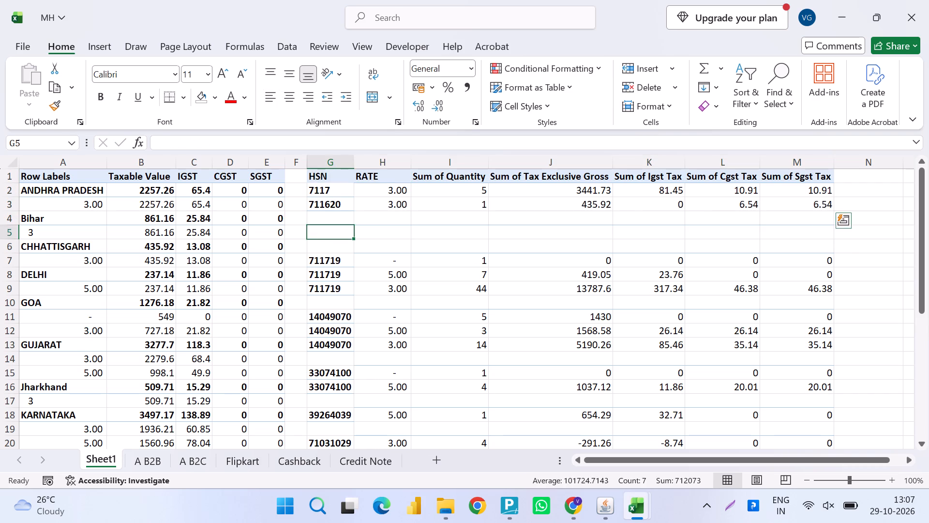
key("Down")
key("Down")
key("ctrl+shift+Right")
key("ctrl+shift+Down")
key("ctrl+x")
key("ctrl+Up")
key("Down")
key("Return")
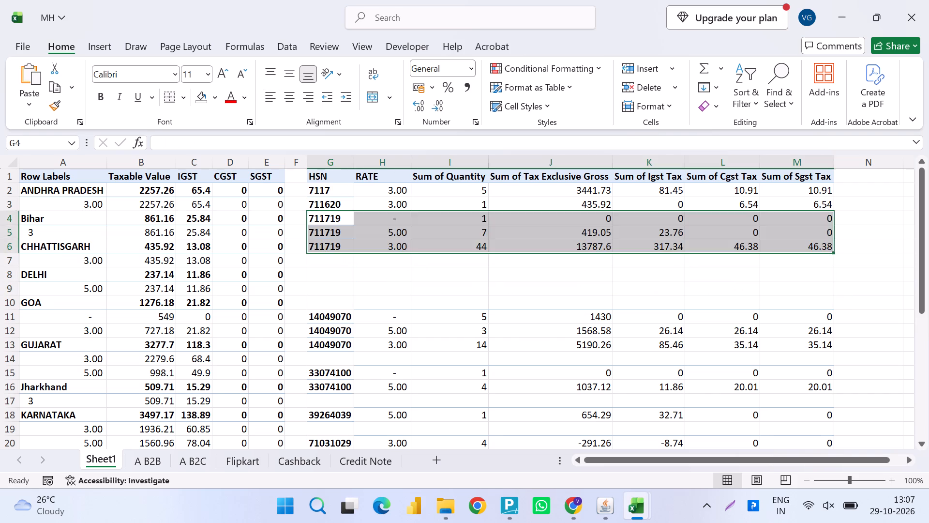
Move the three 14049070 rows in columns G to M up to start at row 7, beneath the 711719 rows.
key("Down")
key("ctrl+Down")
key("ctrl+Down")
key("ctrl+shift+Down")
key("ctrl+shift+Right")
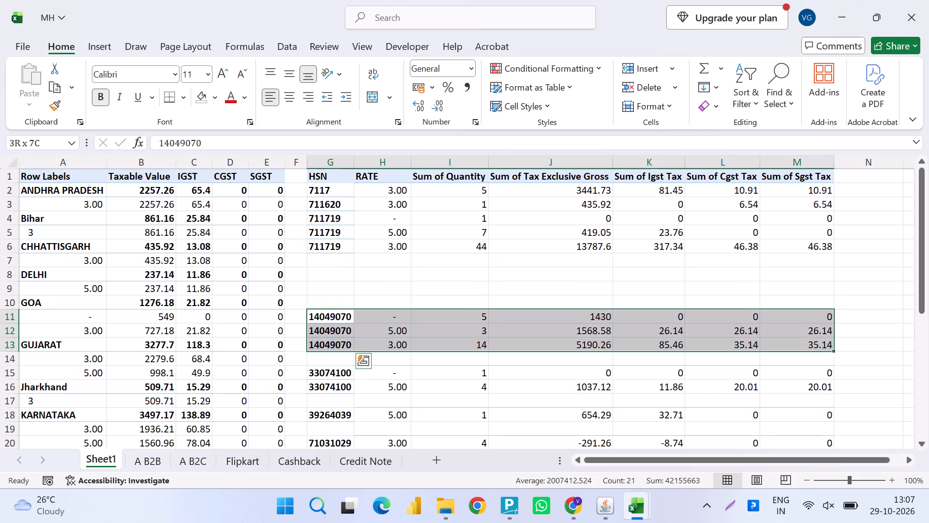
key("ctrl+x")
key("ctrl+Up")
key("Down")
key("Return")
Move the two 33074100 rows in columns G to M up to start at row 10, beneath the 14049070 rows.
key("ctrl+Down")
key("ctrl+Down")
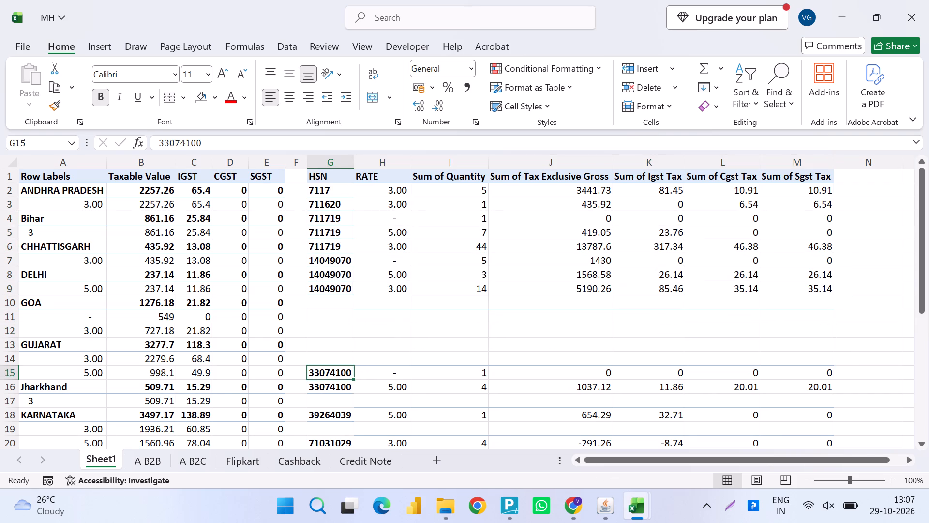
key("ctrl+shift+Right")
key("ctrl+shift+Down")
key("ctrl+x")
key("ctrl+Up")
key("Down")
key("Return")
Move the 39264039 row in columns G to M up to row 12, beneath the 33074100 rows.
key("ctrl+Down")
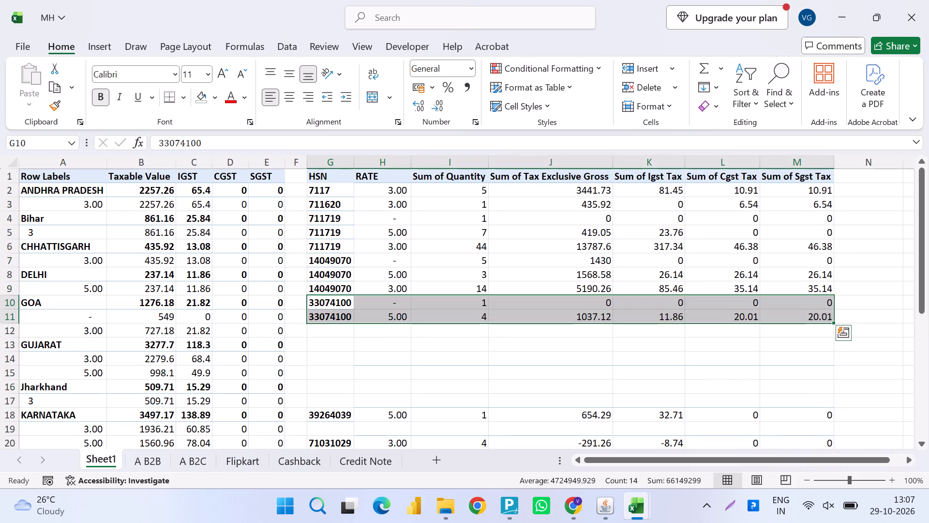
key("ctrl+Down")
key("ctrl+shift+Right")
key("ctrl+x")
key("ctrl+Up")
key("Down")
key("Return")
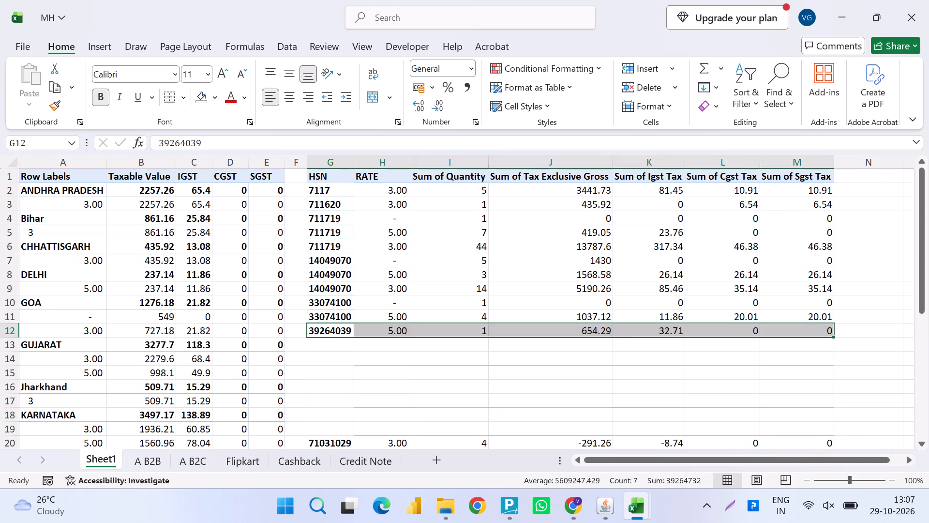
Move the 71031029 row in columns G to M up to row 13, beneath the 39264039 row.
key("ctrl+Down")
key("ctrl+shift+Right")
key("ctrl+x")
key("ctrl+Up")
key("Down")
key("Return")
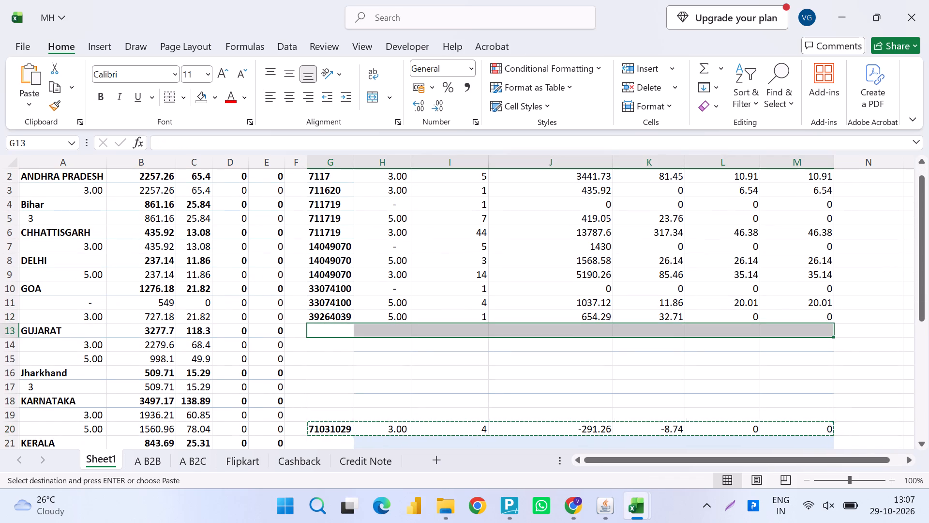
Move the empty shaded total row from H21:M21 up to row 14, directly beneath the 71031029 row.
key("ctrl+Down")
key("Right")
key("ctrl+Up")
key("Right")
key("Right")
key("Down")
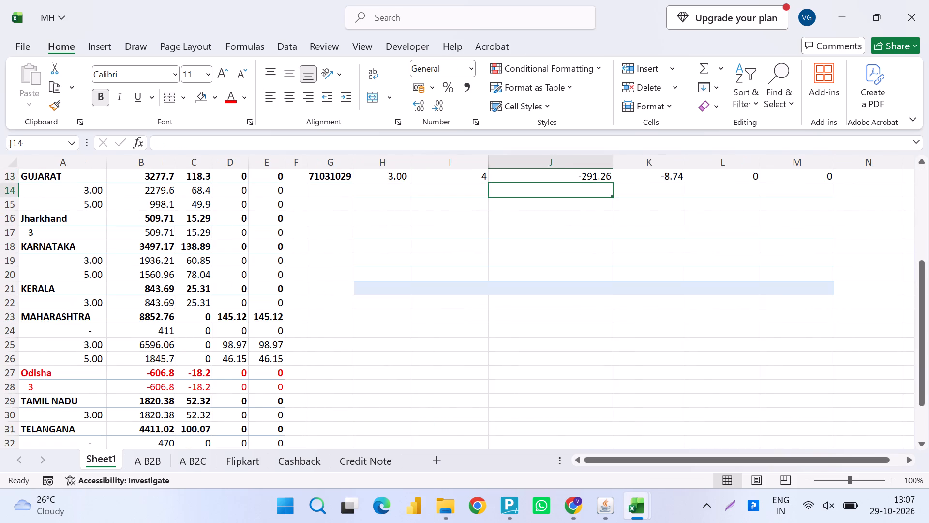
key("ctrl+Down")
key("Left")
key("ctrl+Up")
key("Left")
key("Down")
key("Down")
key("Down")
key("Down")
key("Down")
key("Down")
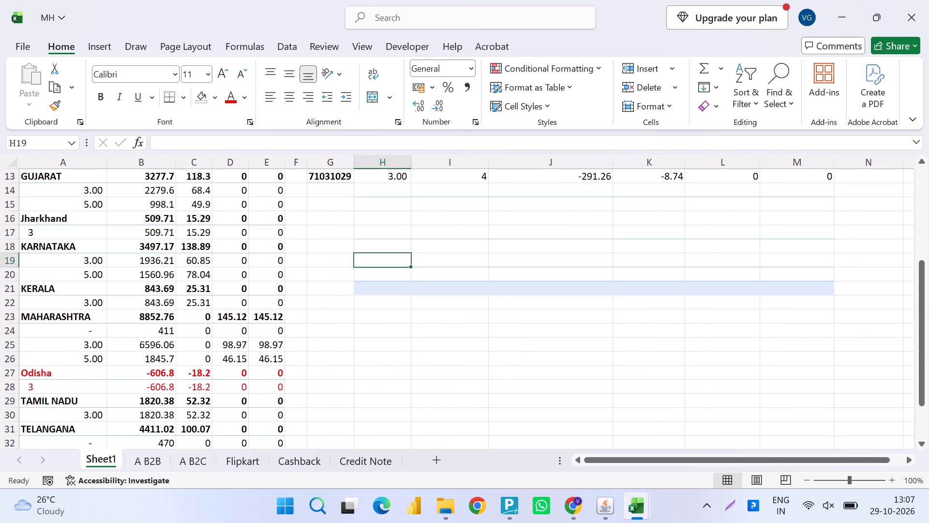
key("Down")
key("Down")
key("ctrl+shift+Right")
key("Left")
key("Right")
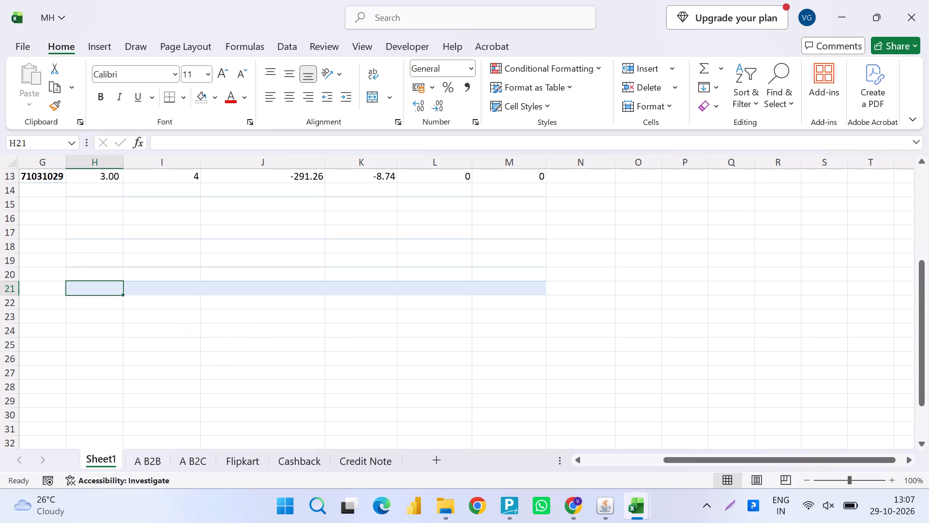
key("shift+Right")
key("shift+Right")
key("shift+Right")
key("shift+Right")
key("shift+Right")
key("ctrl+x")
key("ctrl+Up")
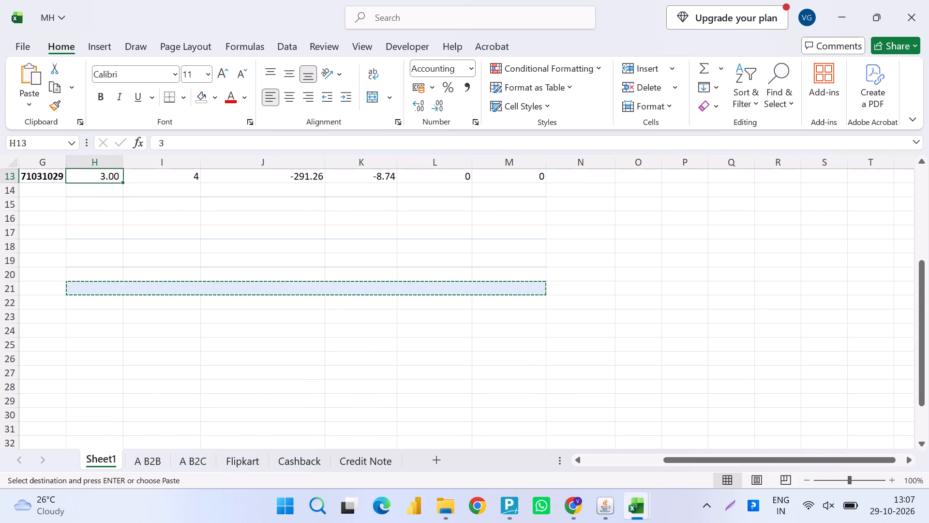
key("Down")
key("Return")
Clear all contents and formatting from the leftover range H16:P22 below the HSN summary, and save the workbook.
key("Down")
key("Down")
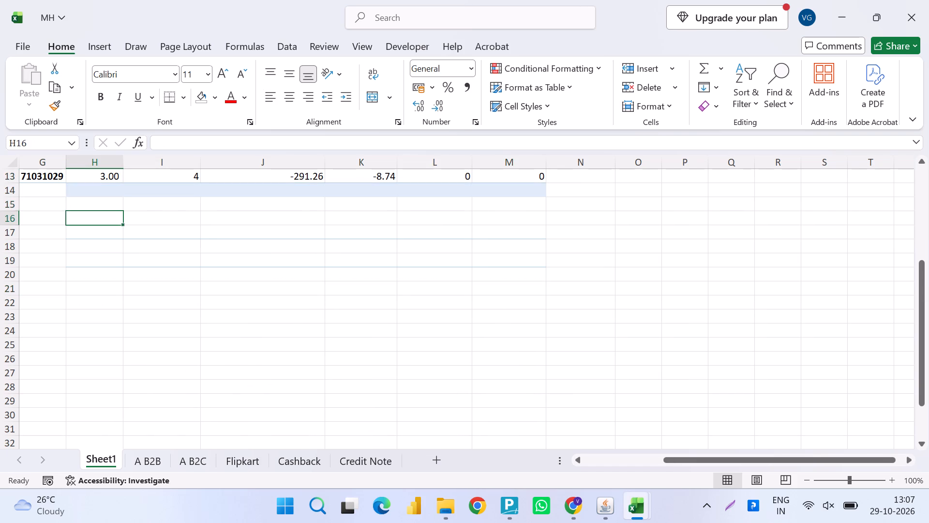
key("shift+Up")
key("shift+Down")
key("shift+Down")
key("shift+Down")
key("shift+Down")
key("shift+Down")
key("shift+Down")
key("shift+Down")
key("shift+Right")
key("shift+Right")
key("shift+Right")
key("shift+Right")
key("shift+Right")
key("shift+Right")
key("shift+Right")
key("shift+Right")
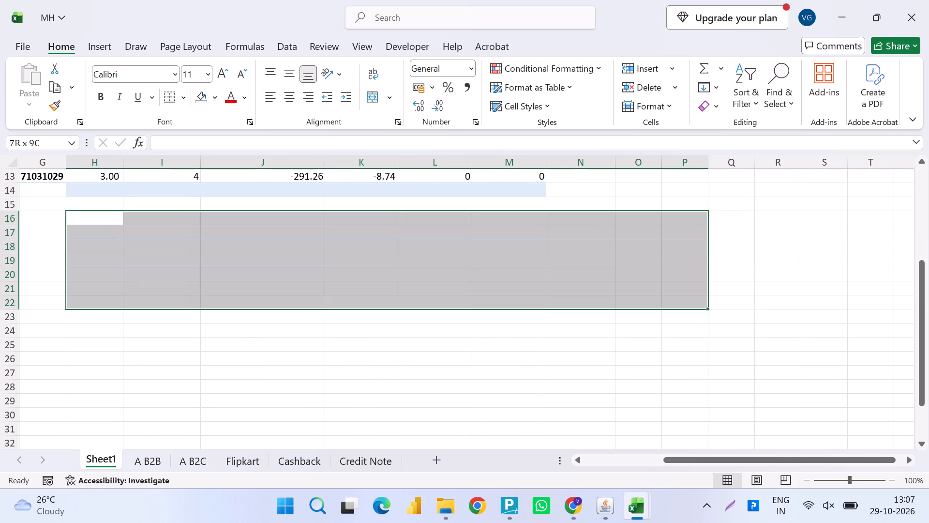
key("alt+h")
type("ea")
key("ctrl+s")
Total the Sum of Tax Exclusive Gross column in J14 with =SUM(J2:J13).
key("ctrl+Up")
key("ctrl+Up")
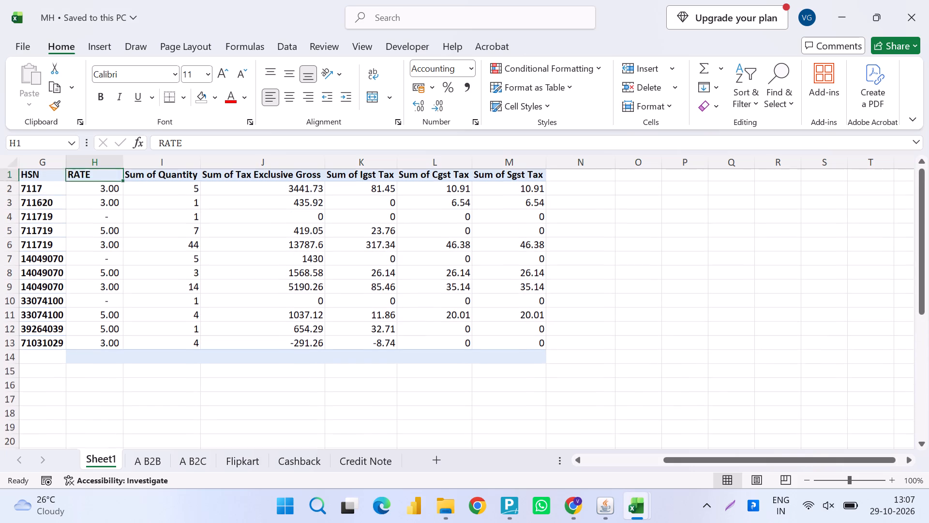
key("Down")
key("Down")
key("ctrl+Down")
key("Right")
key("Right")
key("Down")
key("alt+equal")
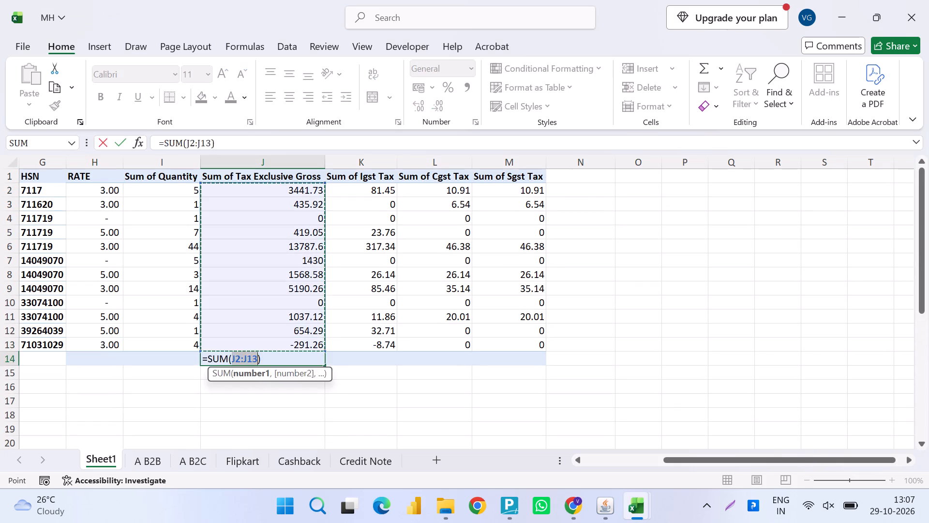
key("Return")
Fill the J14 sum formula across through M14 to total the IGST, CGST and SGST columns, and save the workbook.
key("Up")
key("shift+Right")
key("shift+Right")
key("shift+Right")
key("ctrl+r")
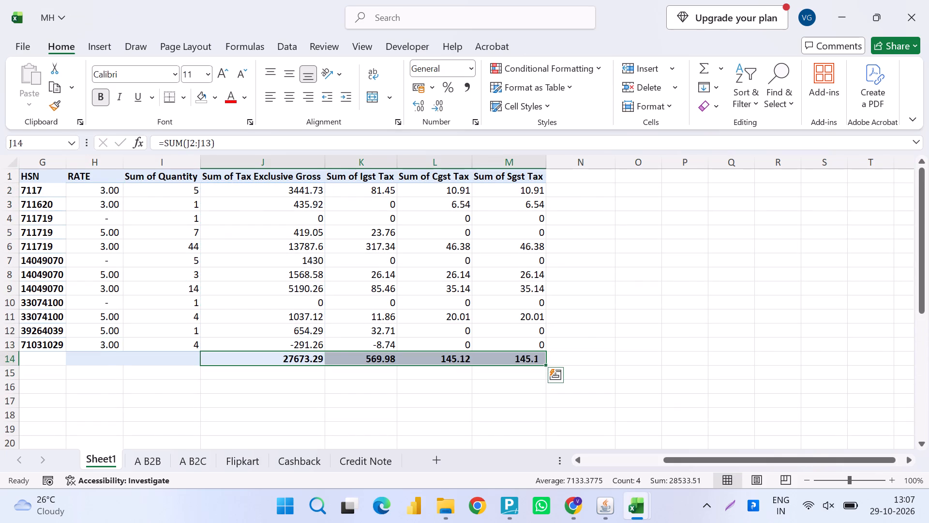
key("ctrl+Left")
key("ctrl+Left")
key("ctrl+s")
key("ctrl+s")
Select the whole HSN summary, from the HSN header in G1 through the total row in M14.
key("ctrl+Up")
key("ctrl+Right")
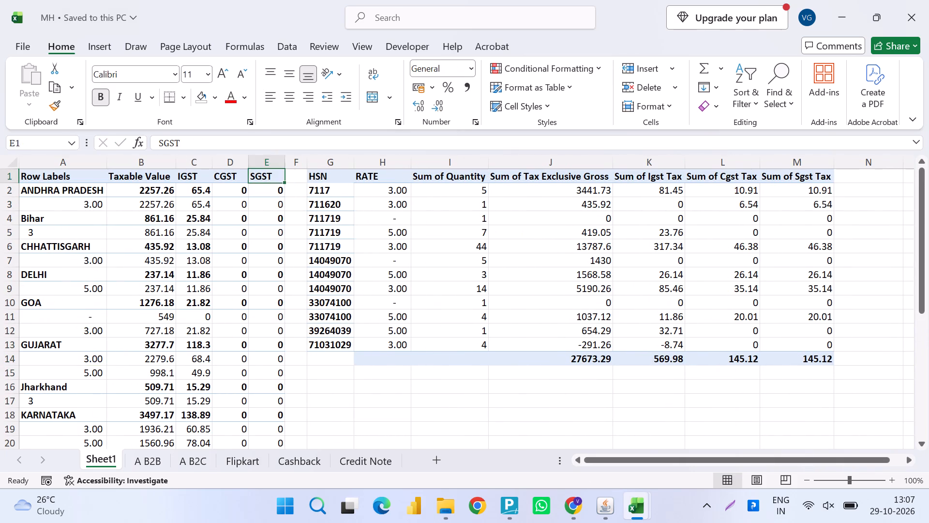
key("Right")
key("Right")
key("ctrl+shift+Down")
key("shift+Right")
key("shift+Right")
key("shift+Right")
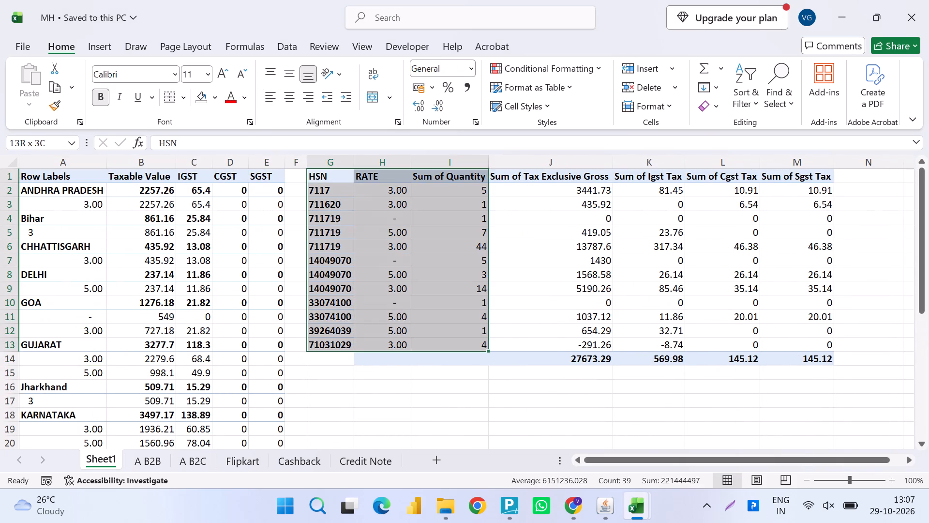
key("shift+Right")
key("shift+Right")
key("shift+Down")
key("shift+Right")
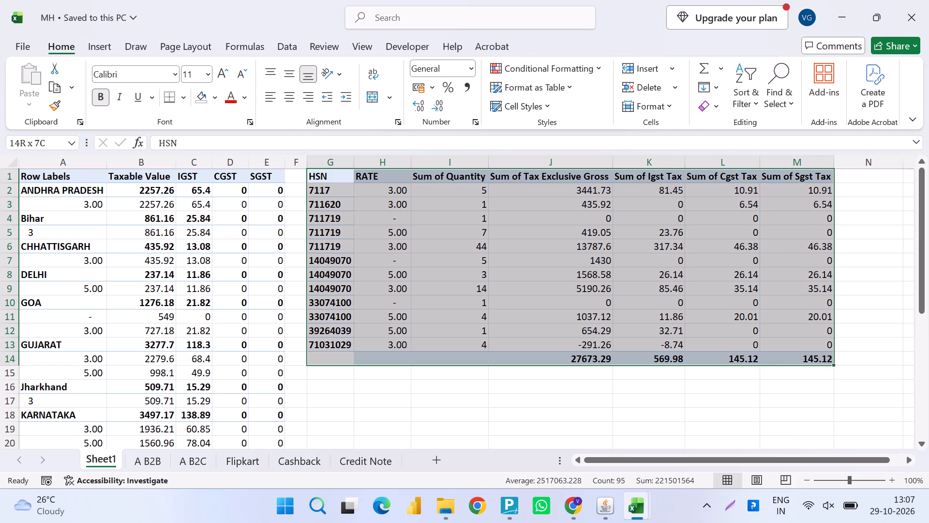
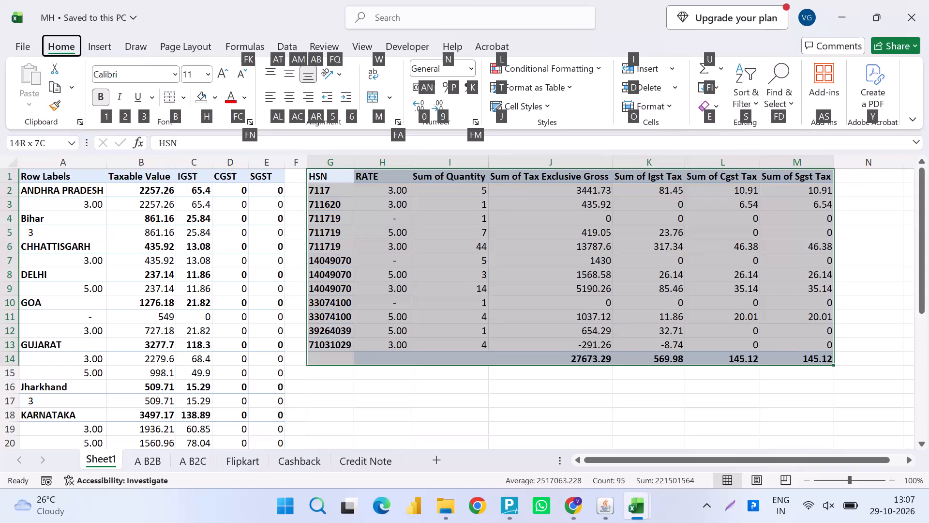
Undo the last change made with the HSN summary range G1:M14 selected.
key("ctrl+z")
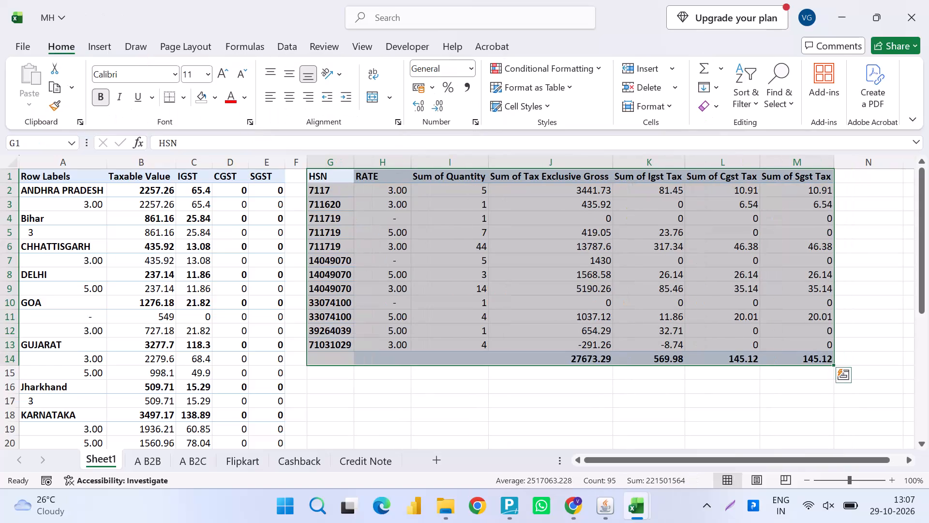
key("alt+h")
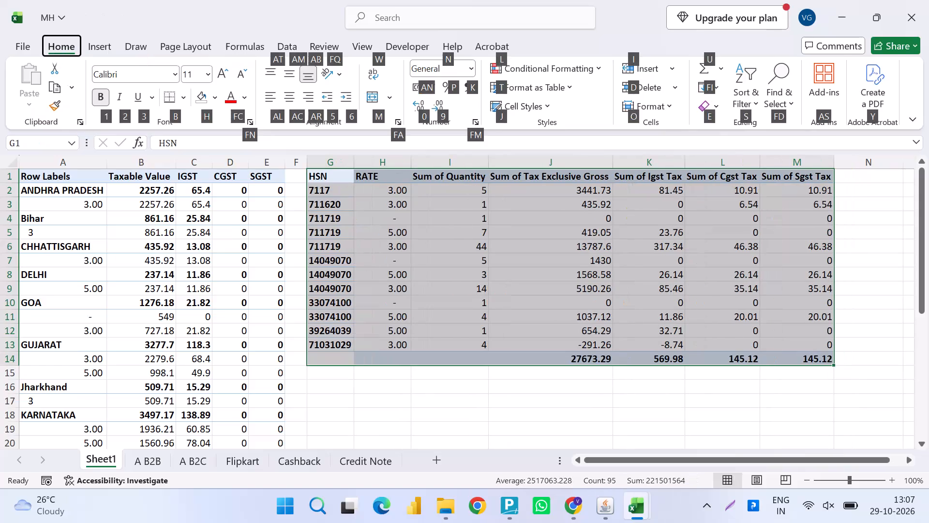
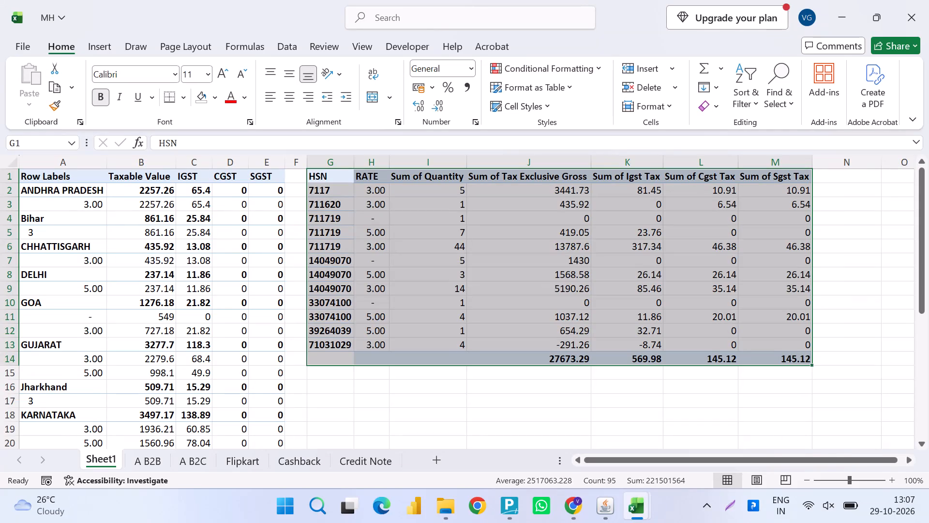
Apply the comma number format with two decimals to the HSN summary values in H2:M14.
left_click_drag(384, 191, 775, 365)
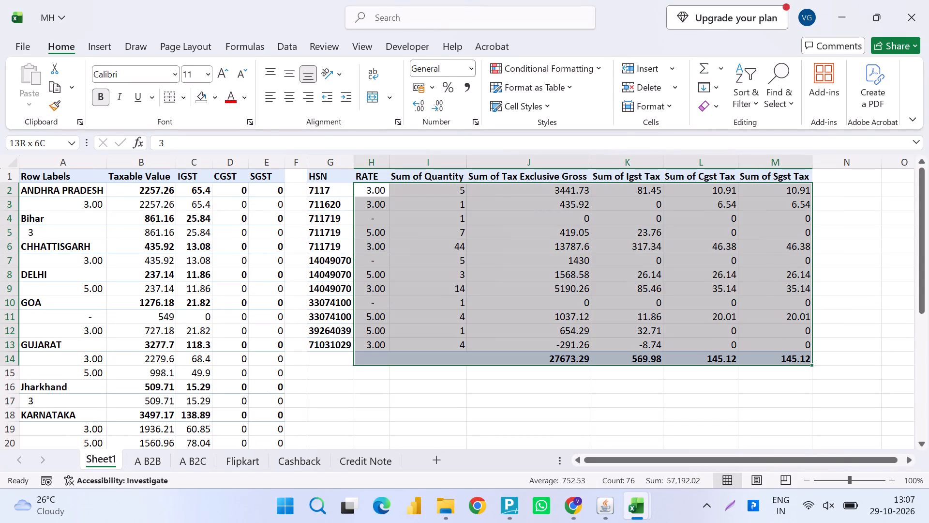
left_click_drag(775, 365, 776, 365)
left_click(464, 85)
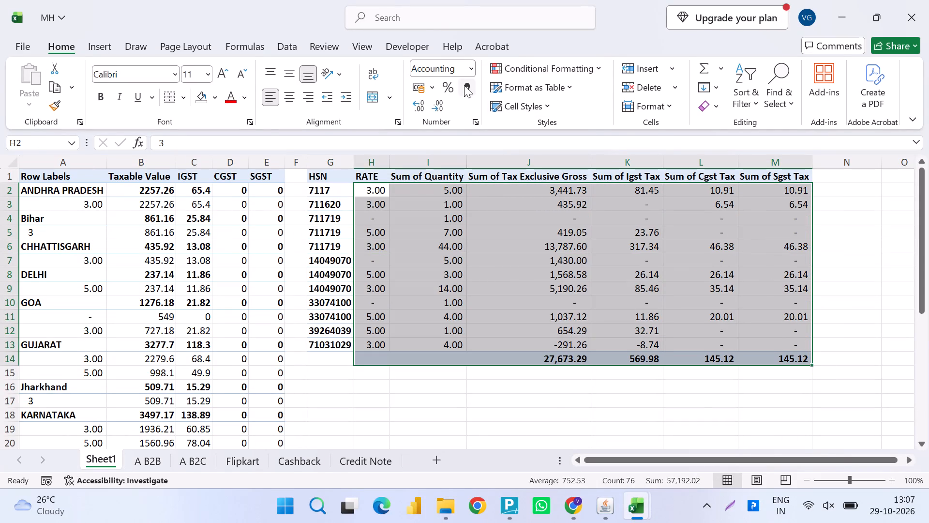
Reduce the RATE and Sum of Quantity values in H2:I13 to zero decimal places and save the workbook.
left_click_drag(381, 185, 454, 347)
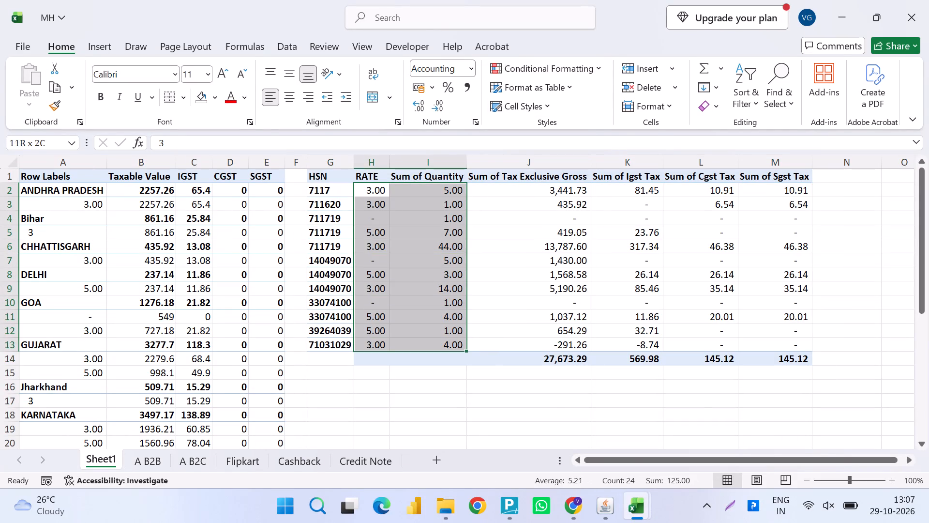
left_click_drag(454, 347, 453, 347)
triple_click(439, 116)
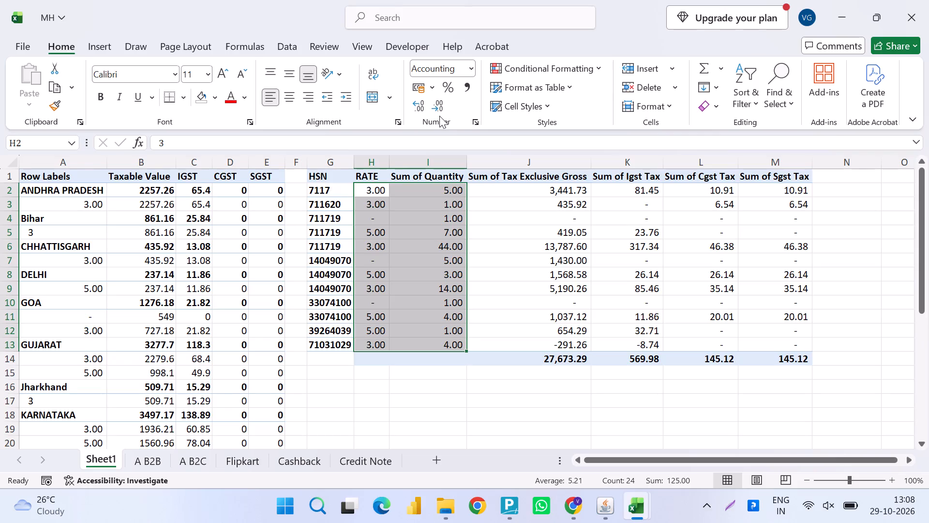
triple_click(439, 116)
left_click(439, 116)
triple_click(439, 106)
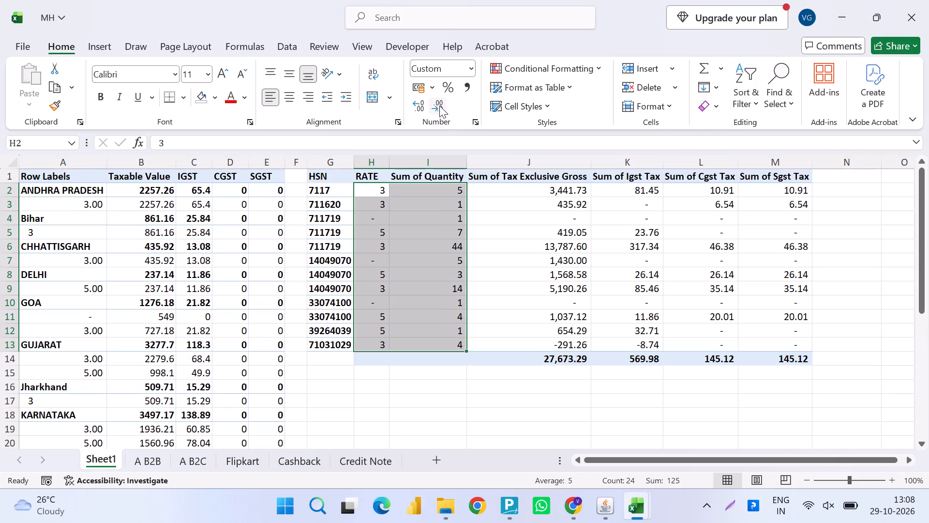
key("ctrl+s")
key("ctrl+s")
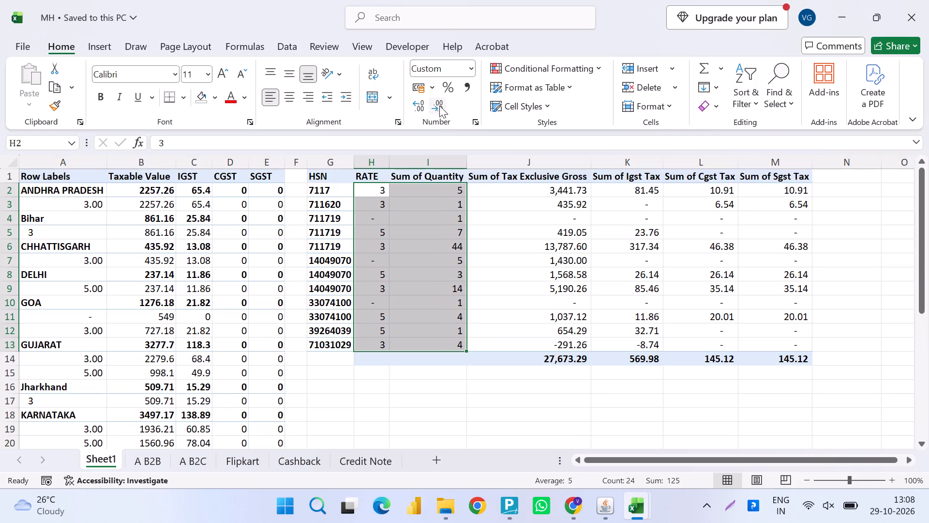